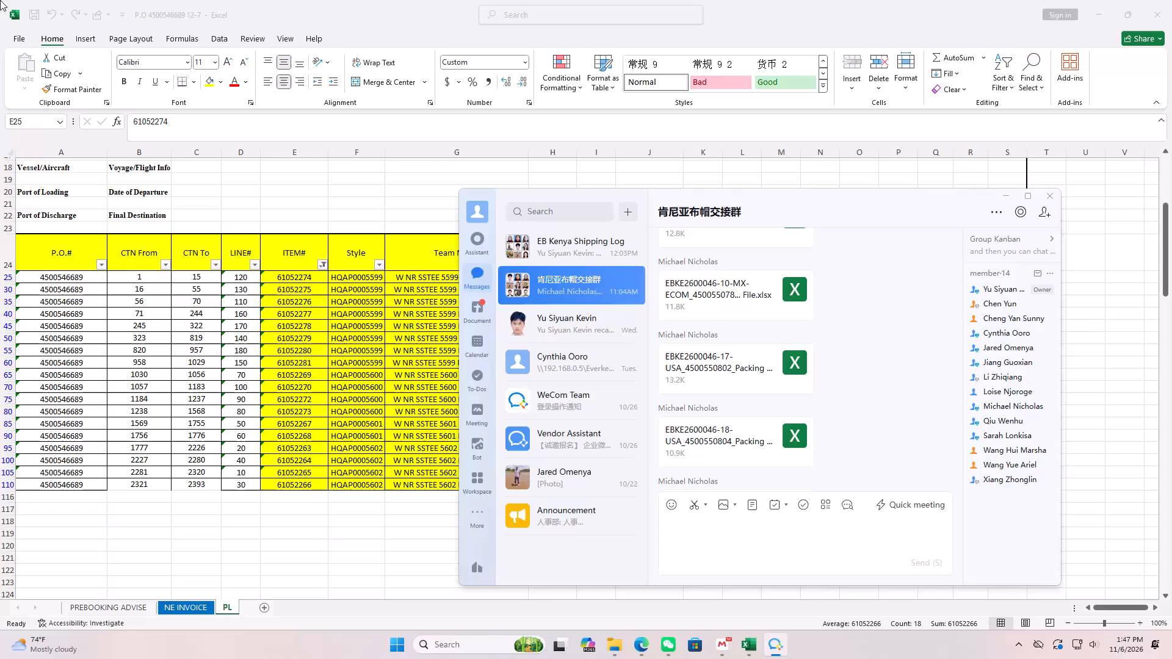
left_click(662, 639)
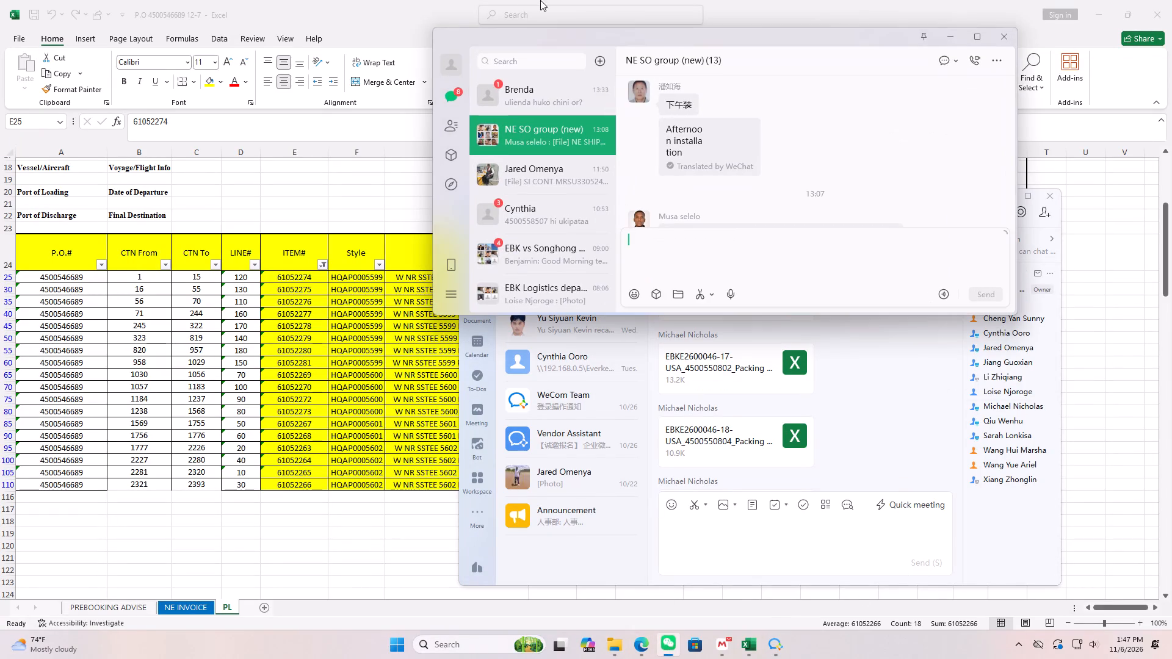
scroll(530, 142, "down", 1)
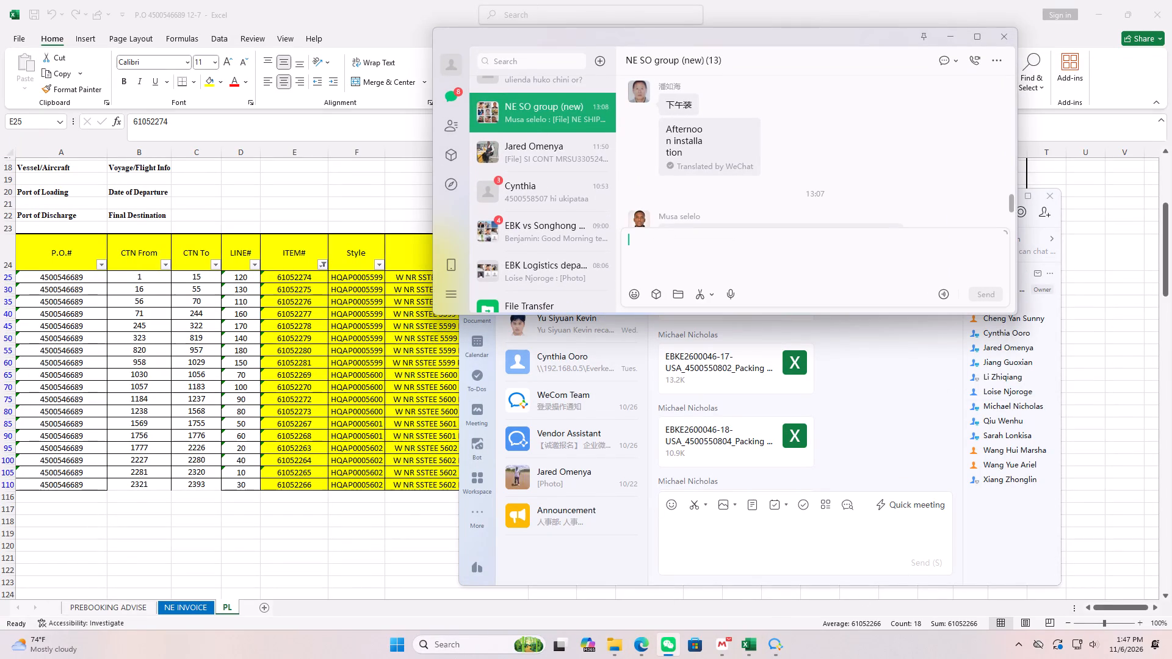
left_click(524, 197)
scroll(728, 161, "up", 5)
scroll(728, 161, "down", 3)
right_click(772, 178)
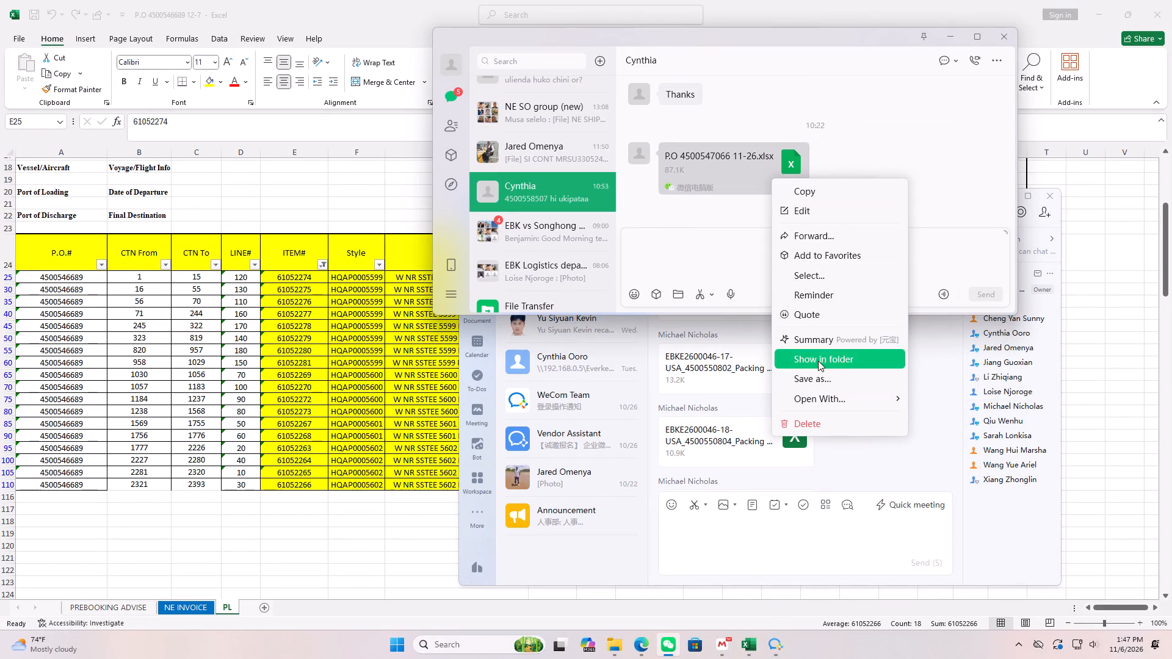
left_click(820, 320)
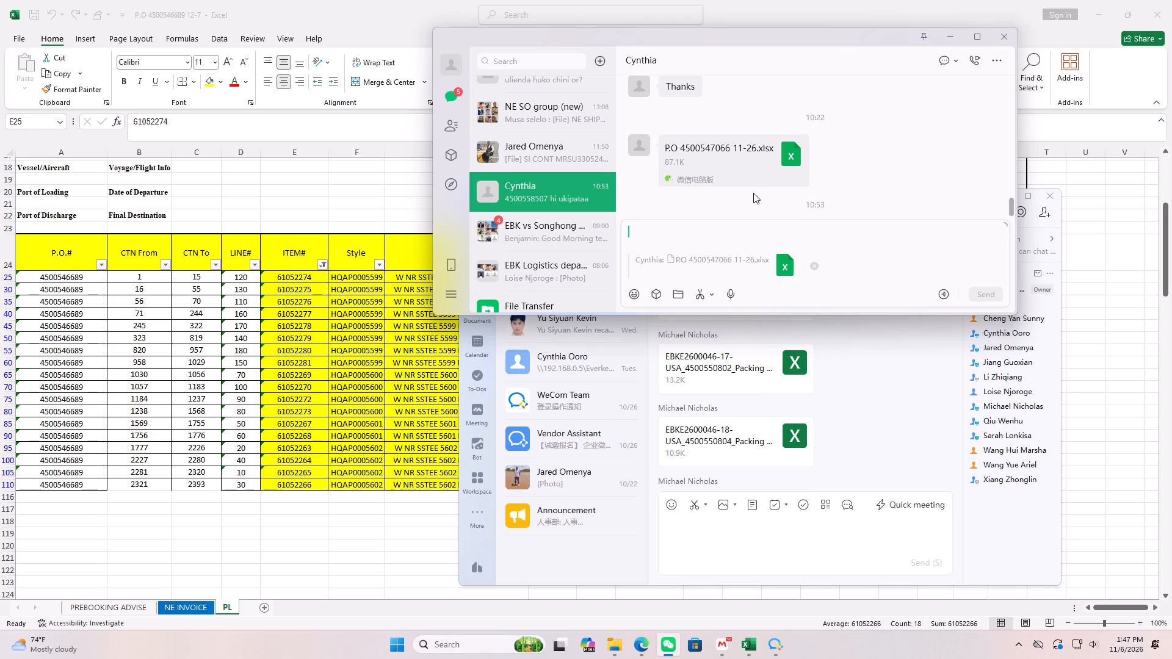
type("icd")
key("space")
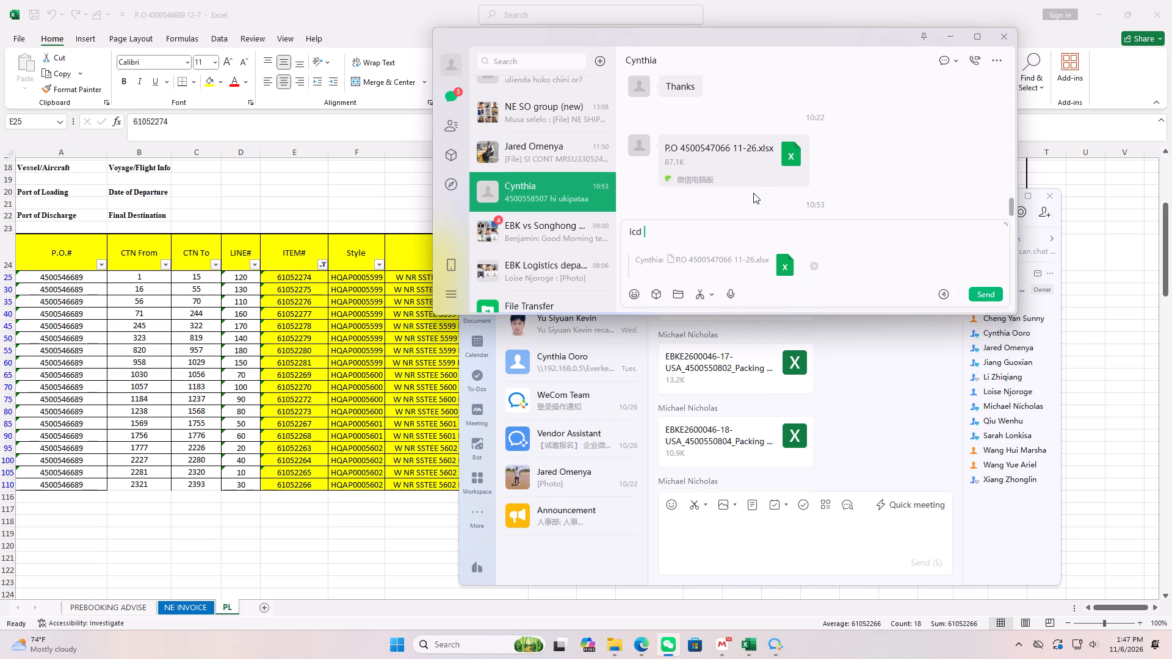
type("3rd dec")
key("Return")
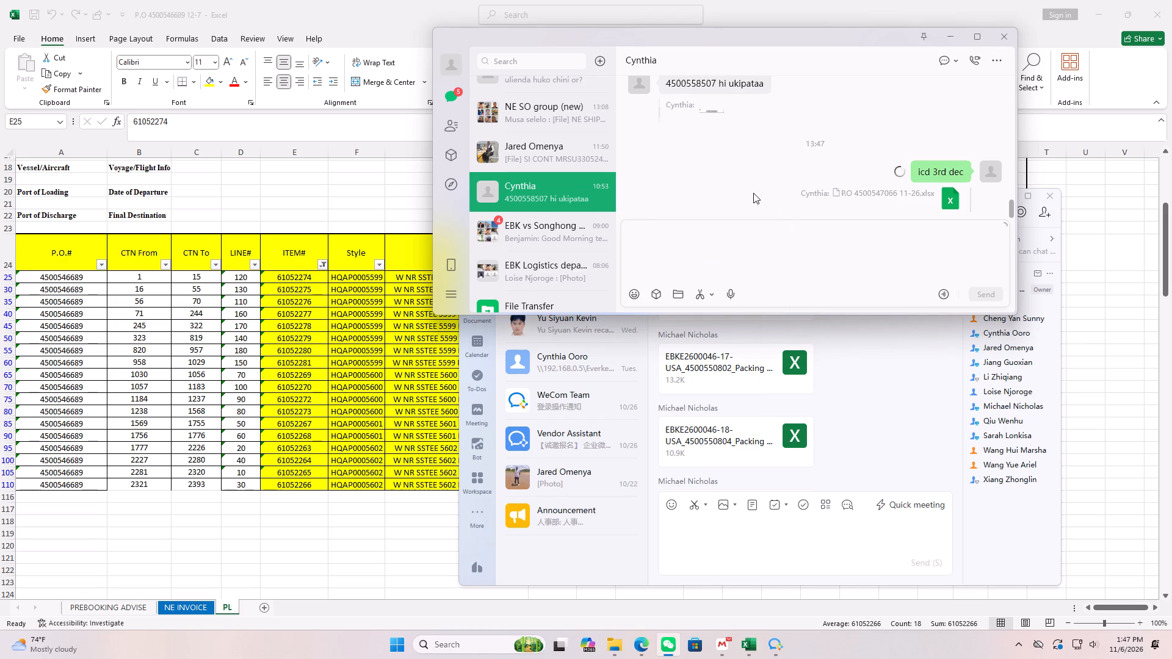
Look back through the chat history with Cynthia for the purchase order files exchanged.
scroll(799, 119, "up", 12)
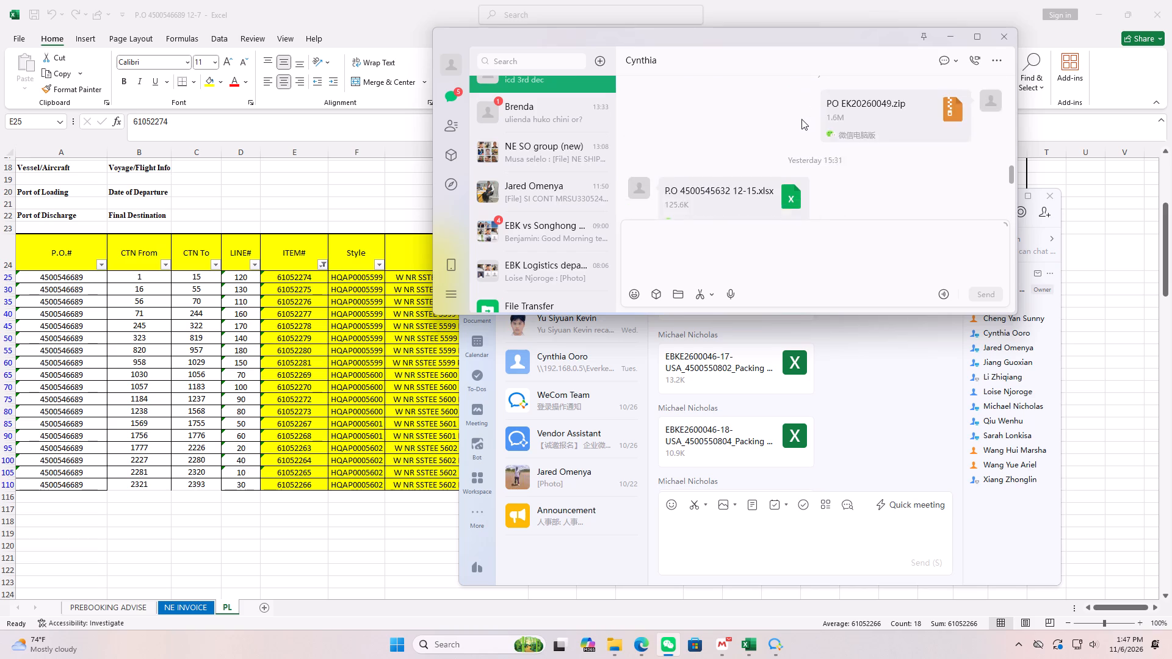
scroll(801, 119, "down", 16)
scroll(808, 118, "down", 6)
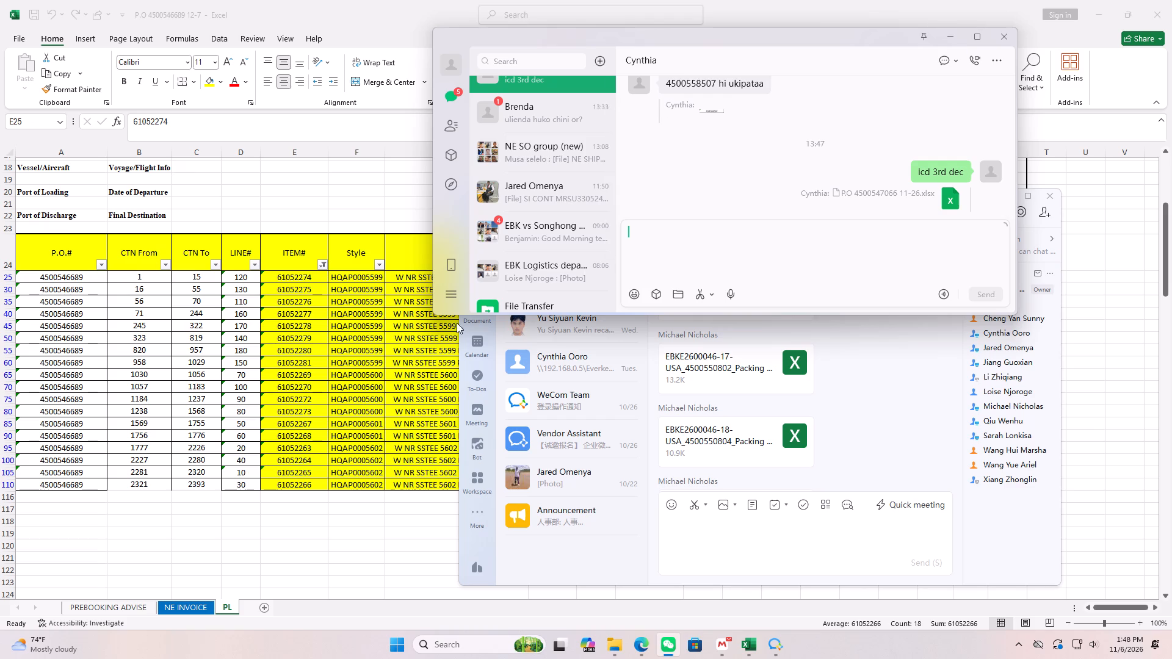
scroll(537, 166, "down", 2)
scroll(537, 166, "up", 2)
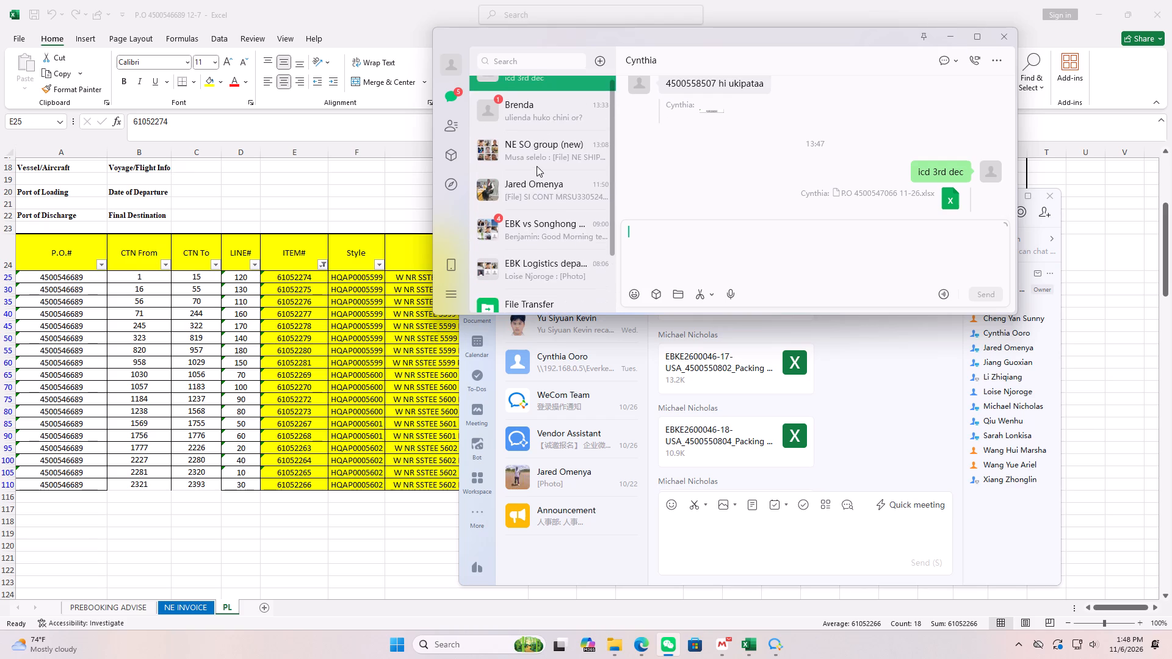
scroll(537, 166, "up", 6)
scroll(532, 148, "down", 4)
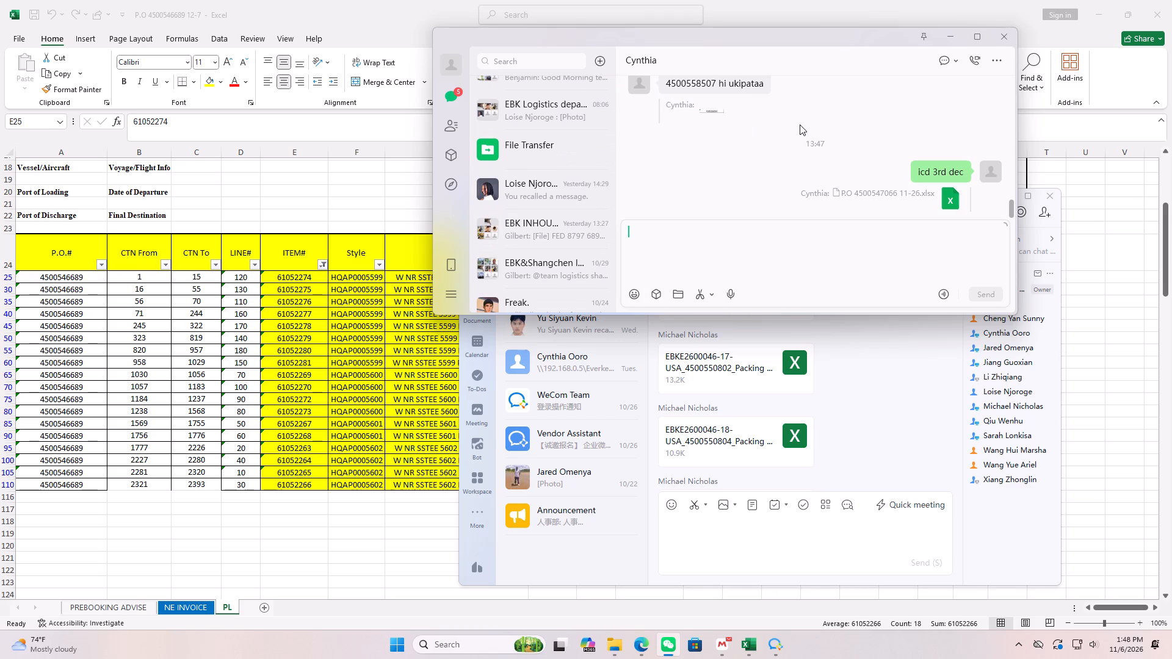
scroll(800, 124, "up", 16)
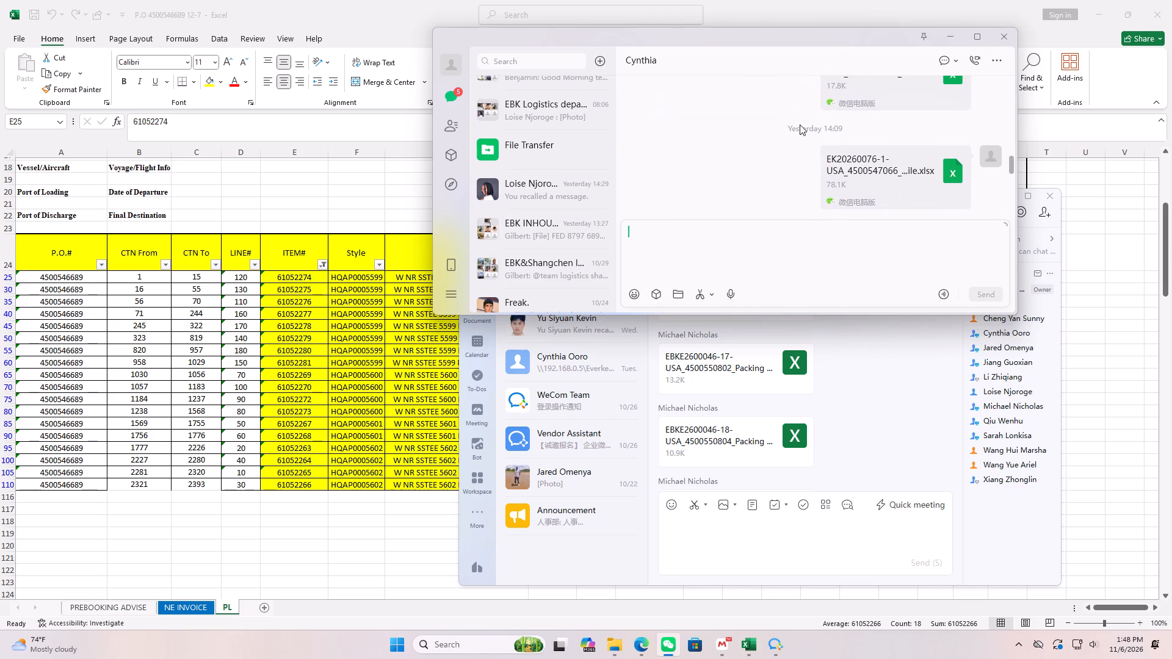
scroll(837, 118, "up", 6)
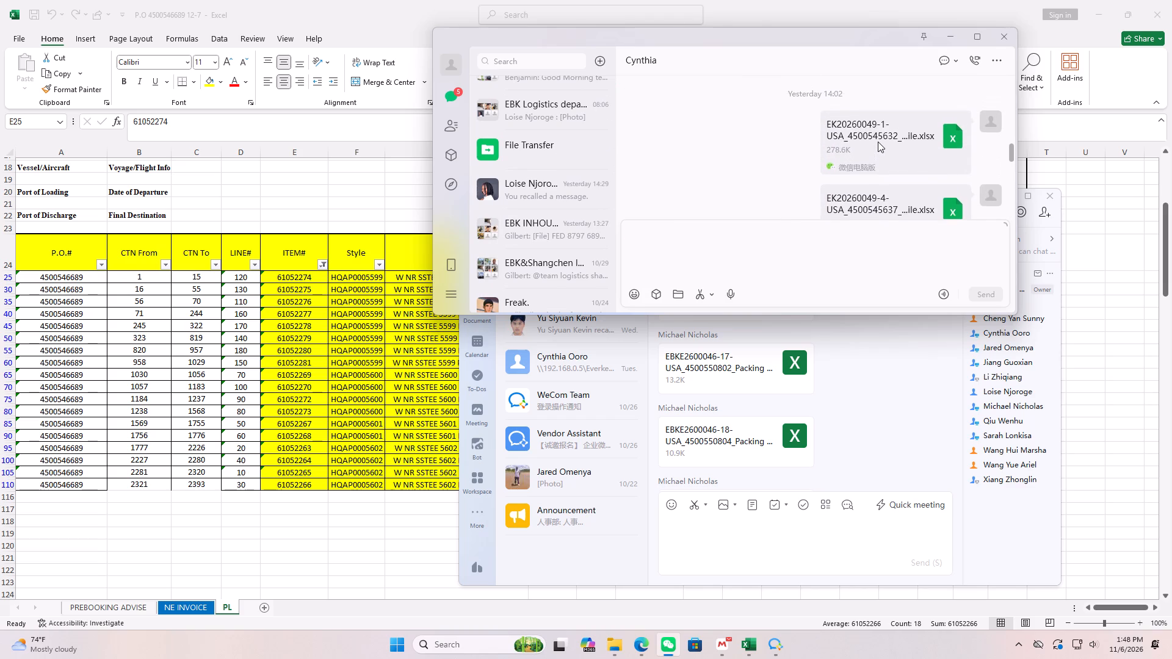
scroll(878, 142, "down", 9)
left_click(689, 131)
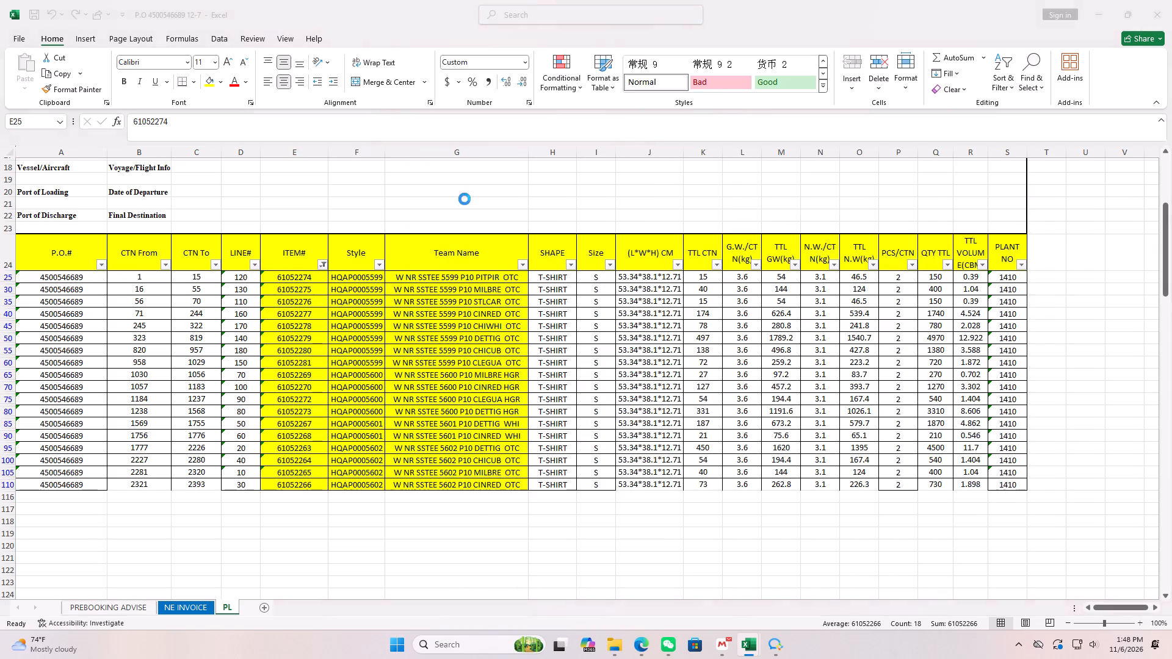
left_click(645, 267)
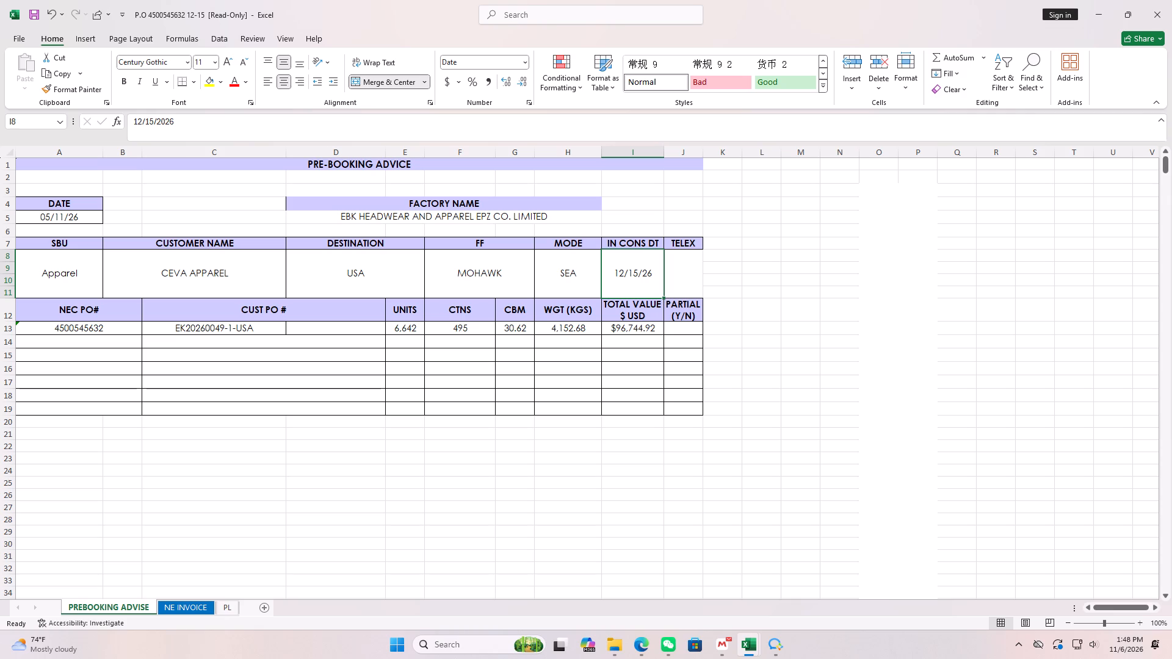
left_click(1171, 0)
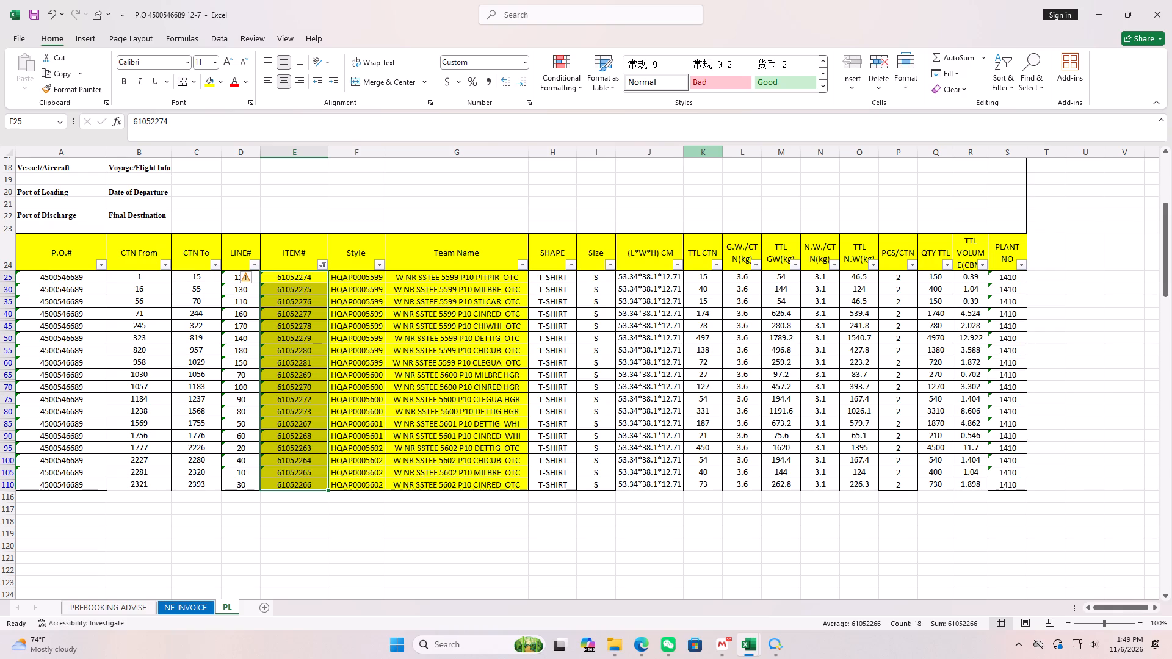
Return to WeChat and send Brenda the reply "apana apo tu nje ya gate".
left_click(664, 649)
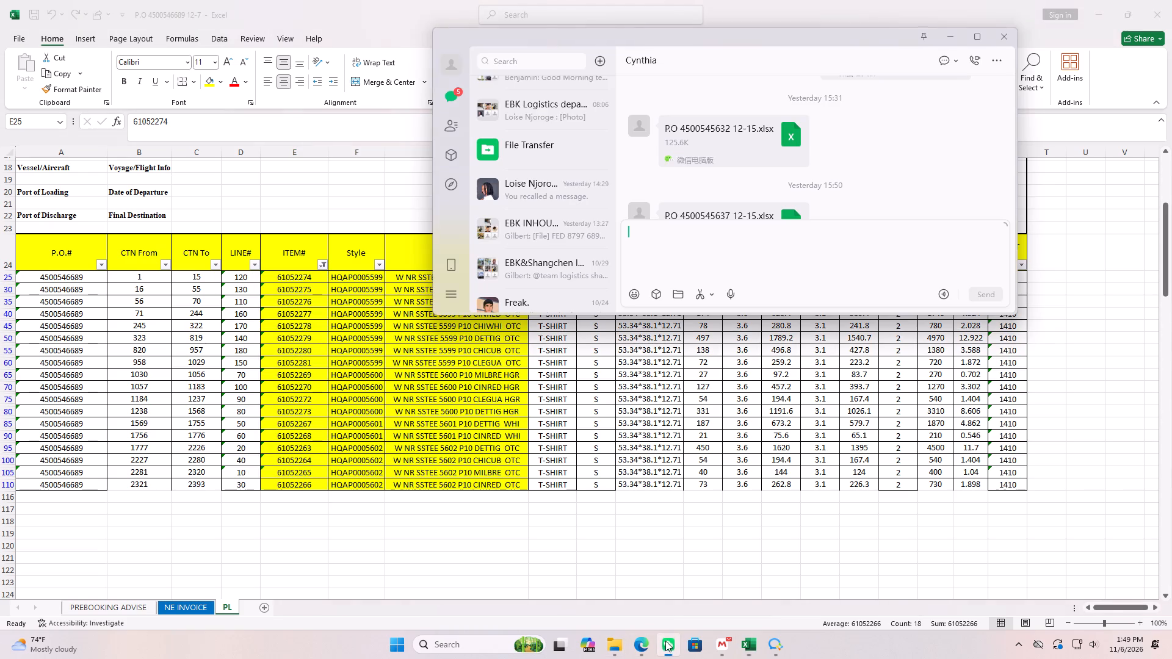
scroll(537, 89, "up", 5)
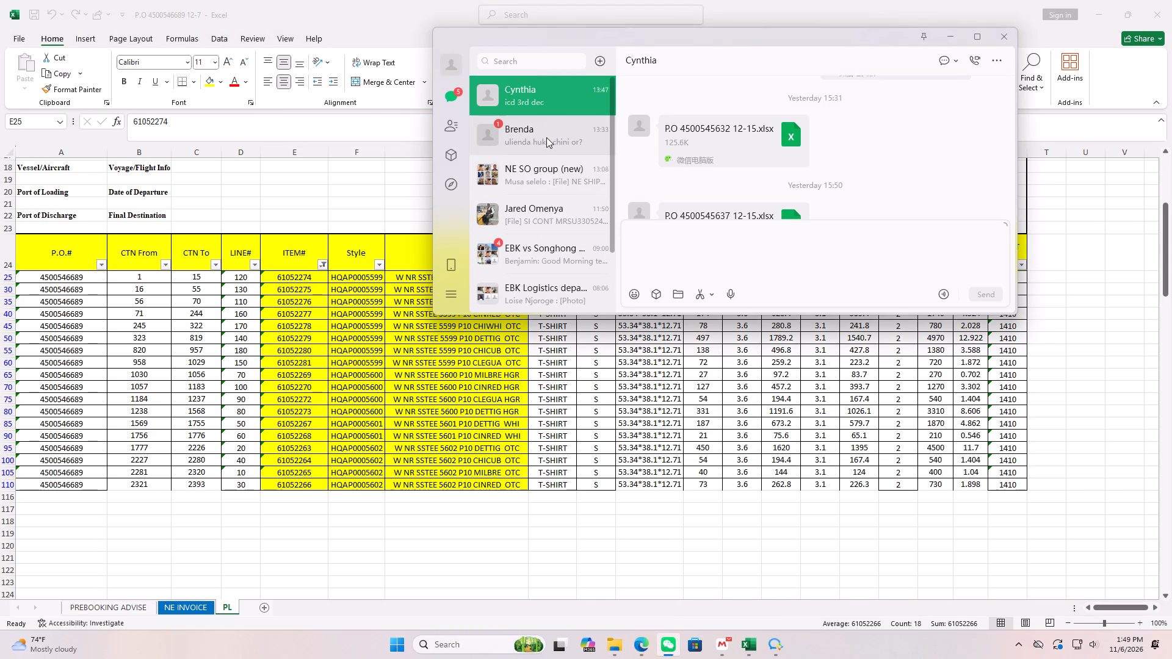
left_click(546, 137)
scroll(570, 209, "down", 2)
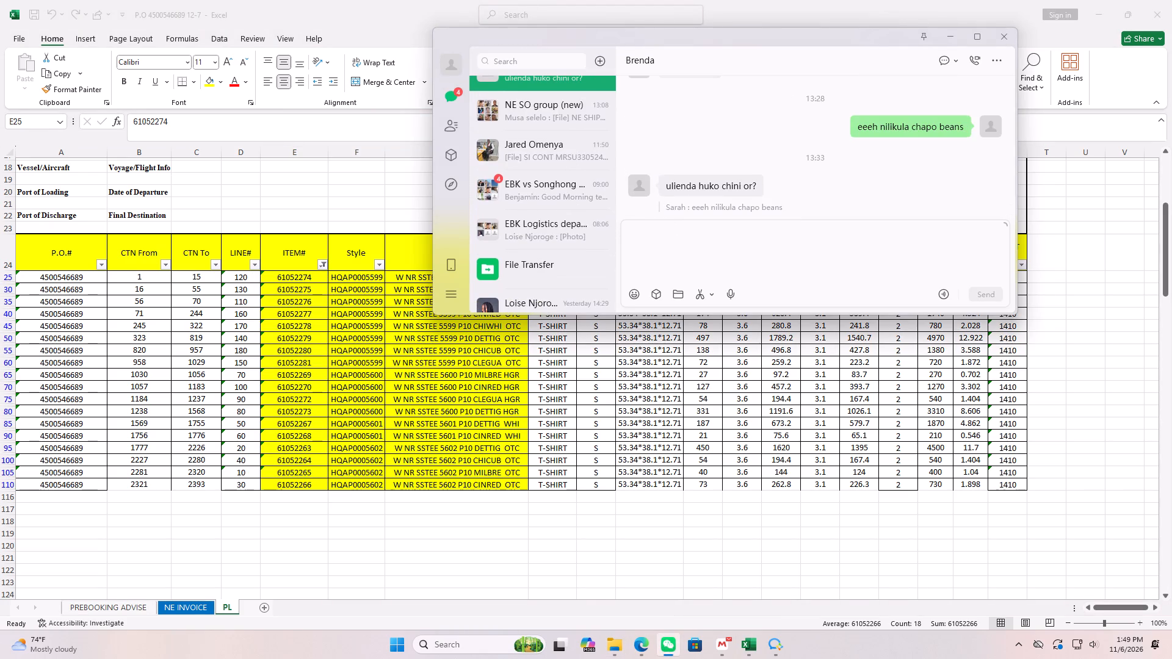
type("apana")
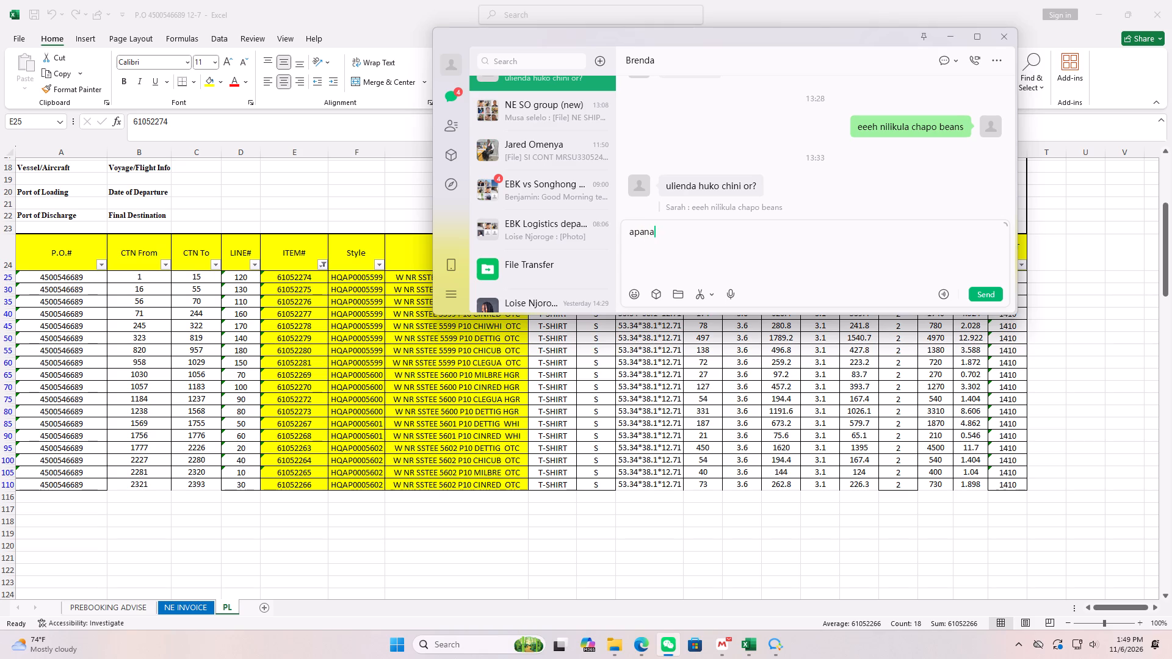
key("space")
type("ao")
key("BackSpace")
type("po tu")
key("space")
type("nje ya gate")
key("Return")
type("nimeona")
key("space")
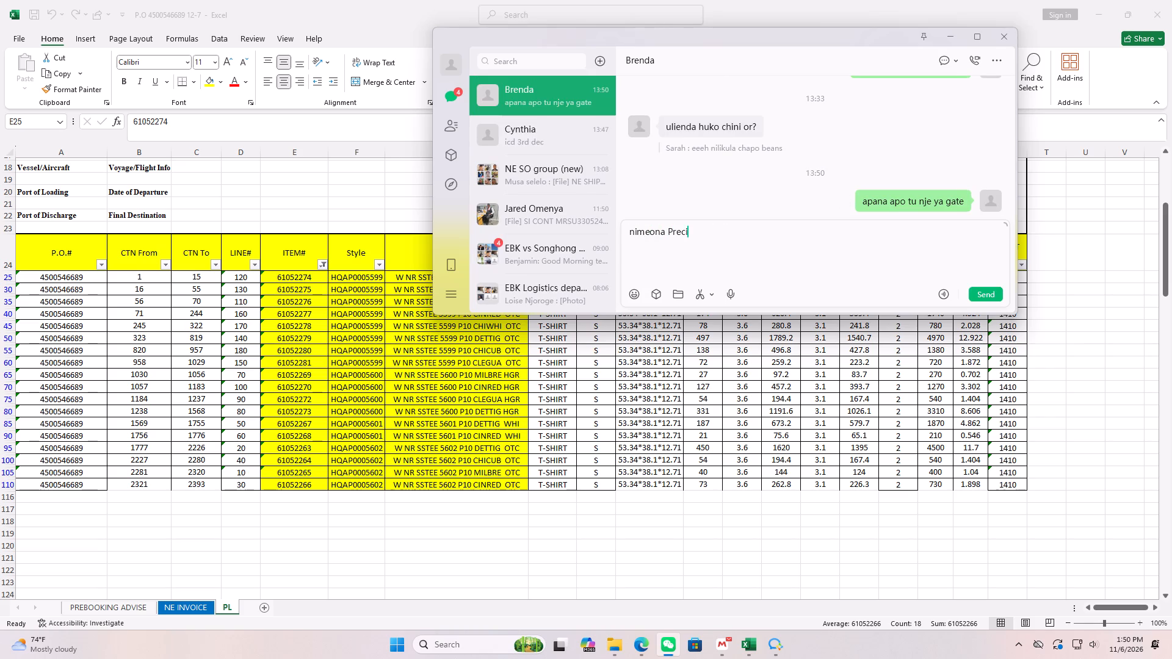
key("BackSpace")
type("s kwani amekuja")
left_click(634, 298)
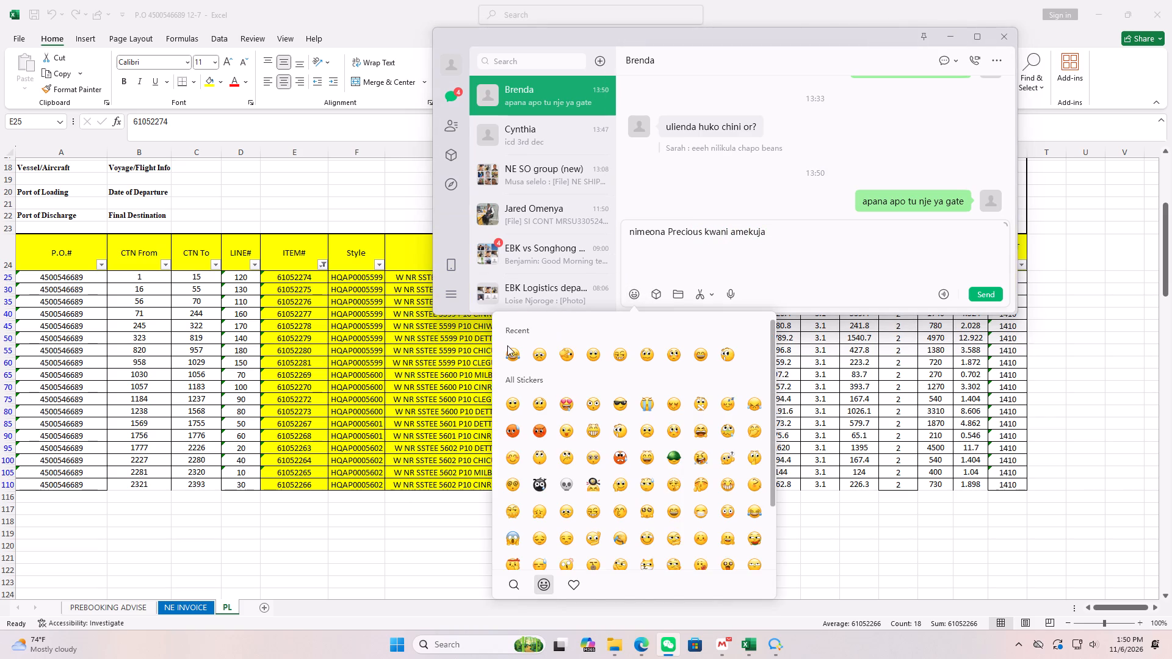
left_click(509, 349)
left_click(981, 296)
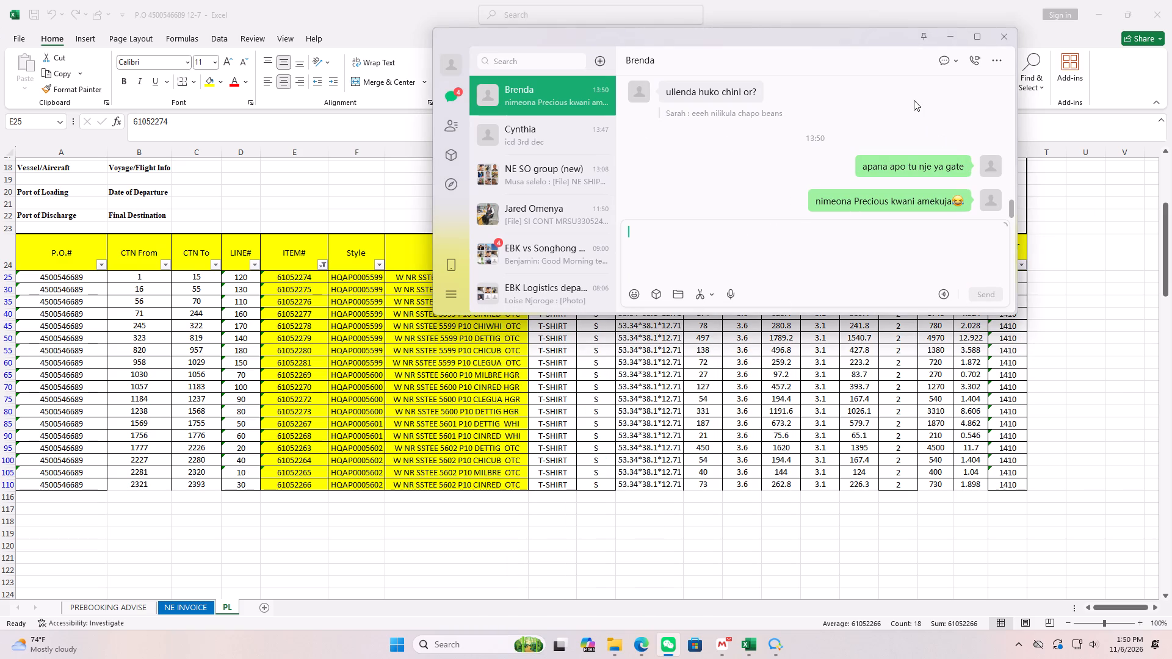
left_click(955, 31)
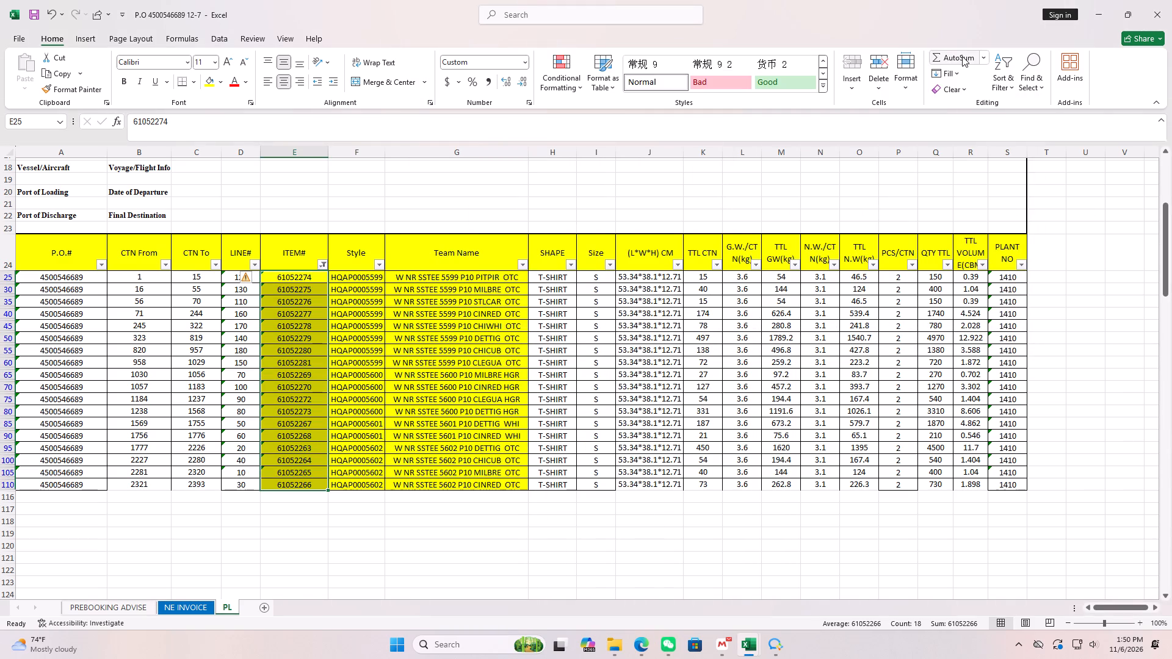
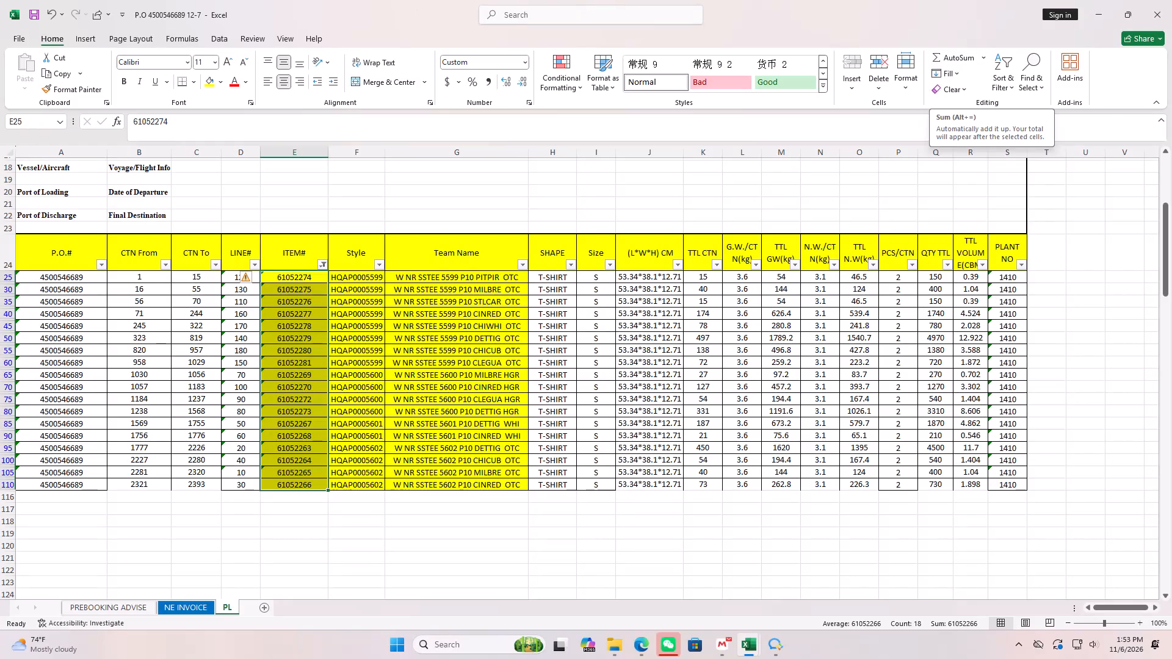
Switch to WeChat and translate Brenda's message "Around lunch ndo amecome".
left_click(667, 643)
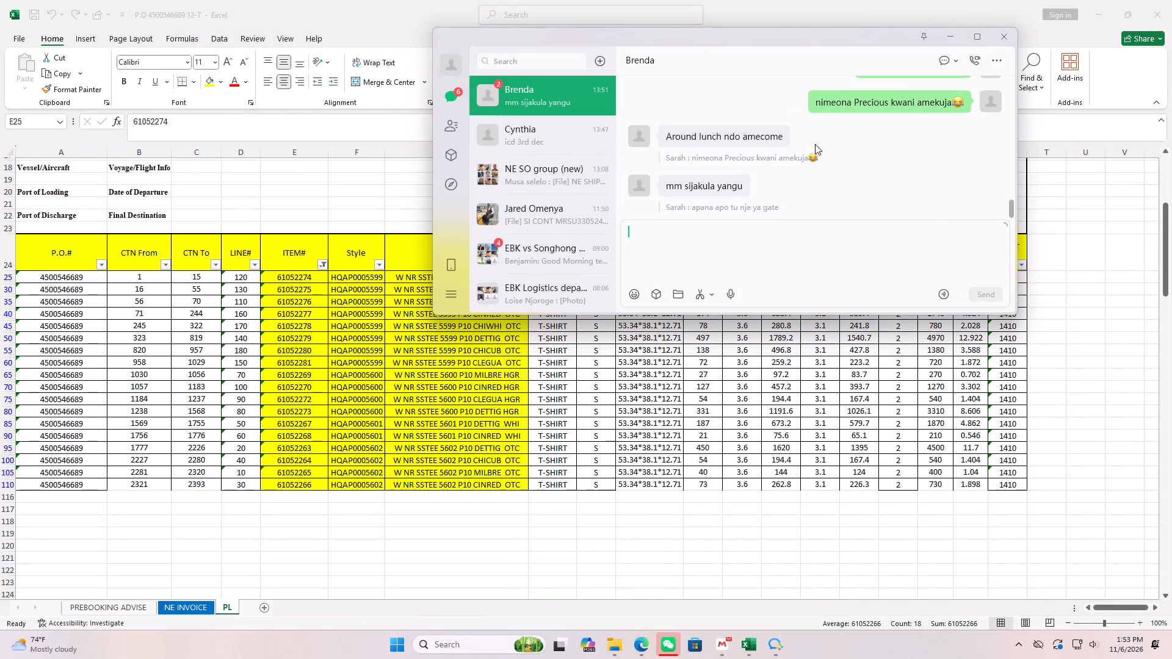
scroll(815, 151, "down", 2)
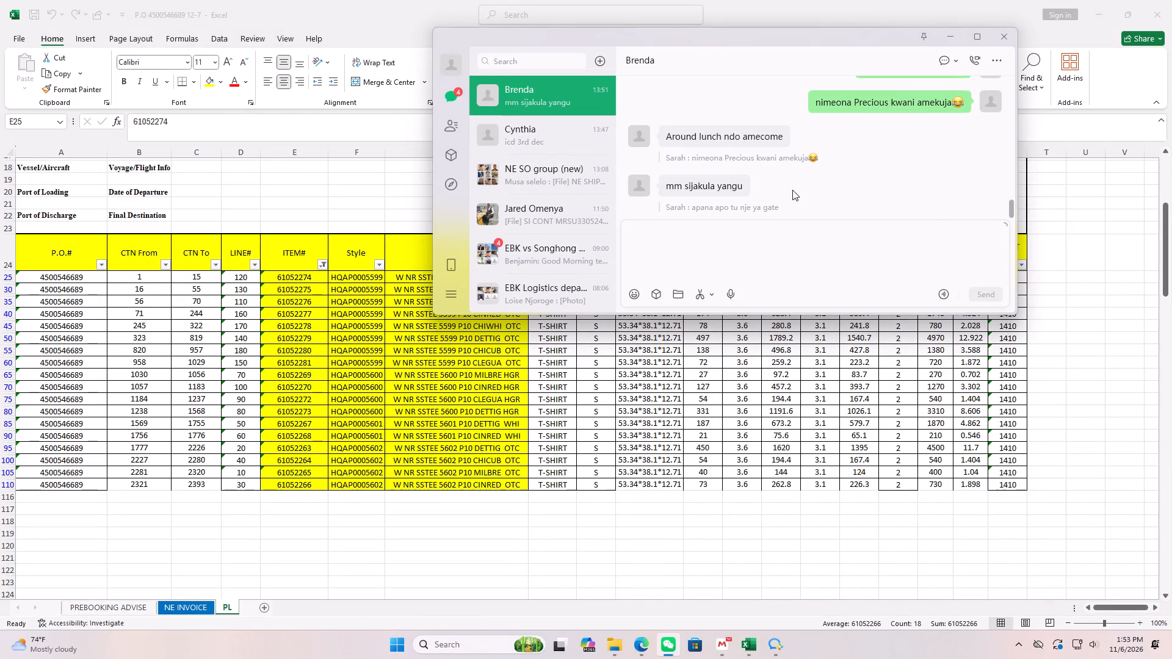
right_click(753, 125)
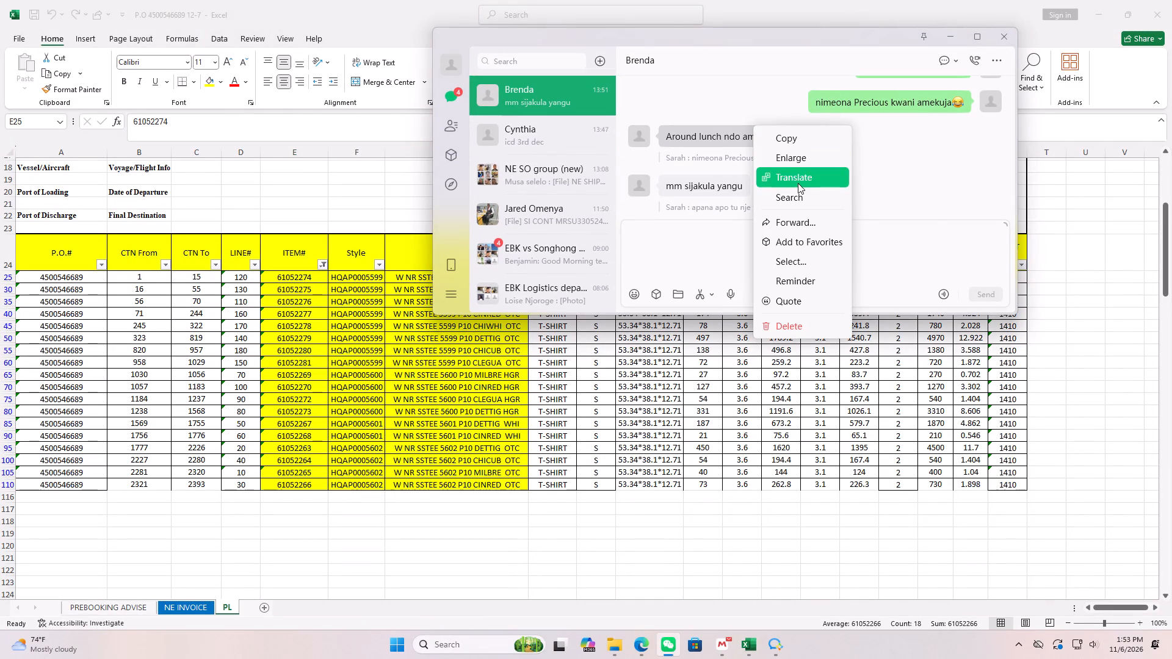
left_click(798, 183)
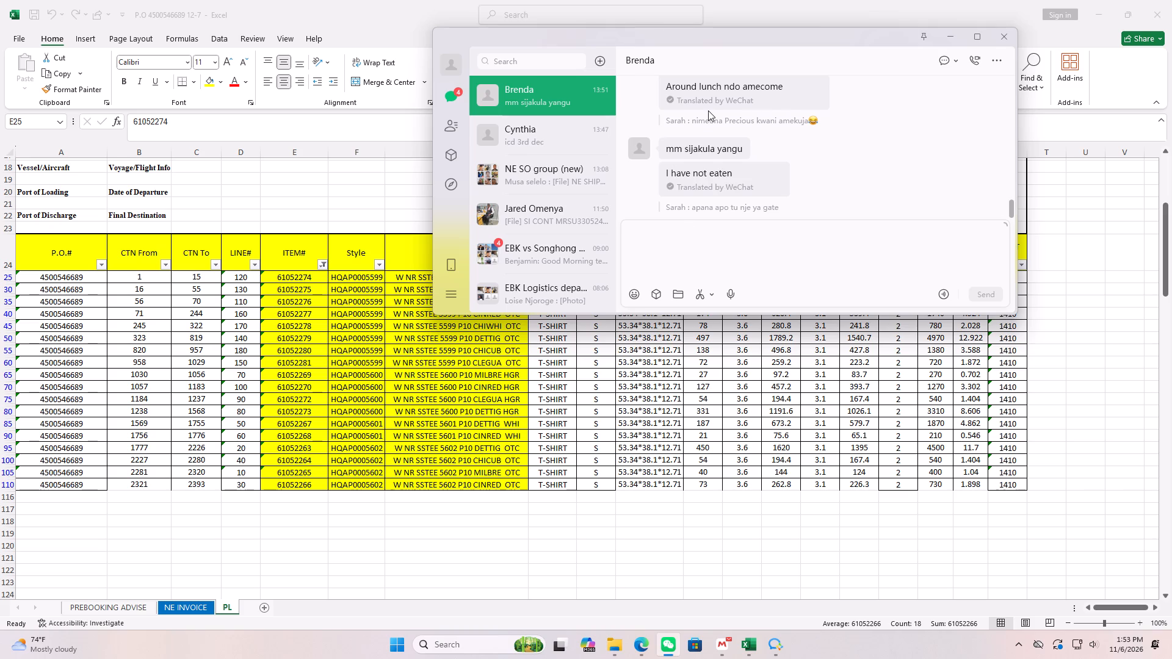
right_click(707, 118)
left_click(880, 178)
Read through Brenda's latest replies and check the earlier messages they quote.
scroll(775, 123, "up", 2)
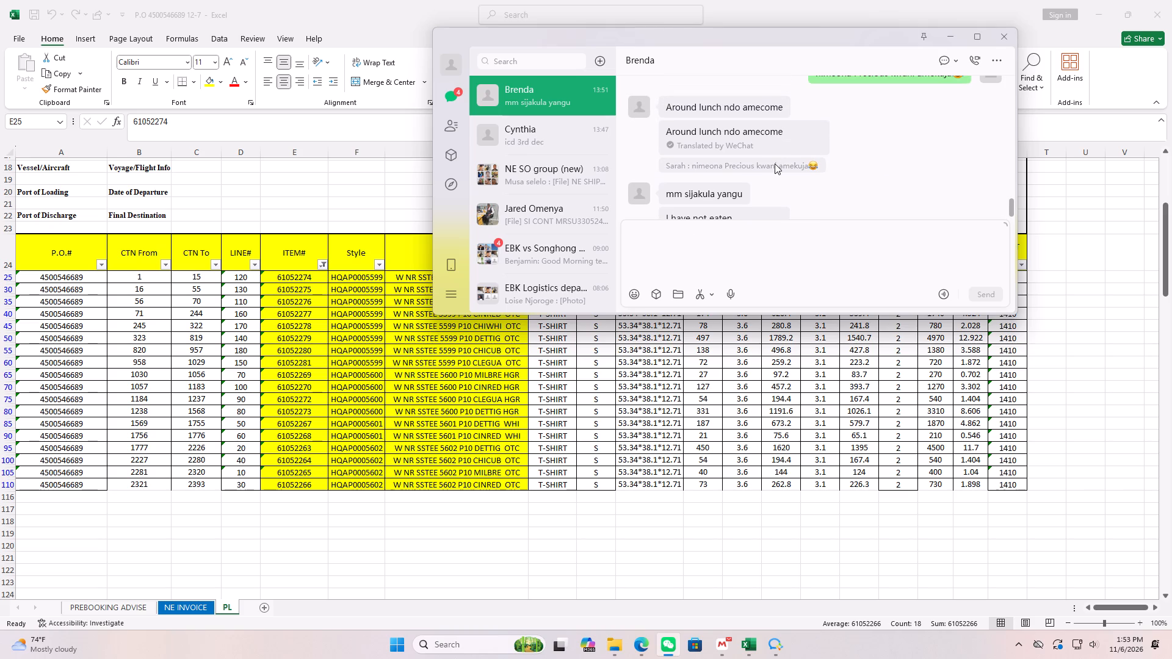
right_click(775, 164)
left_click(852, 120)
left_click(723, 165)
left_click(843, 185)
scroll(740, 174, "down", 8)
left_click(702, 209)
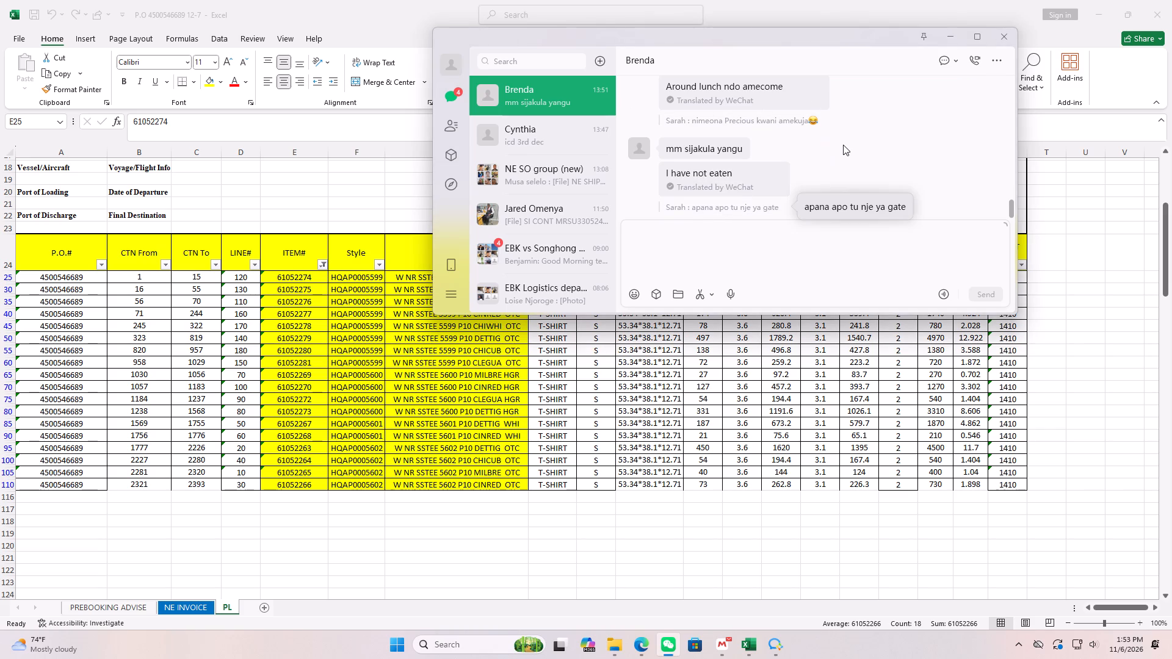
left_click(843, 145)
scroll(824, 129, "up", 3)
scroll(820, 132, "down", 2)
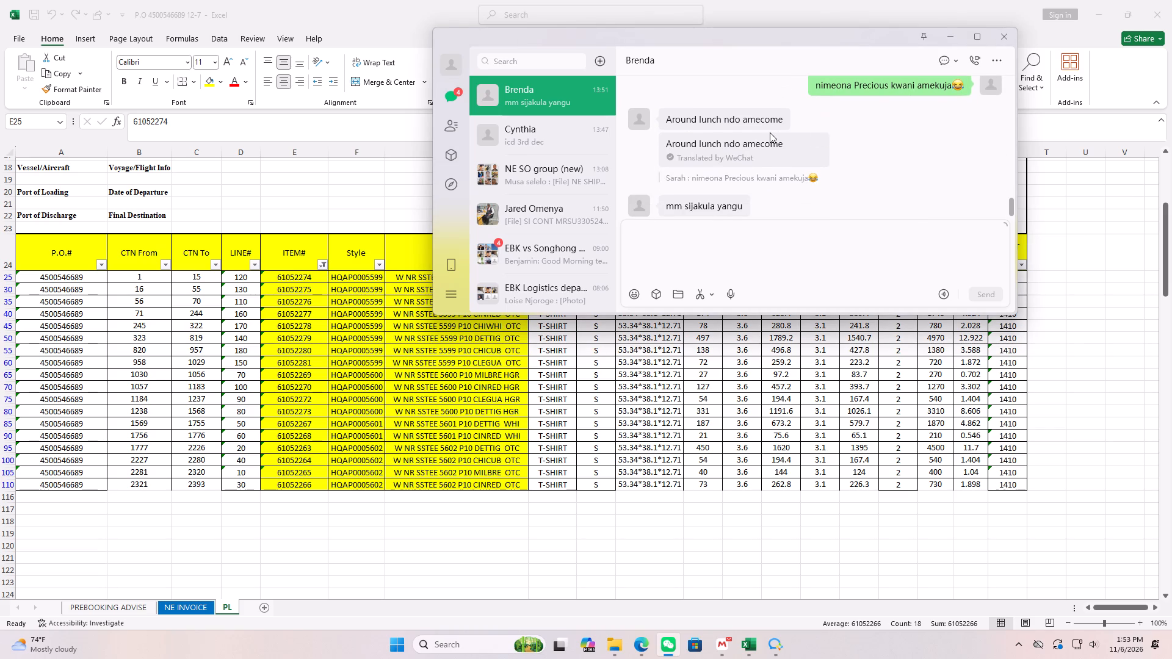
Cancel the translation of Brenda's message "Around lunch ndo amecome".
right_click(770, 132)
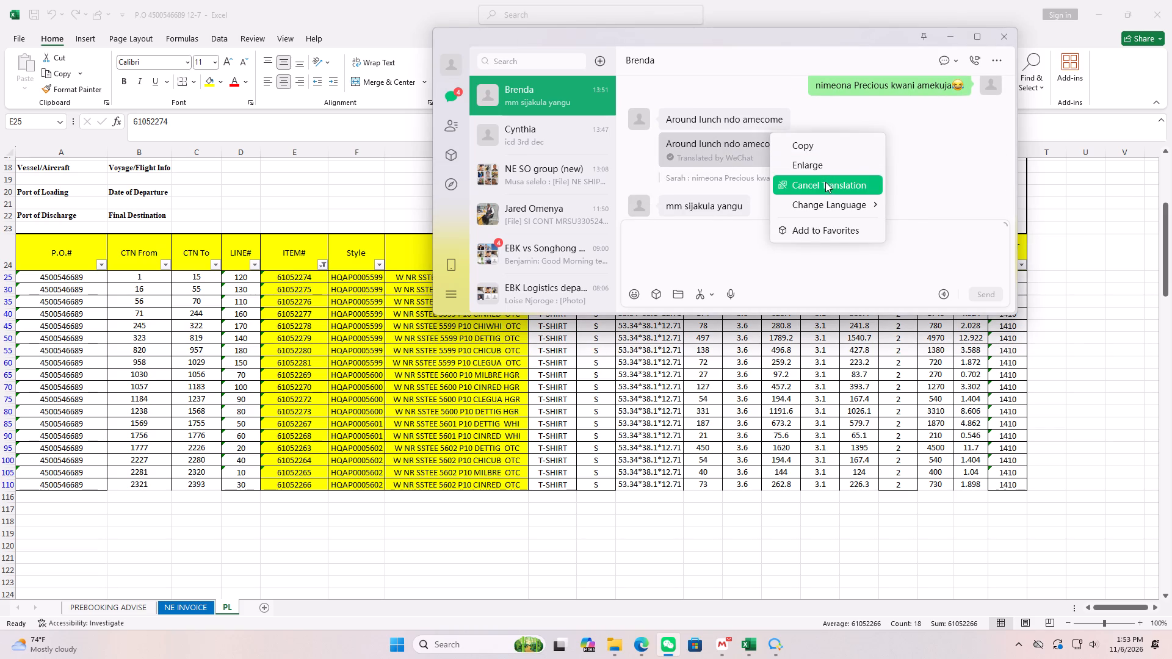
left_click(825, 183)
Quote Brenda's message "Around lunch ndo amecome" and send the reply "oooh nimemuona nikitoka lunch pia mimi".
right_click(734, 120)
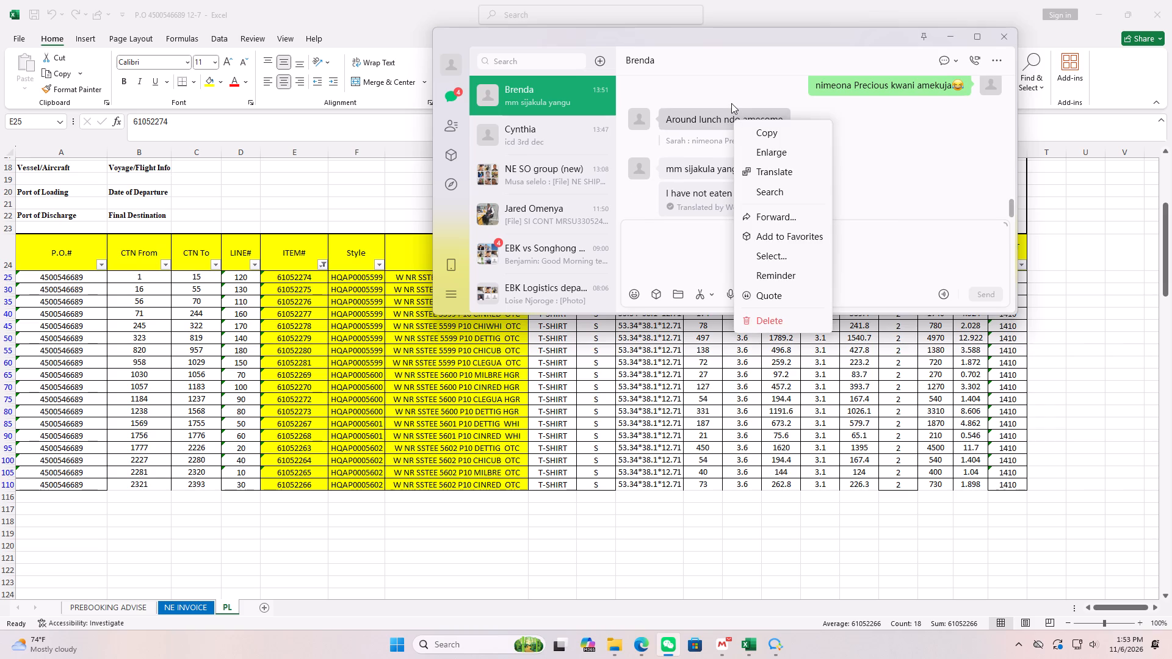
left_click(772, 290)
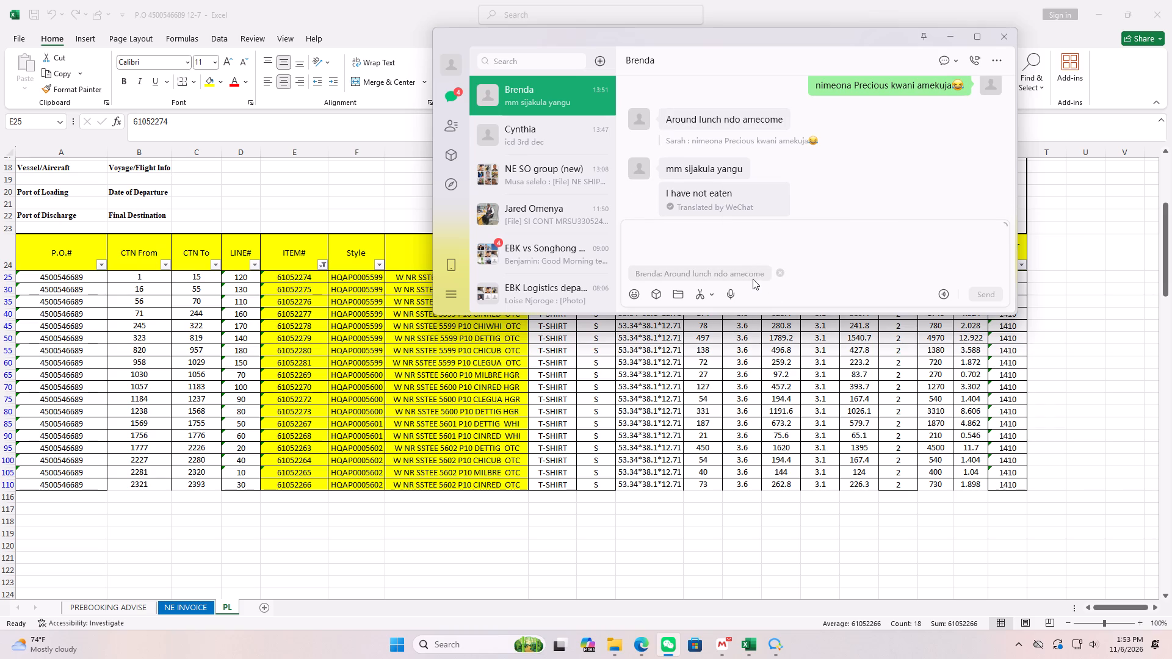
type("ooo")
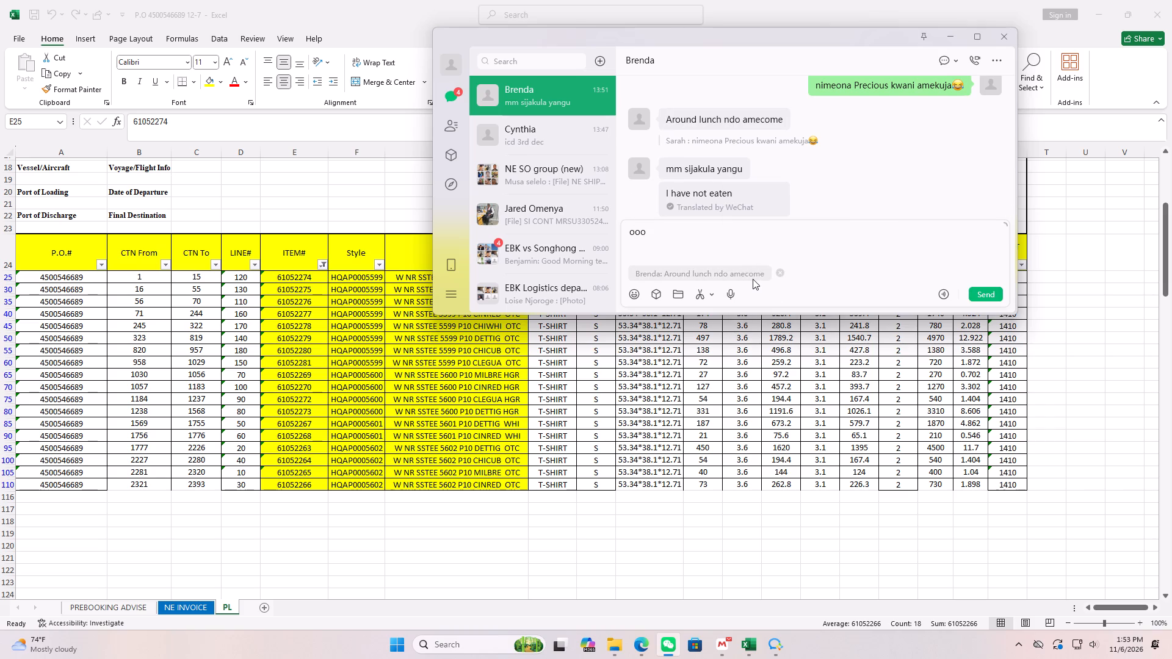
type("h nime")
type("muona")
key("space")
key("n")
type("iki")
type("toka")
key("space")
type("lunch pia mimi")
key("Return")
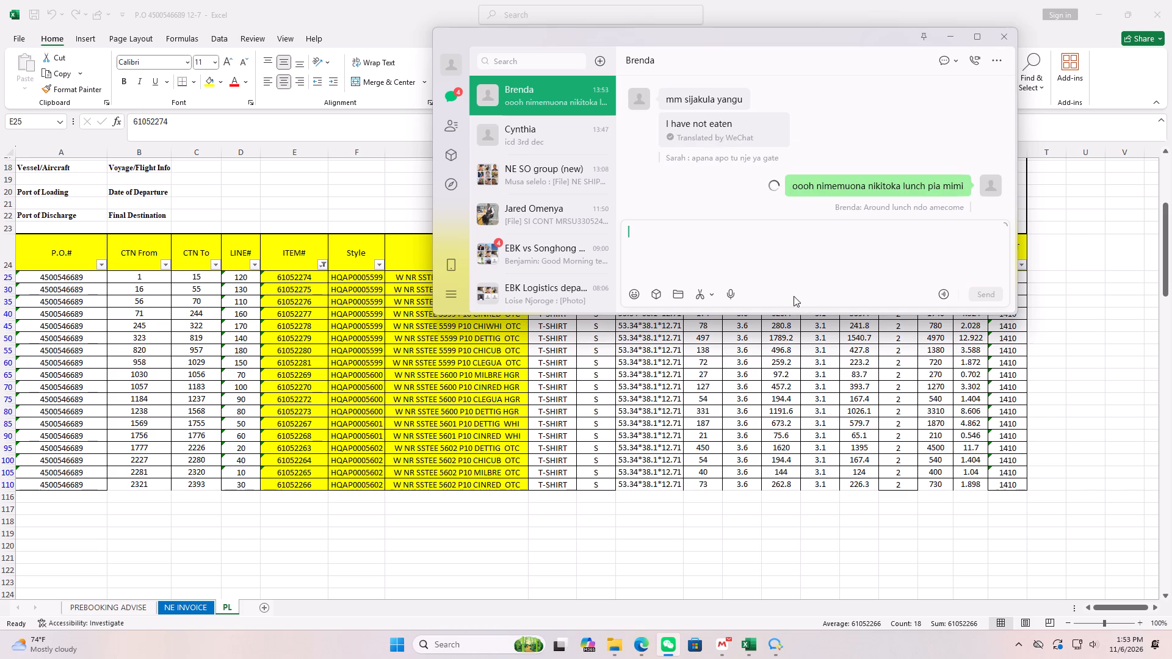
Quote Brenda's message "mm sijakula yangu" and send the reply "kwa nini".
scroll(745, 113, "up", 2)
scroll(745, 118, "down", 1)
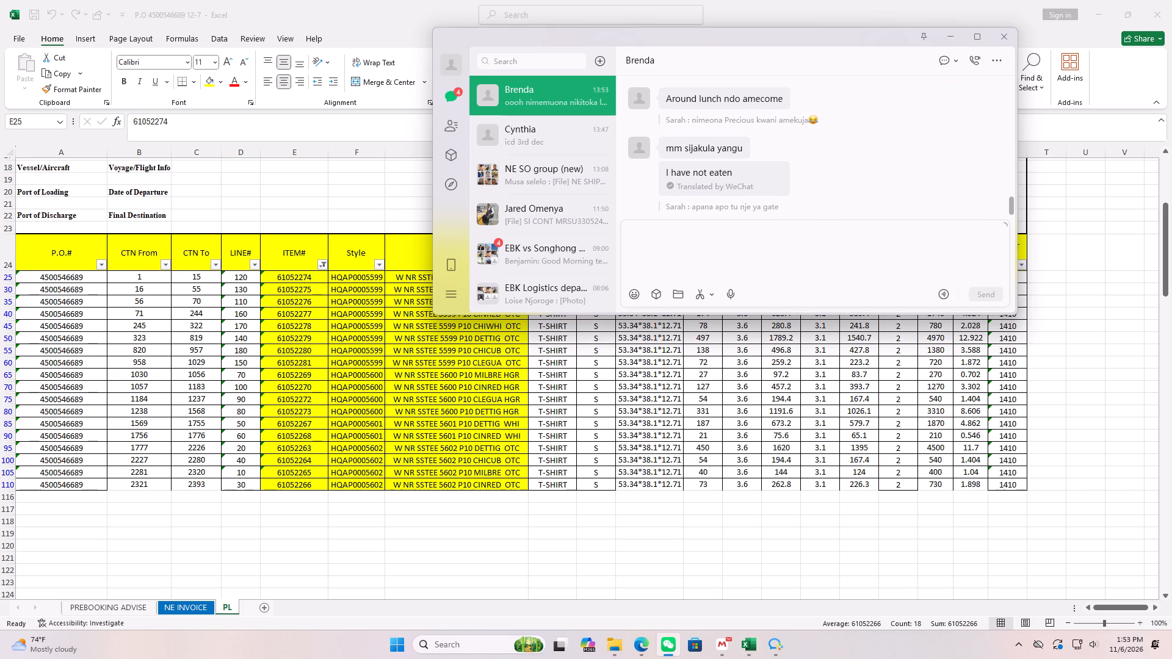
right_click(731, 143)
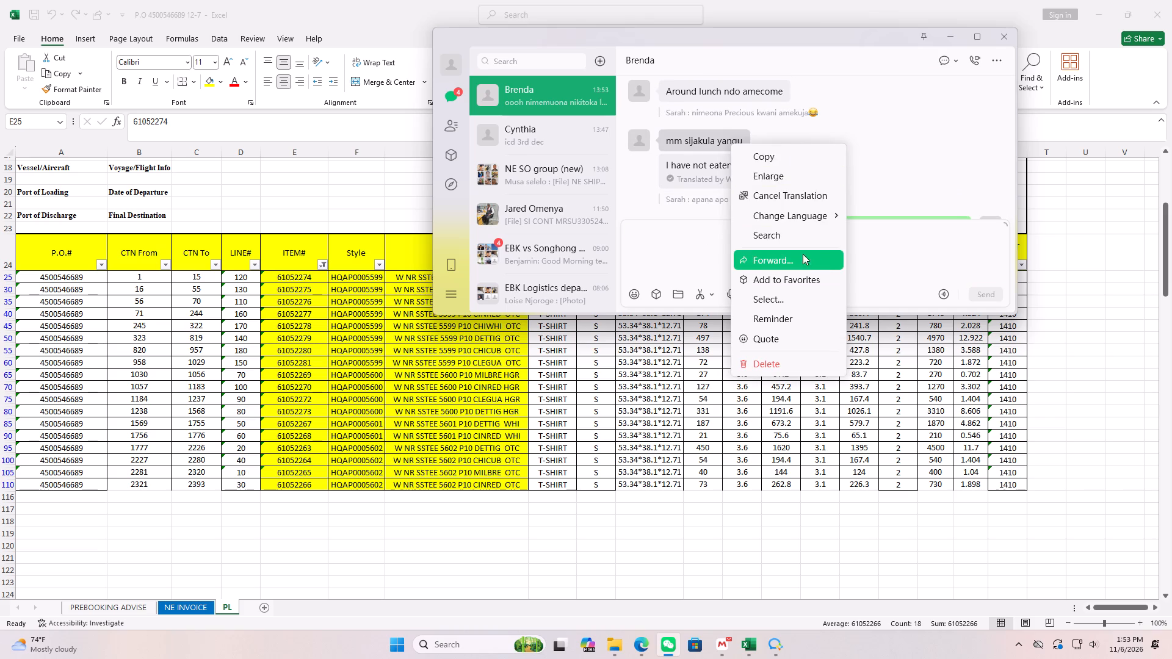
left_click(763, 337)
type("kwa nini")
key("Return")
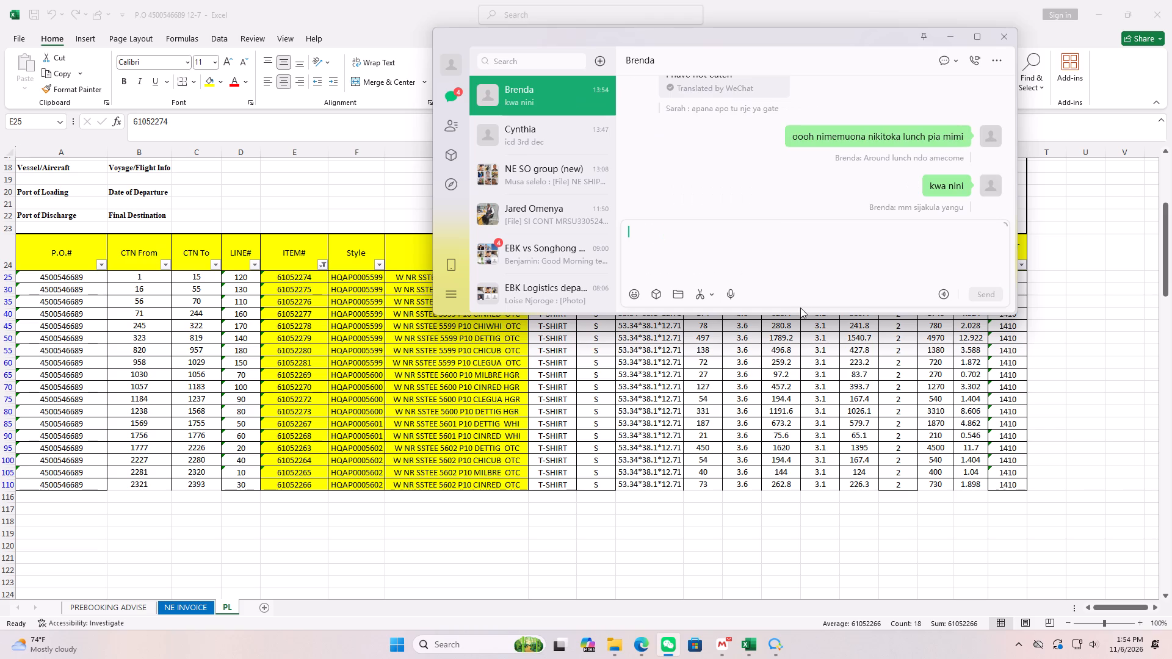
scroll(893, 159, "up", 3)
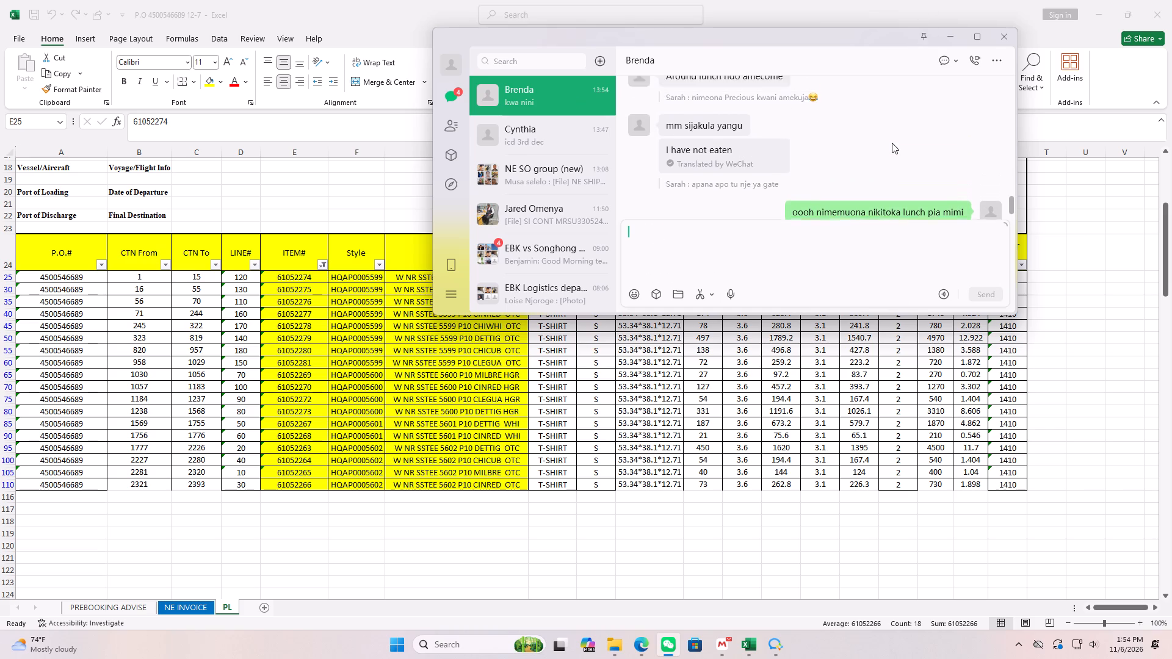
scroll(892, 143, "up", 3)
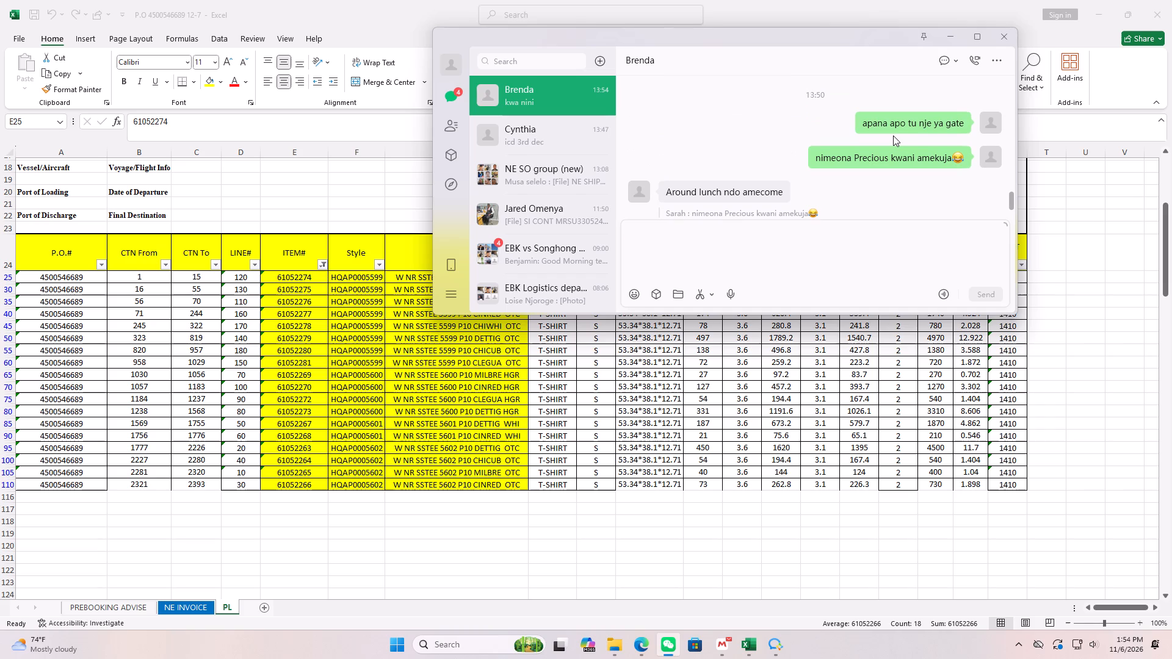
scroll(893, 135, "down", 8)
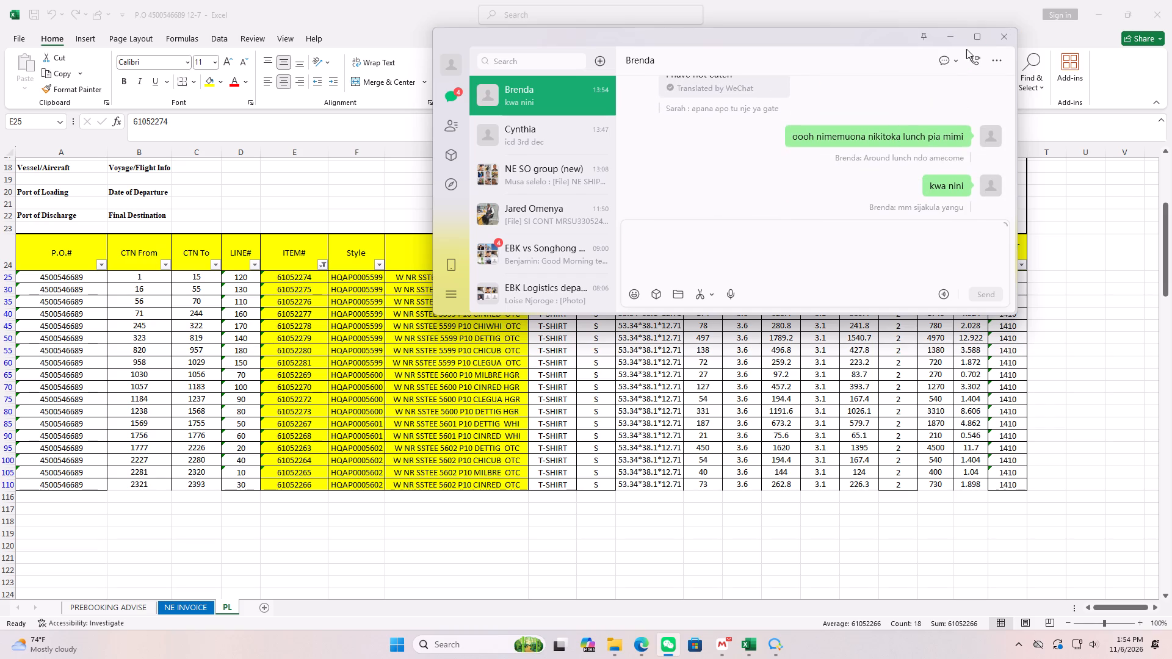
left_click(951, 38)
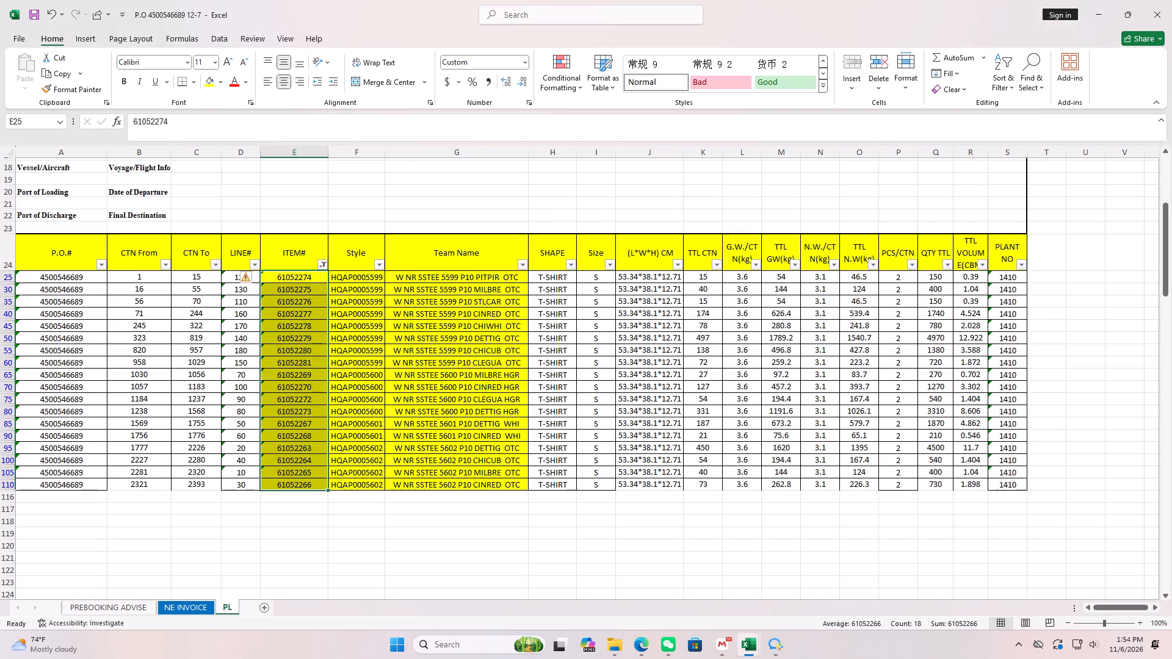
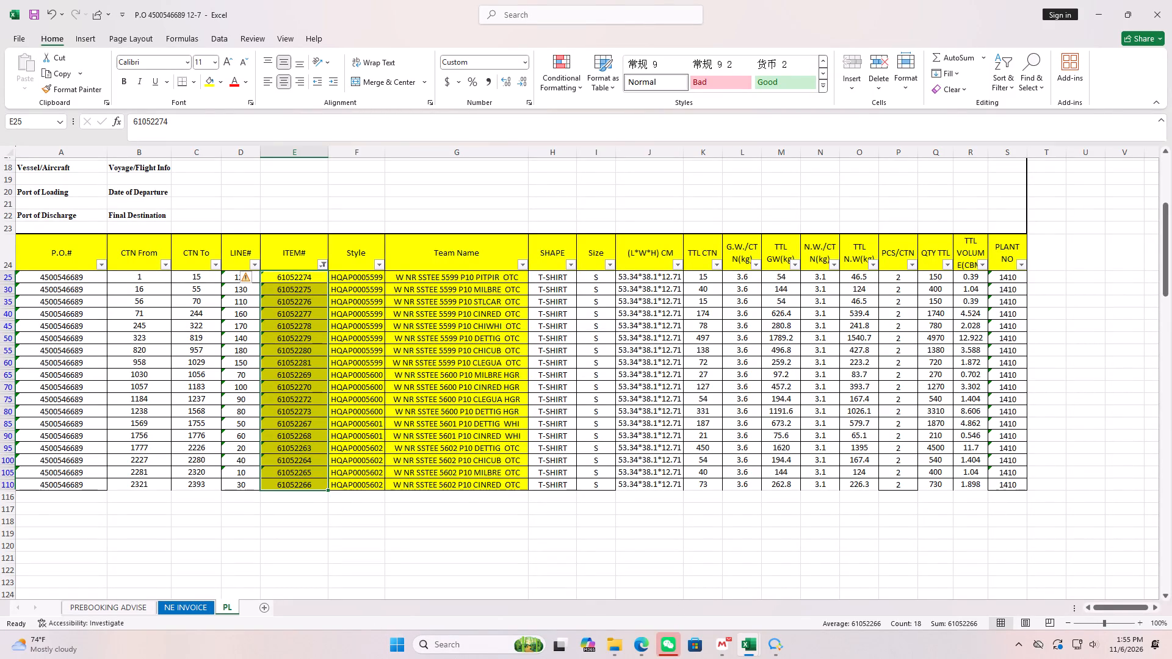
Show the hidden background apps in the system tray.
left_click(1021, 650)
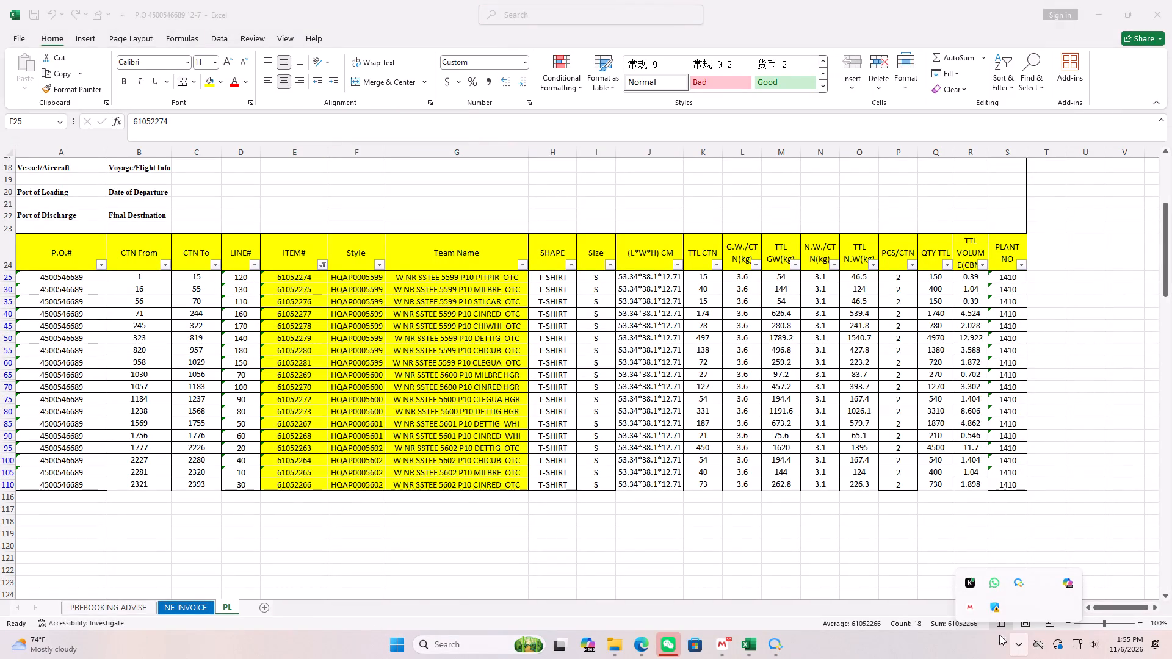
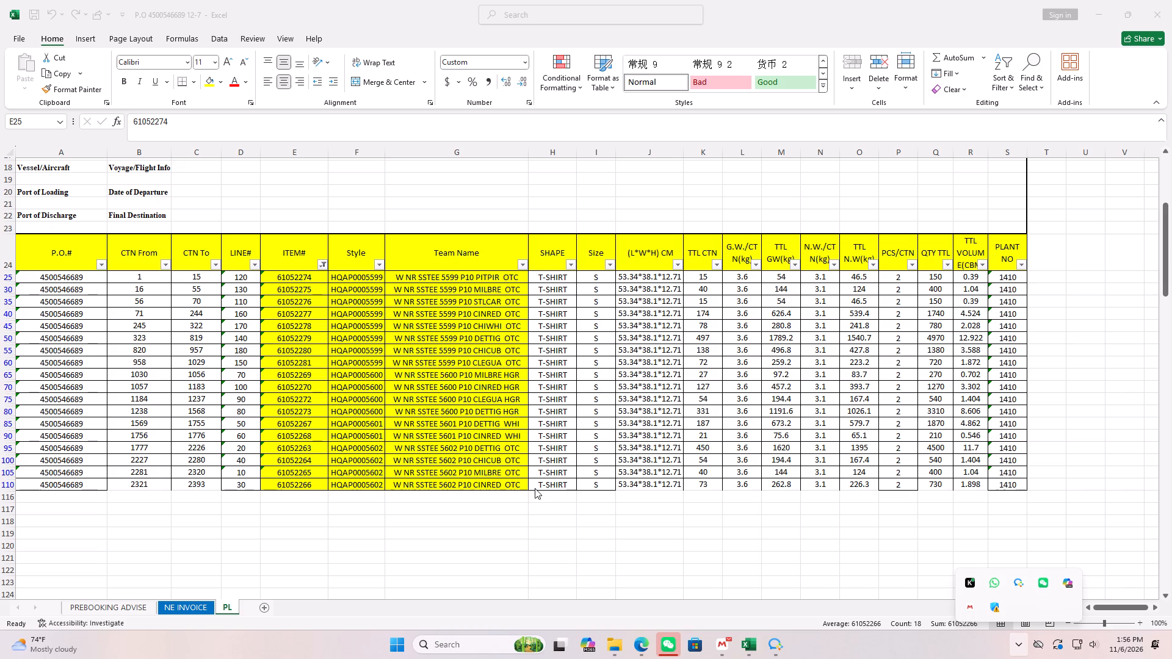
Switch to WeChat and check the conversation list and Brenda's chat for new messages before returning to the packing list workbook.
left_click(668, 647)
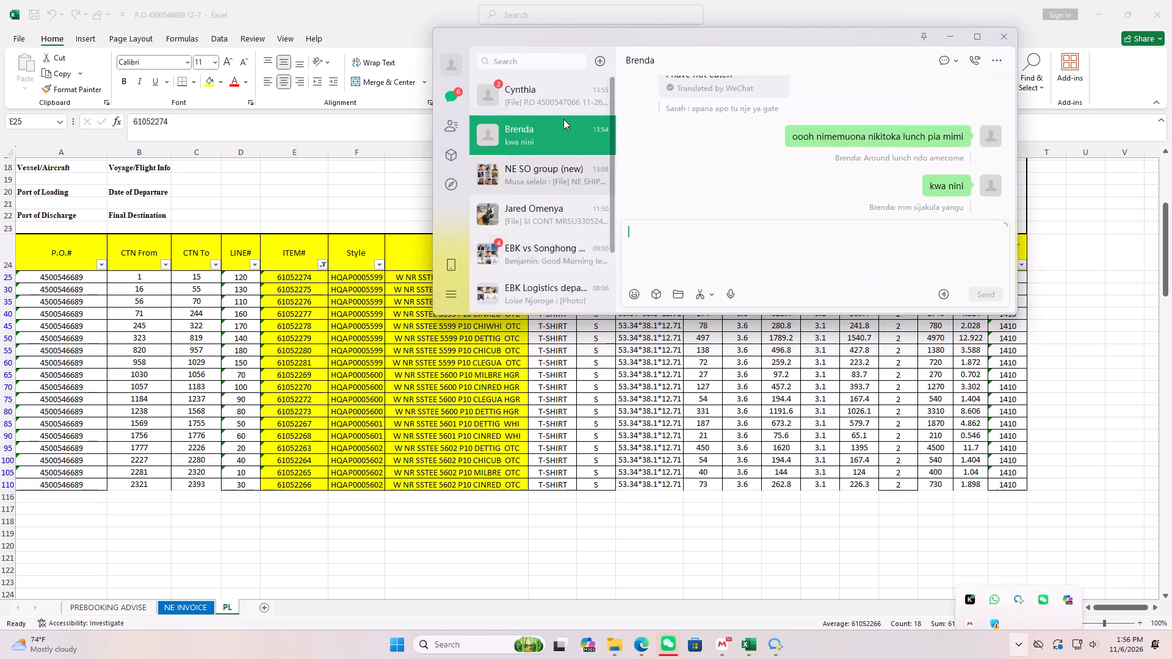
scroll(565, 115, "up", 3)
scroll(565, 115, "down", 1)
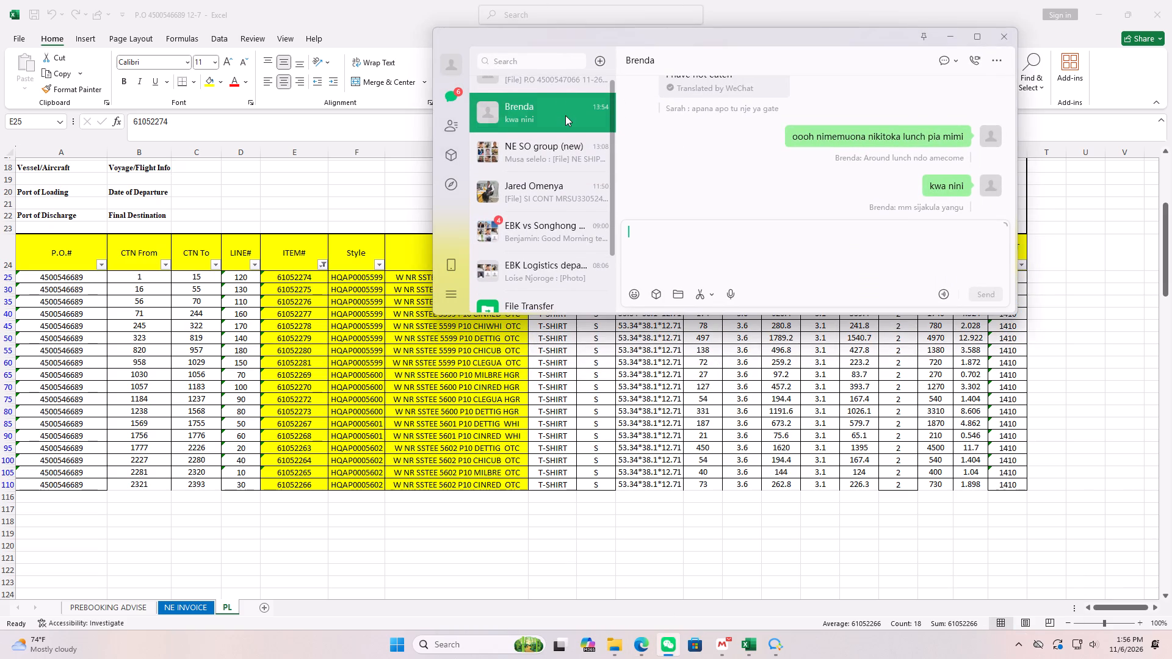
scroll(565, 115, "down", 1)
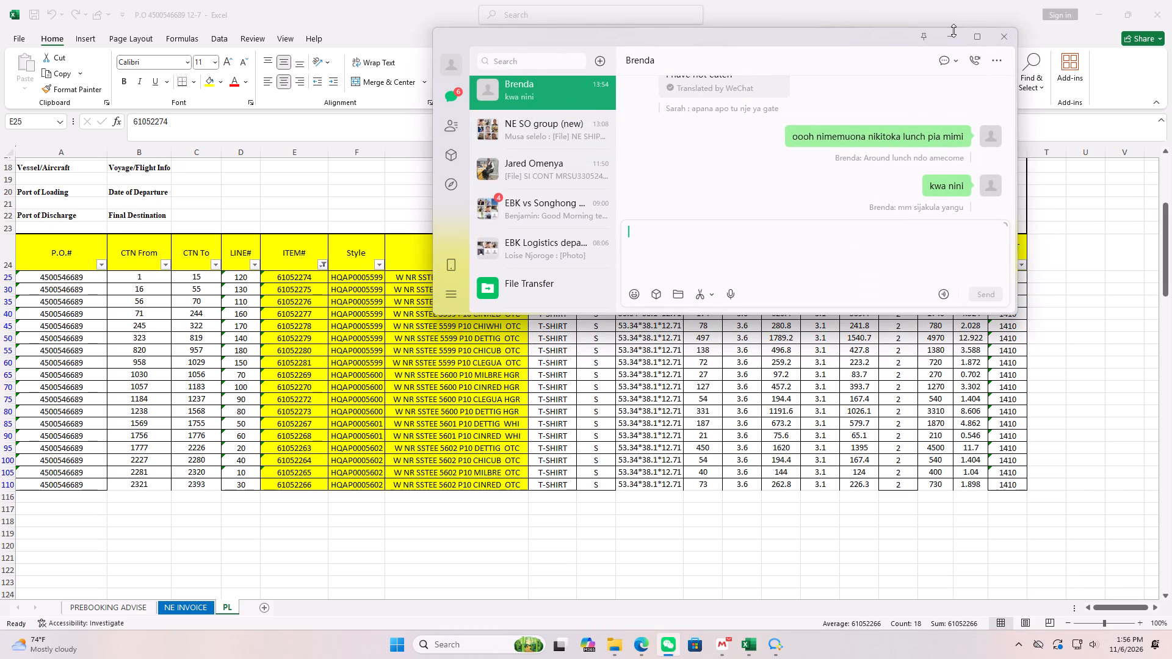
left_click(951, 34)
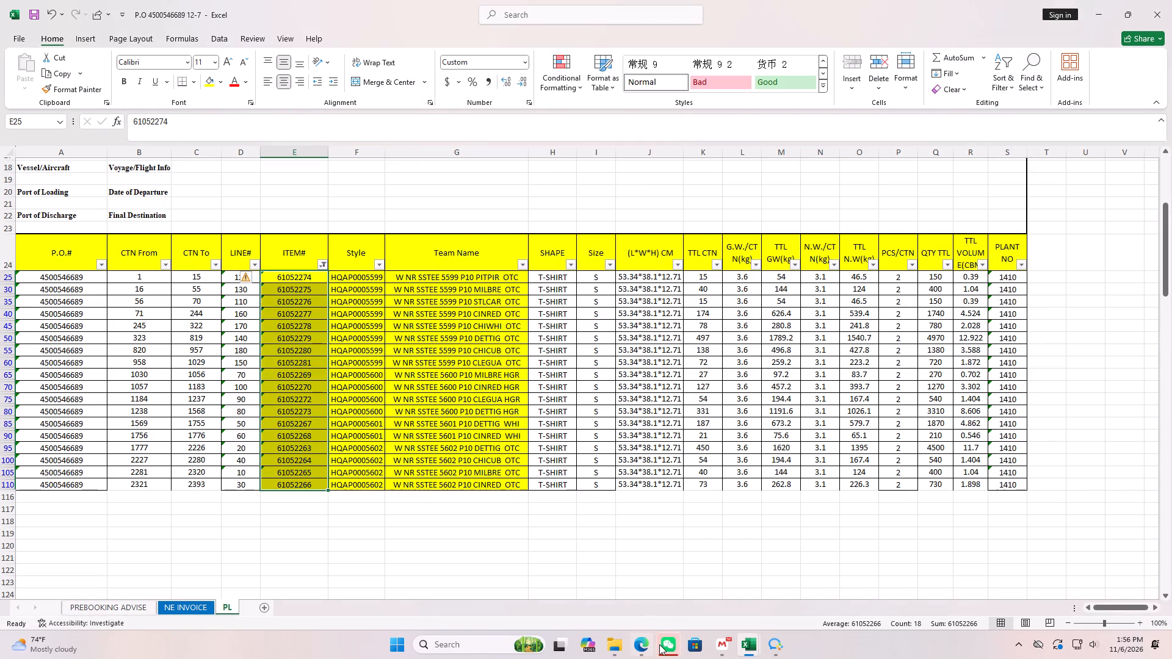
left_click(662, 644)
scroll(592, 119, "down", 3)
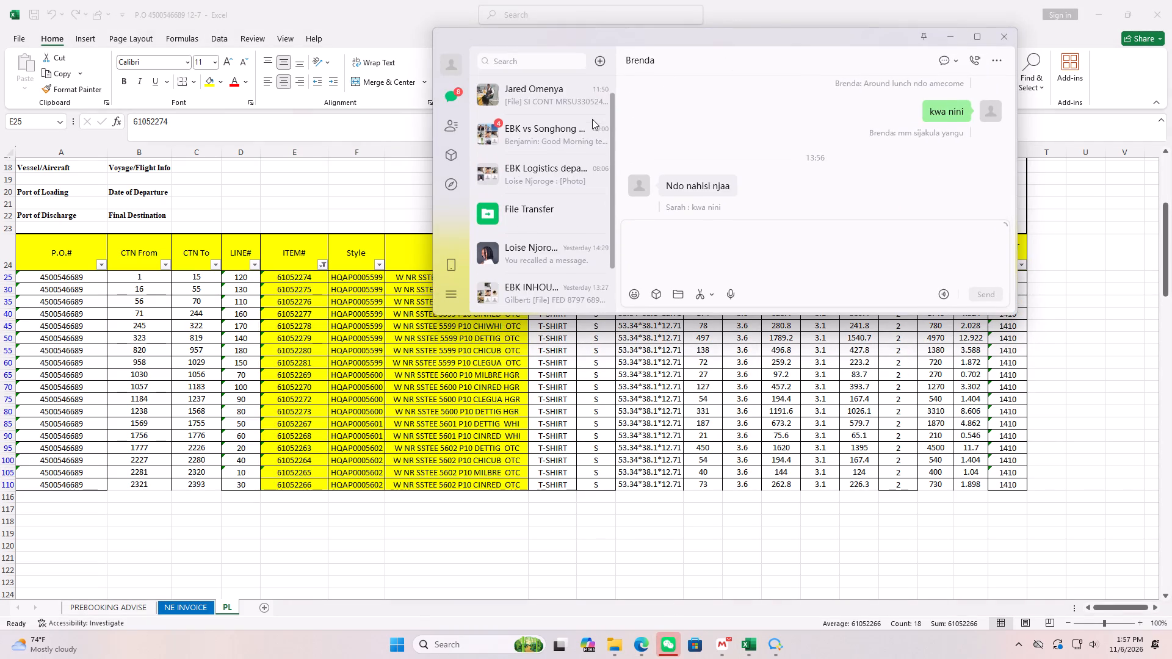
scroll(592, 119, "up", 5)
scroll(731, 128, "up", 2)
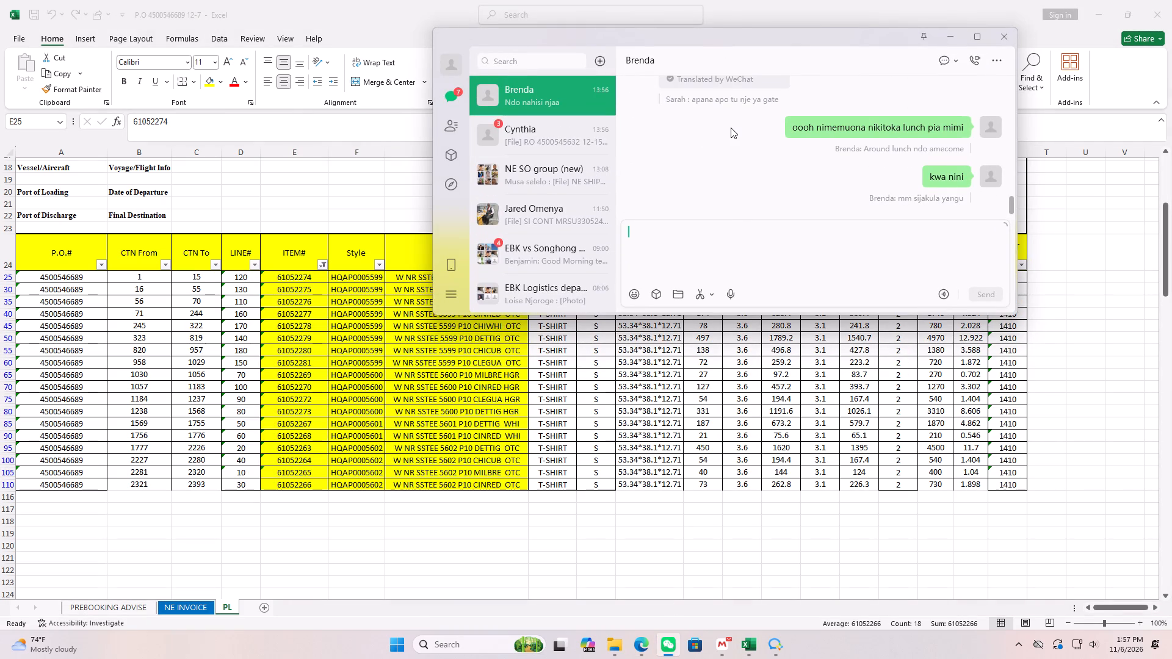
scroll(731, 128, "down", 5)
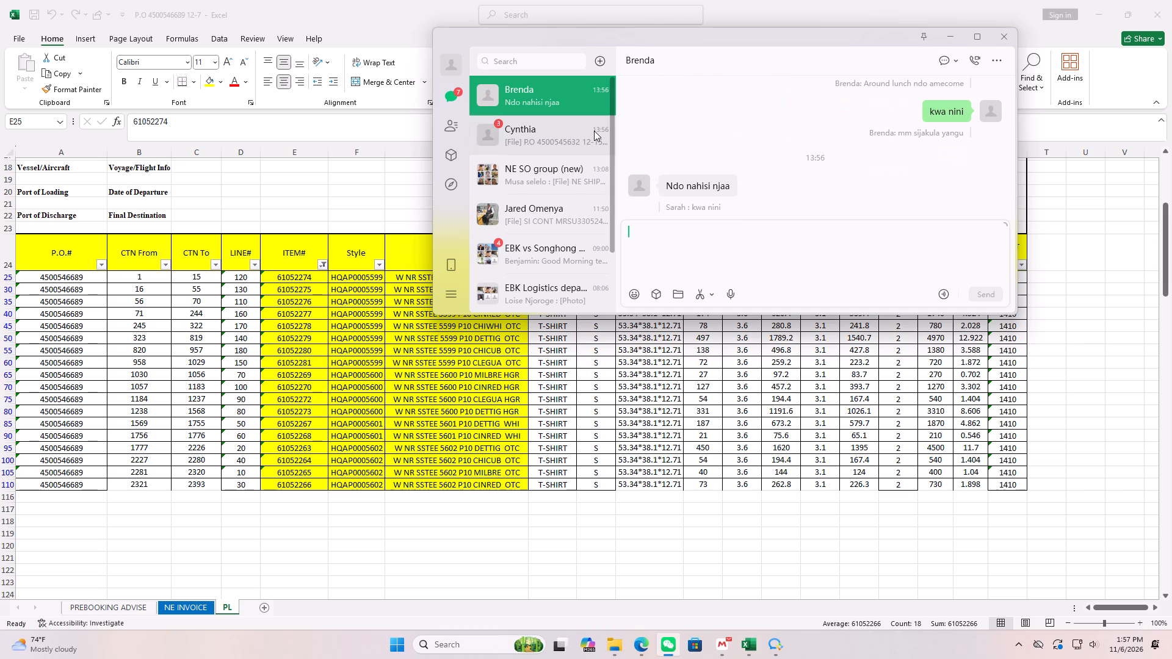
scroll(594, 131, "down", 2)
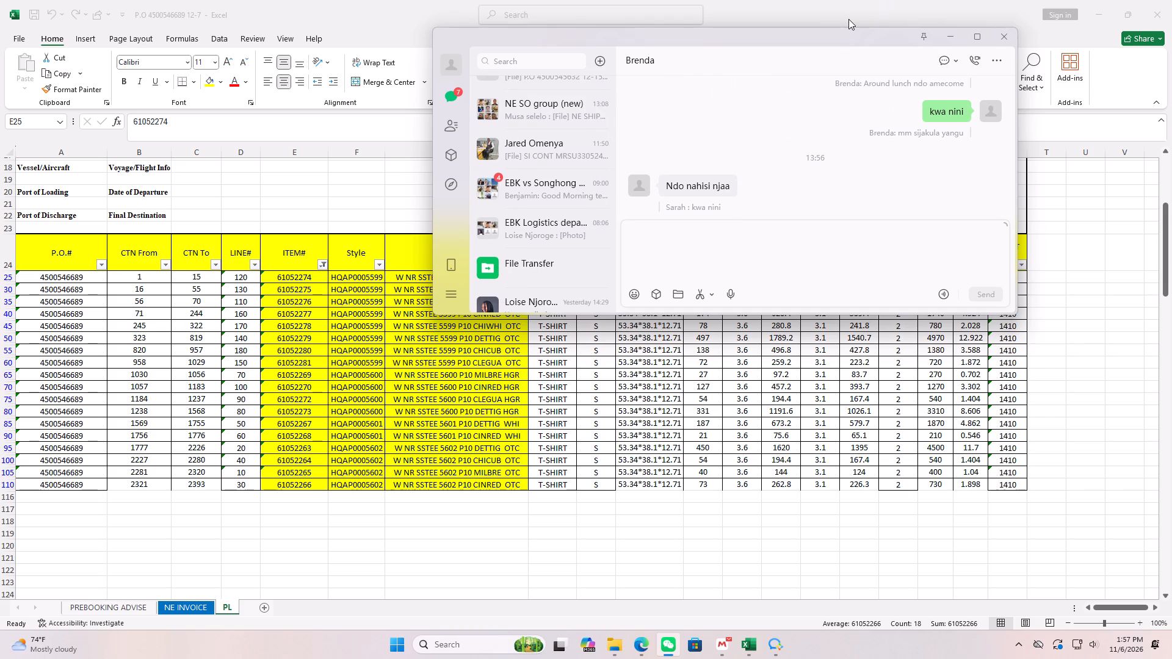
left_click(946, 41)
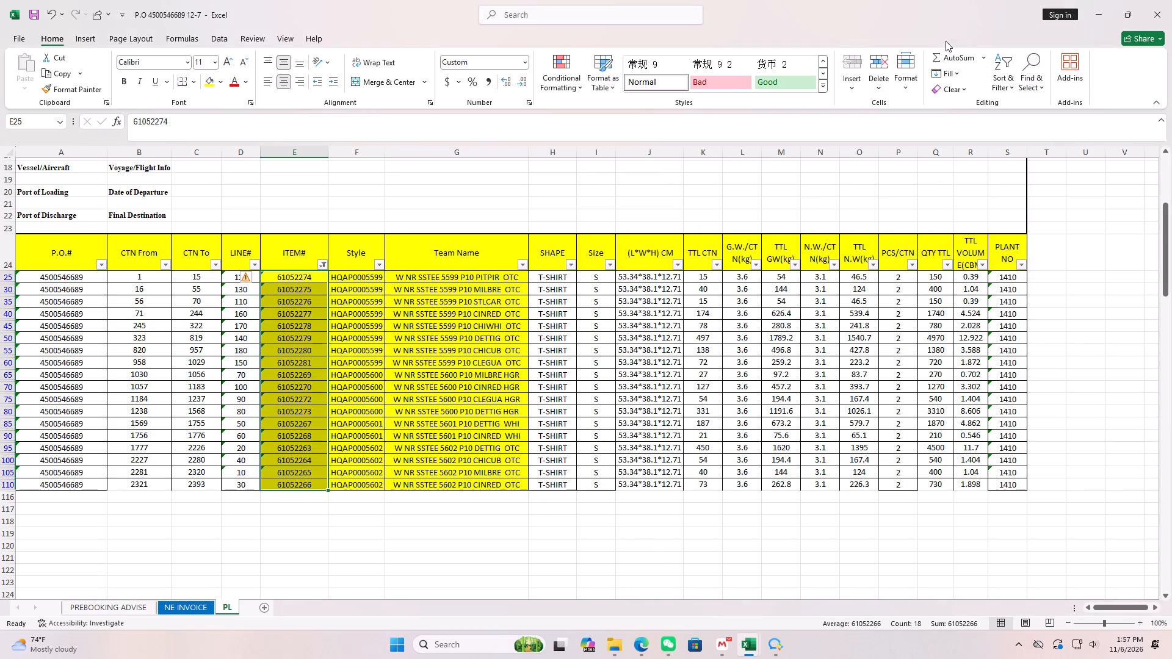
Examine the packing list header and the commercial invoice on the NE INVOICE sheet, ending back on the PL sheet.
left_click(1102, 355)
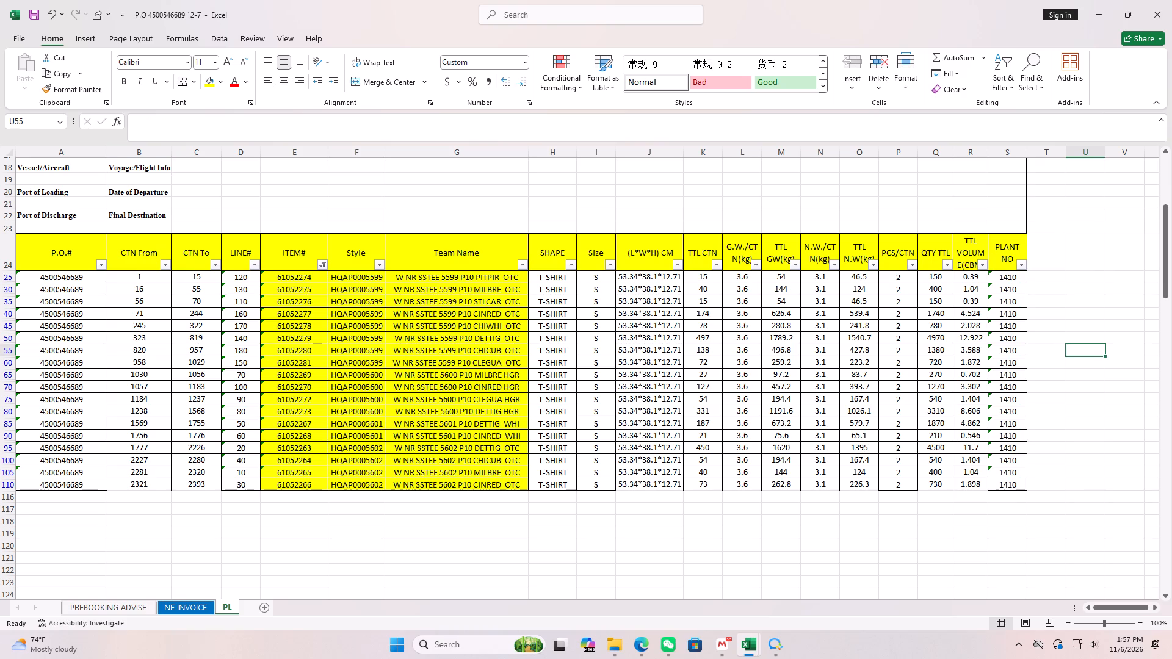
scroll(628, 361, "up", 5)
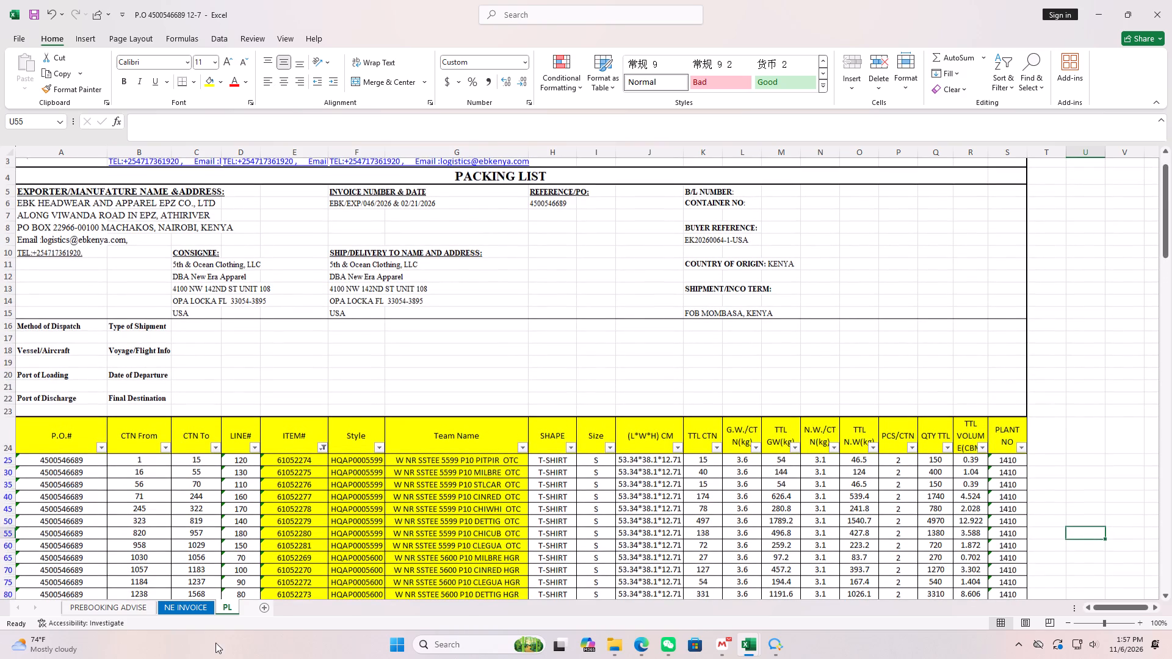
left_click(194, 611)
scroll(222, 505, "down", 14)
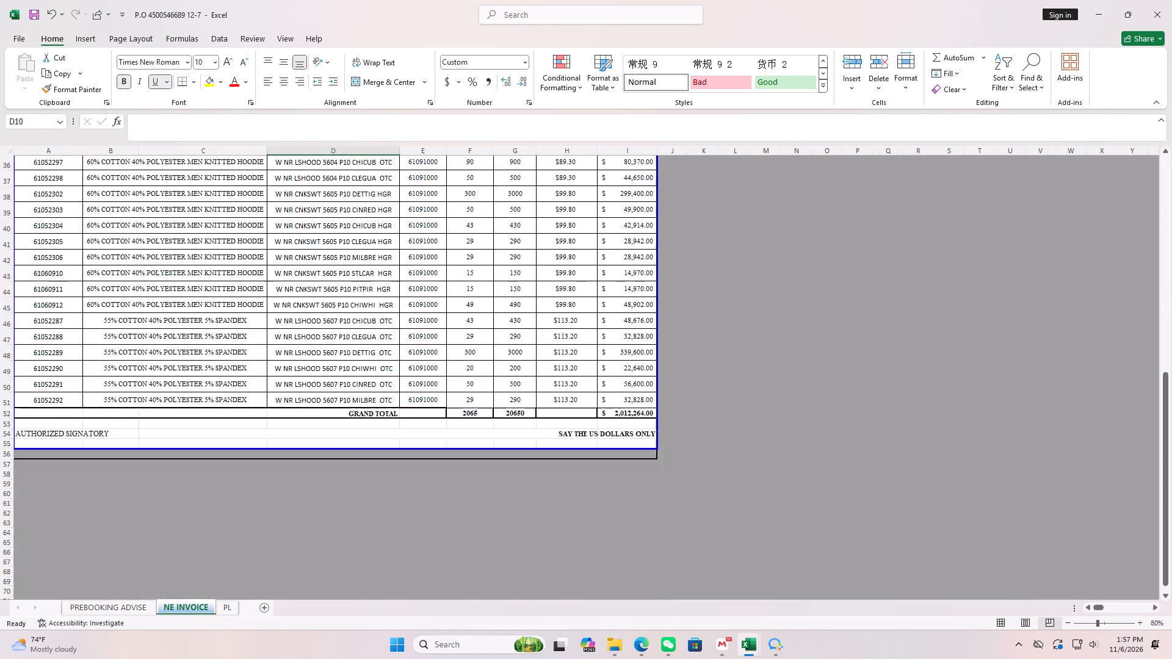
scroll(222, 505, "up", 16)
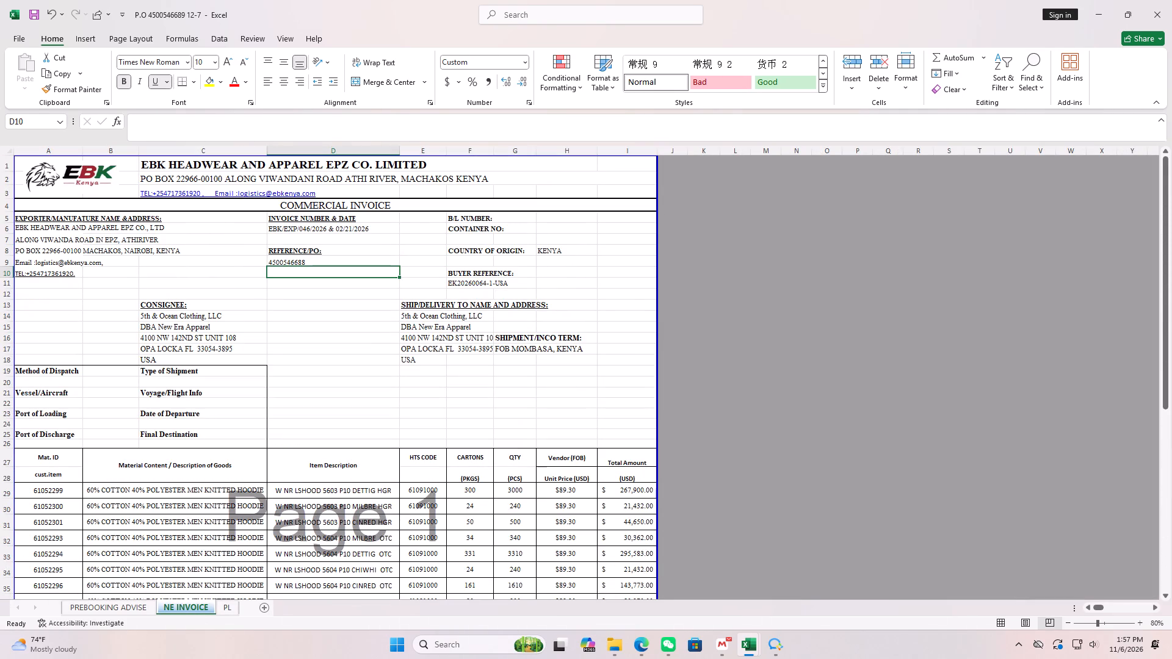
left_click(233, 600)
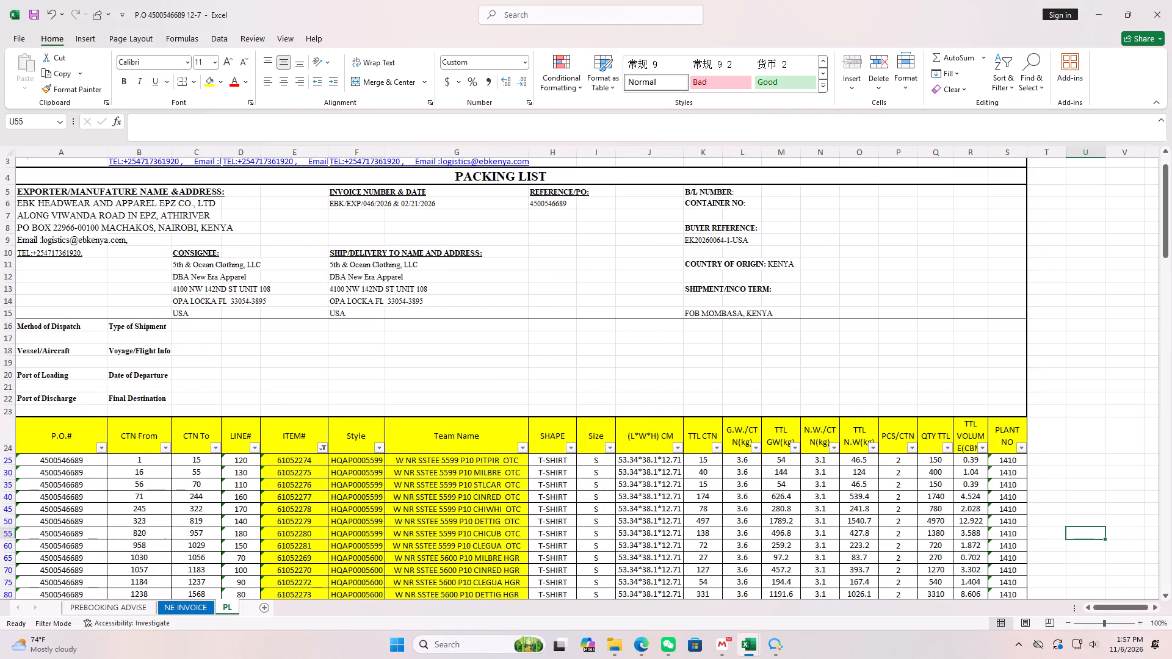
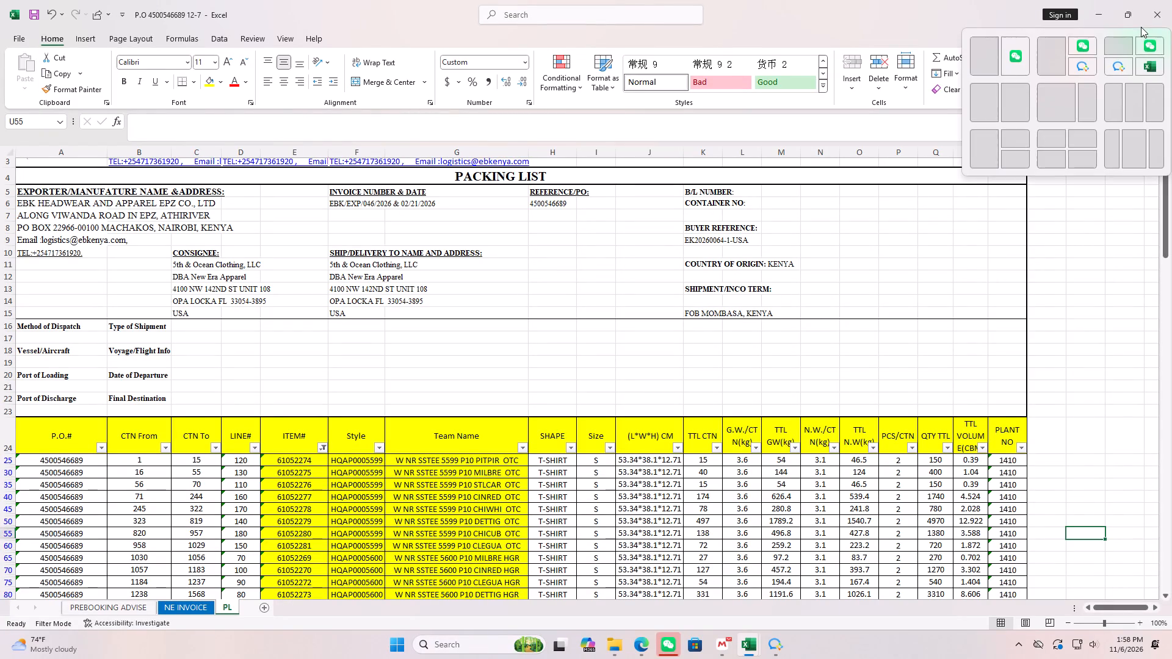
Switch to WeChat and check the conversation list for new messages, ending back on the packing list sheet.
left_click(671, 635)
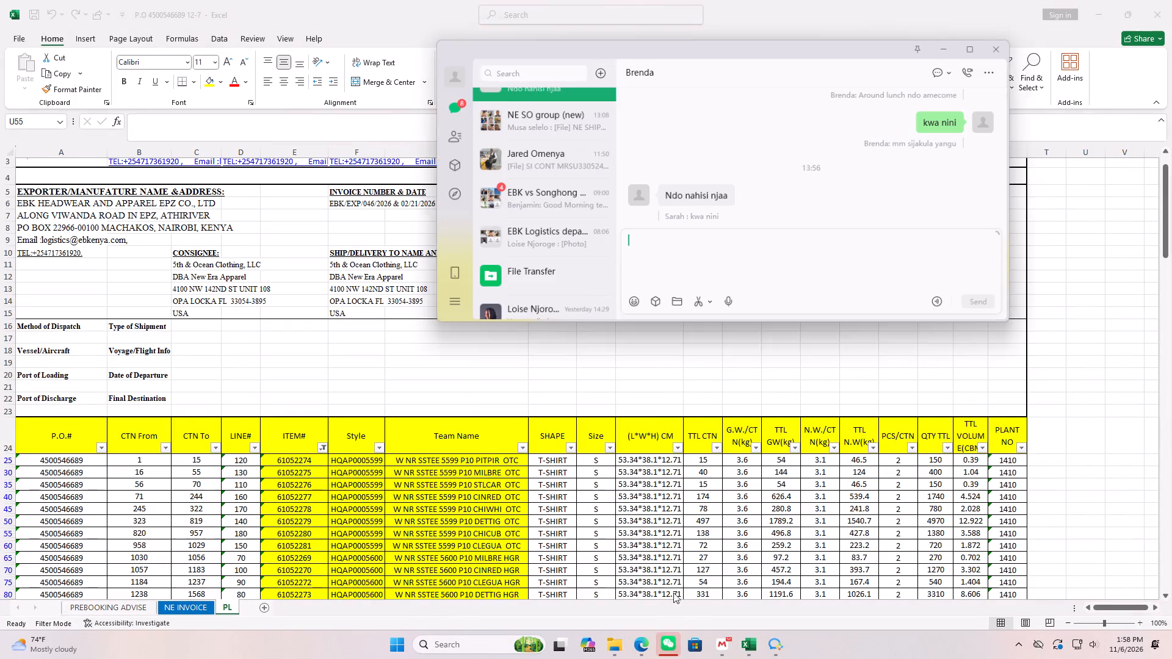
scroll(595, 137, "up", 5)
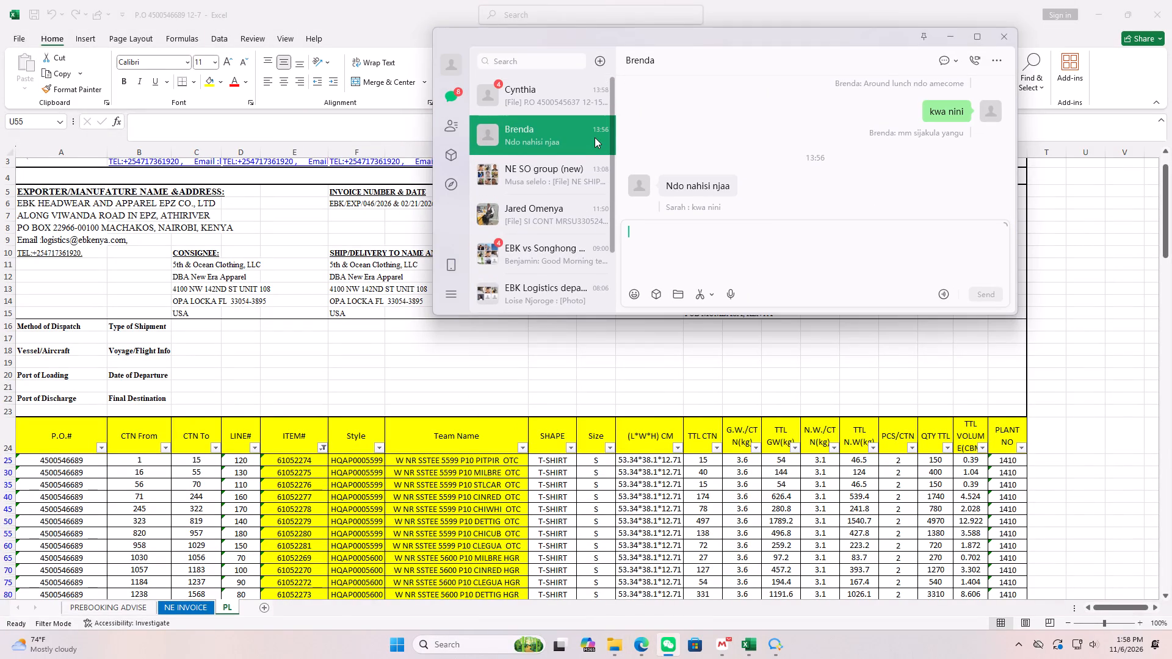
scroll(595, 137, "down", 2)
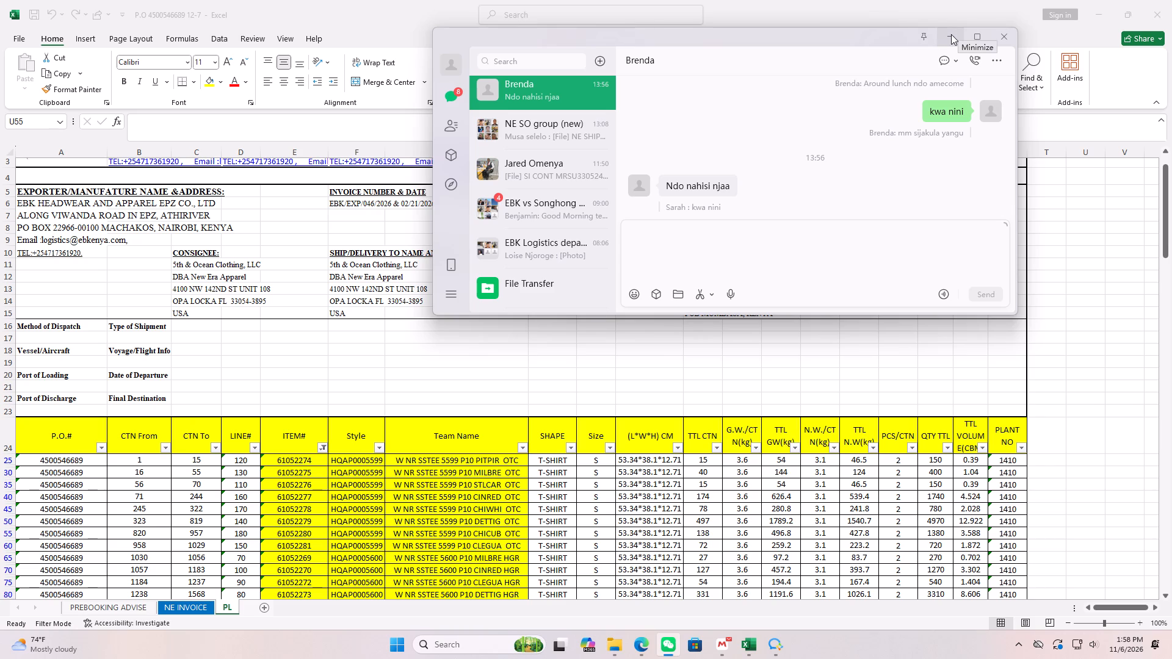
scroll(930, 195, "up", 2)
scroll(930, 195, "down", 5)
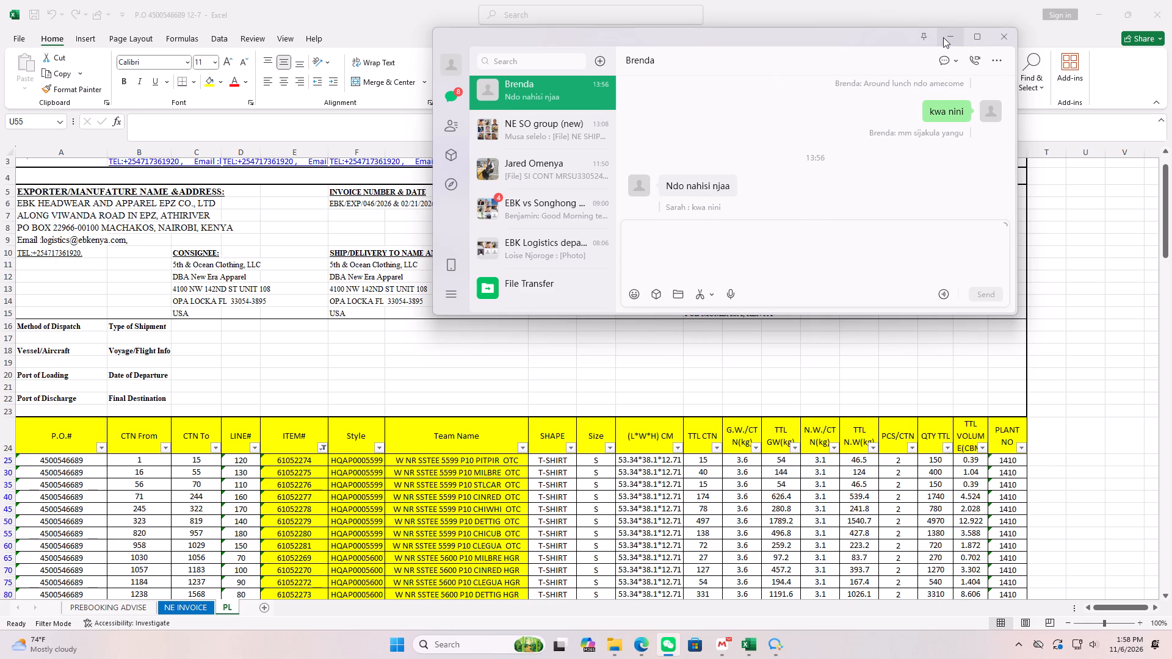
left_click(945, 37)
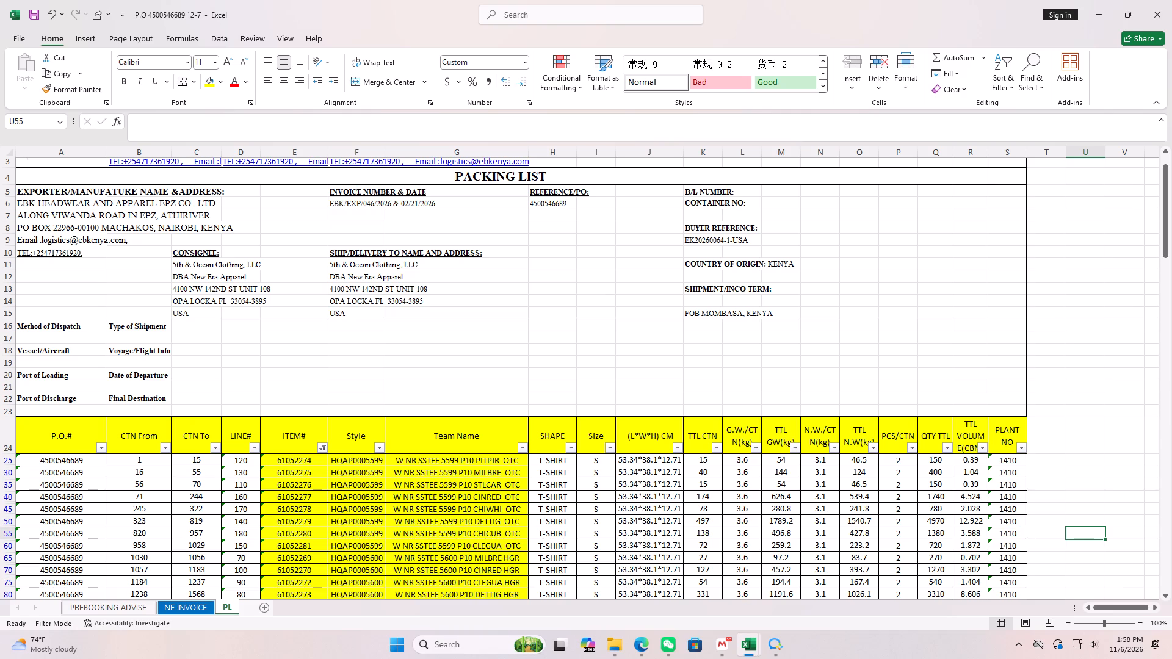
left_click(549, 248)
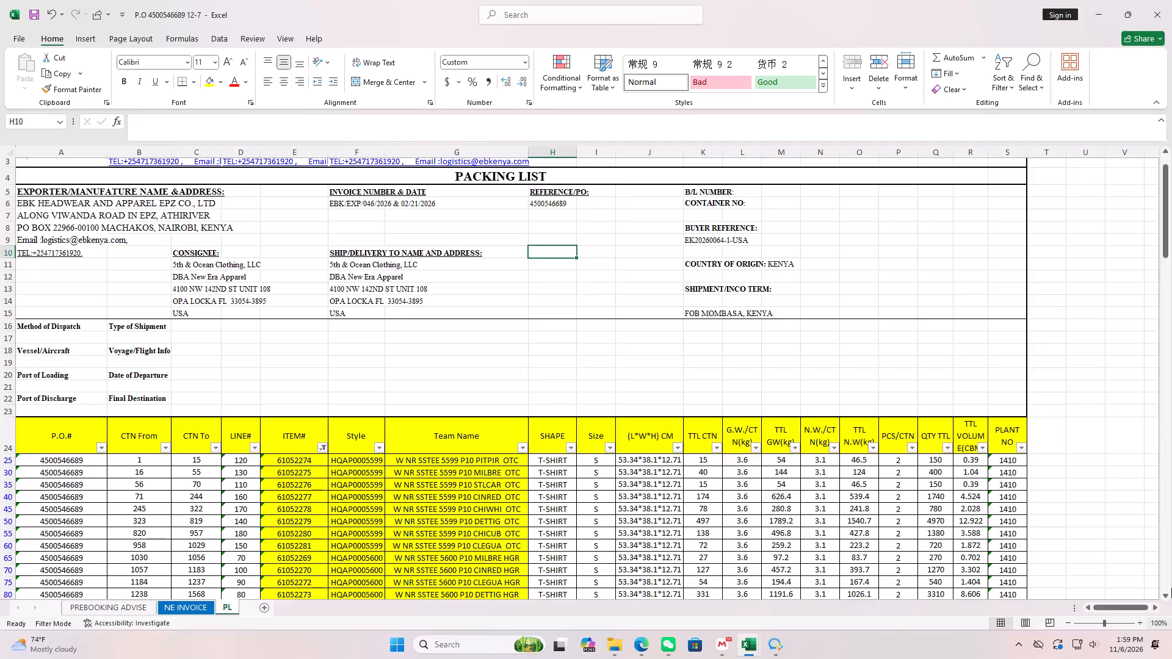
Switch to Alimail and read the inbox email "Re: PO EK20260049.zip" and its MSDU 3 (1).docx attachment, closing the document when done.
left_click(725, 653)
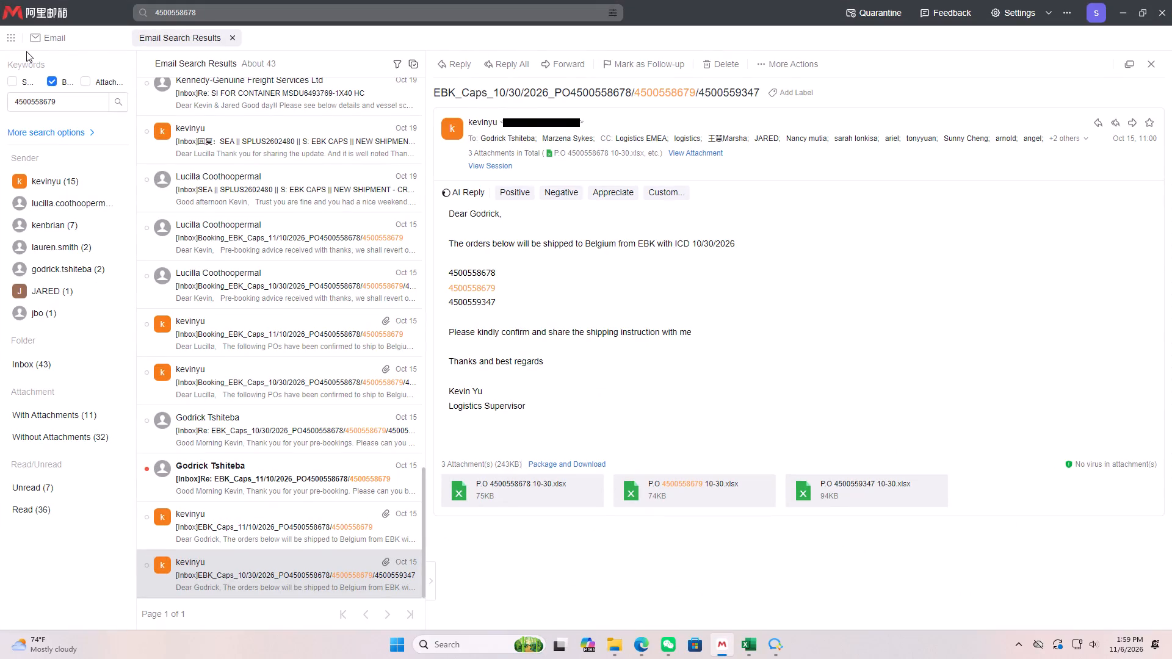
left_click(59, 36)
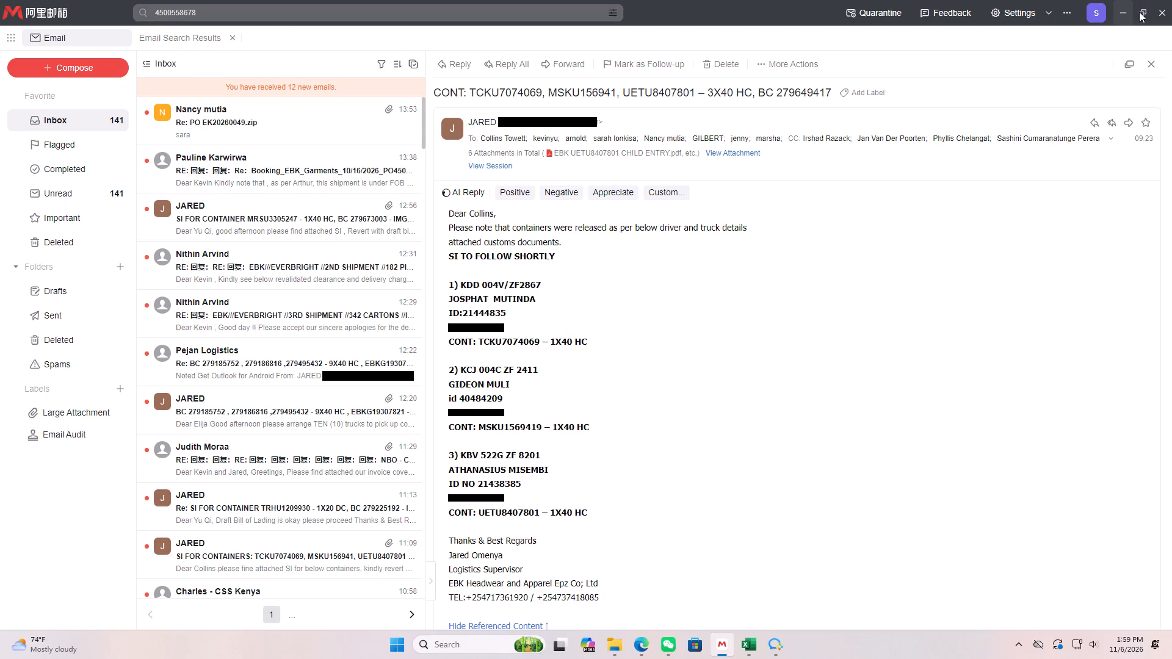
left_click(272, 128)
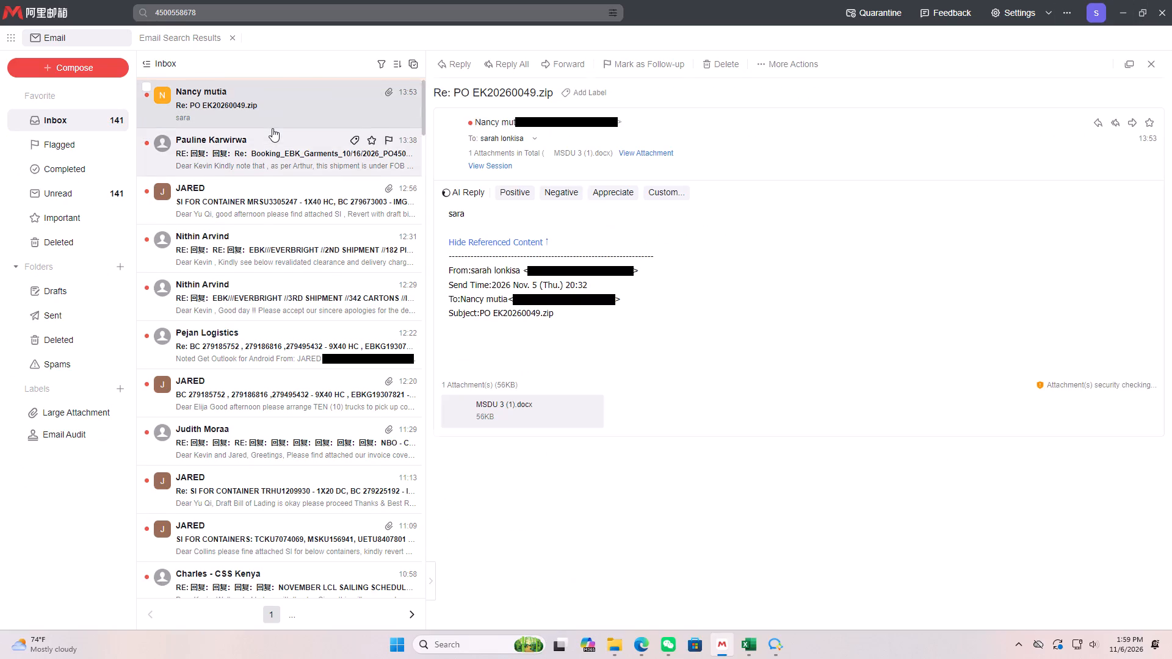
left_click(546, 411)
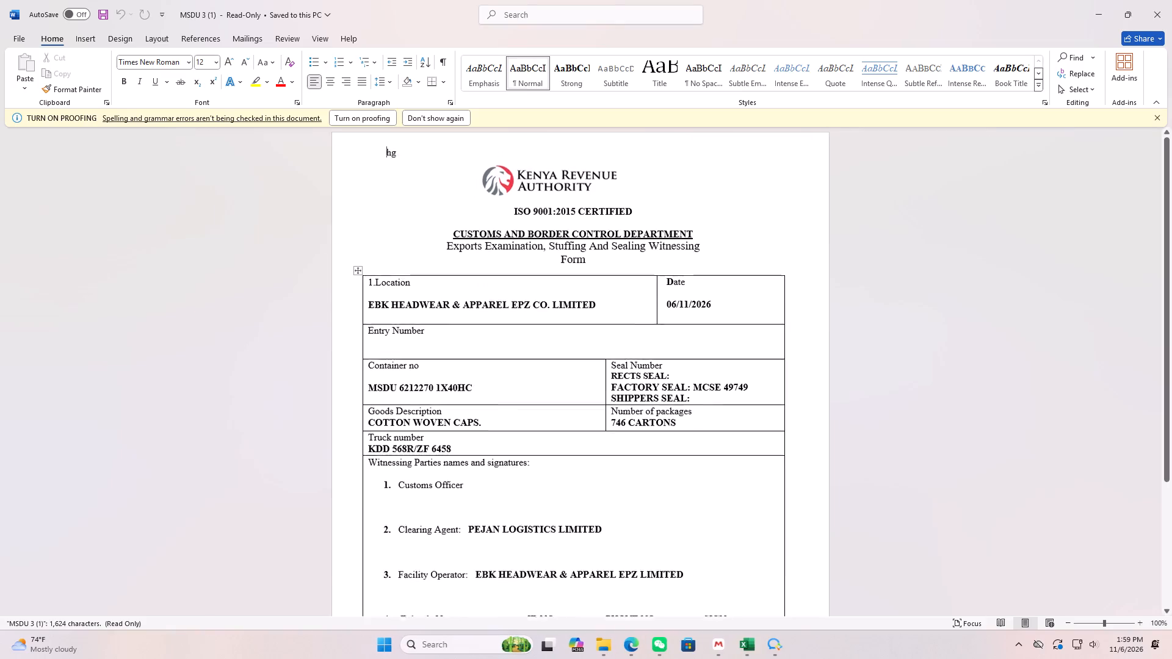
scroll(548, 410, "down", 2)
scroll(548, 410, "up", 6)
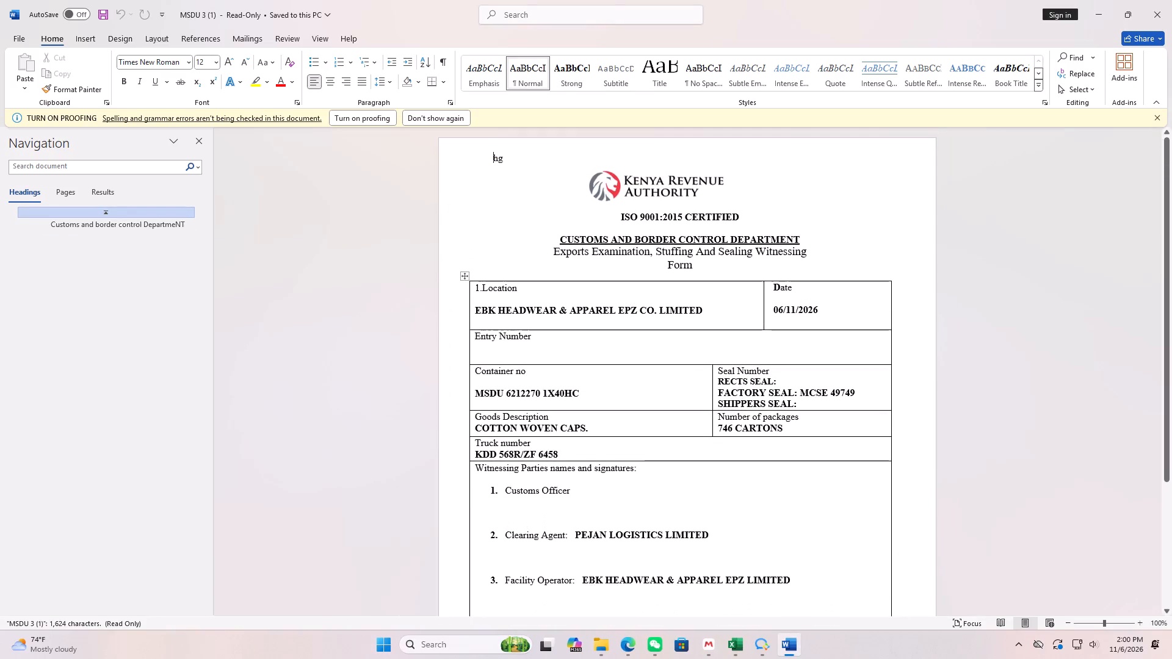
left_click(1162, 18)
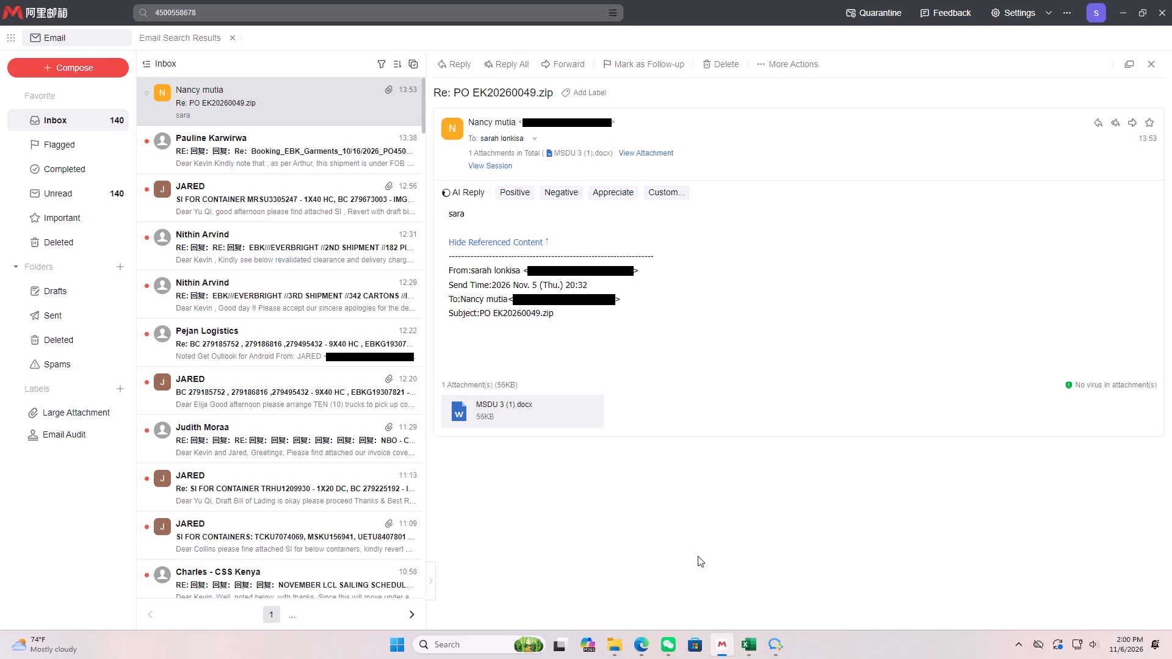
Switch from the mailbox back to the open Excel workbooks.
left_click(752, 647)
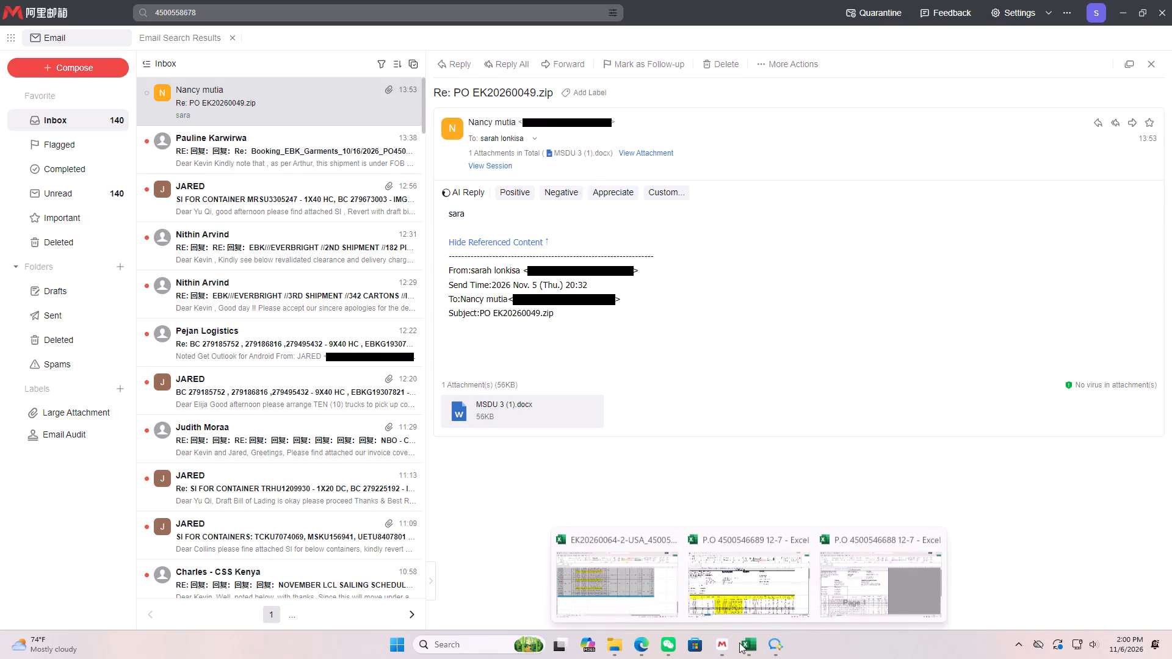
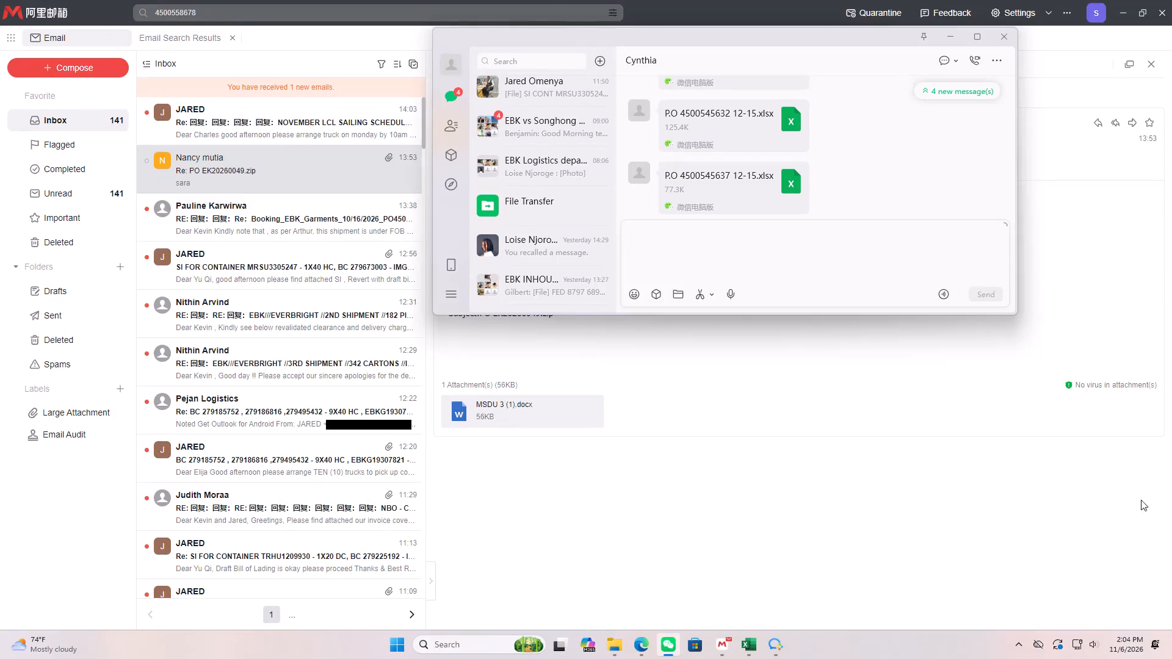
Read Cynthia's new chat messages and the messages around the shared P.O Excel files, and minimize WeChat.
left_click(953, 90)
scroll(930, 102, "down", 2)
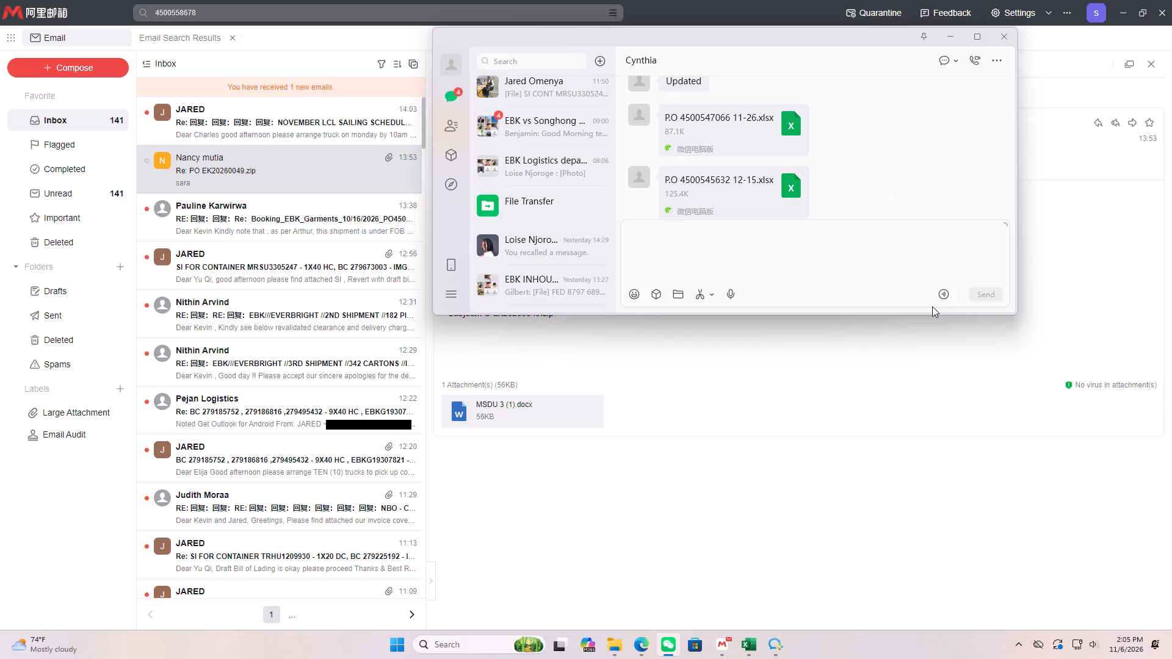
scroll(621, 182, "up", 5)
scroll(662, 134, "down", 3)
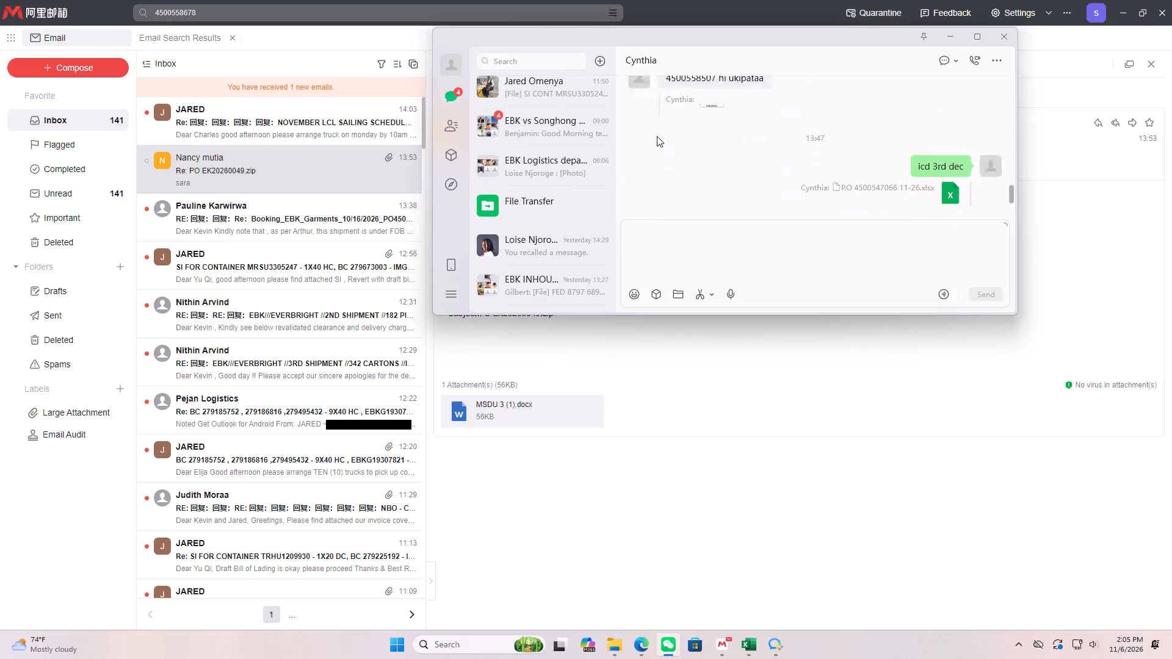
scroll(628, 126, "up", 1)
scroll(624, 125, "down", 9)
left_click(946, 33)
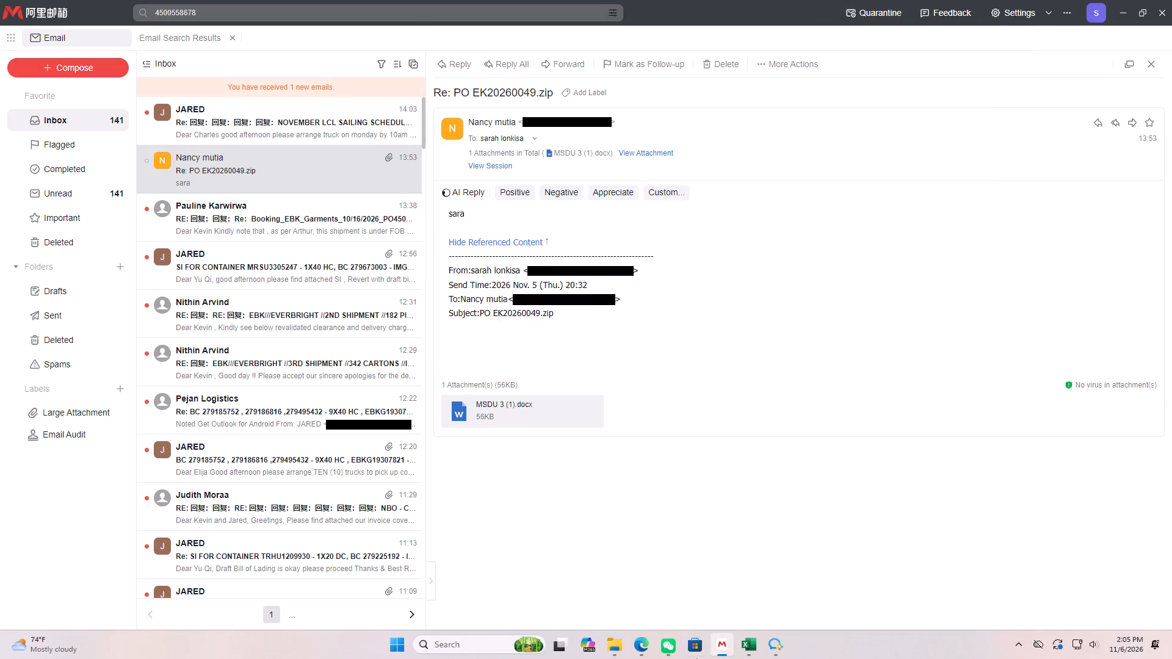
left_click(750, 635)
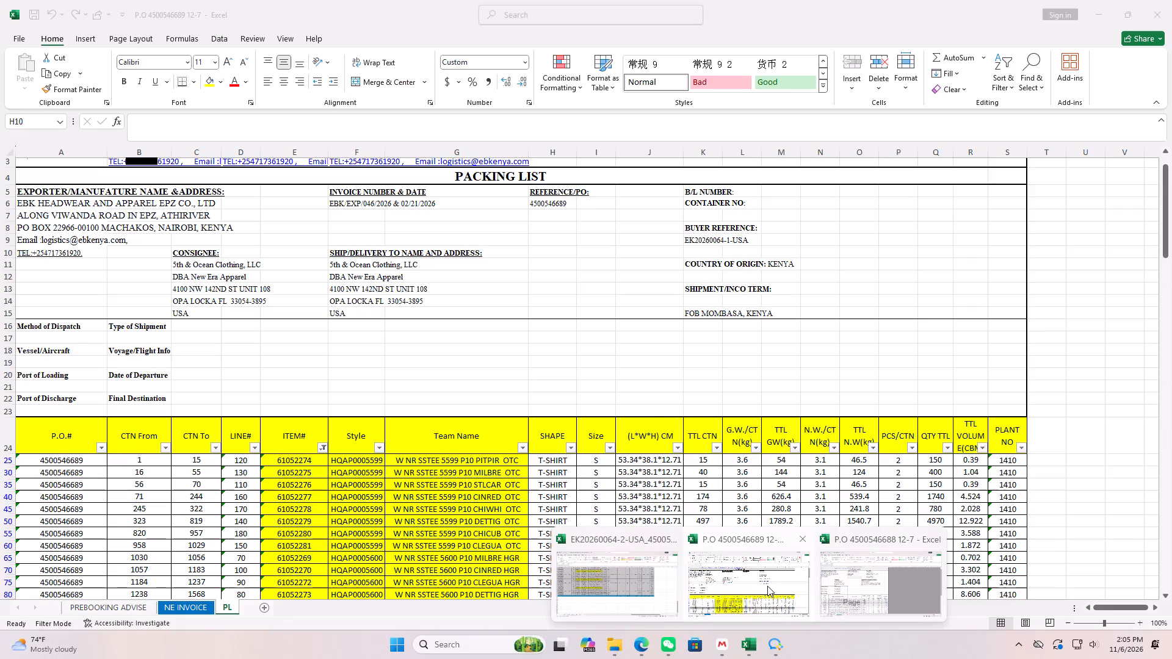
left_click(718, 588)
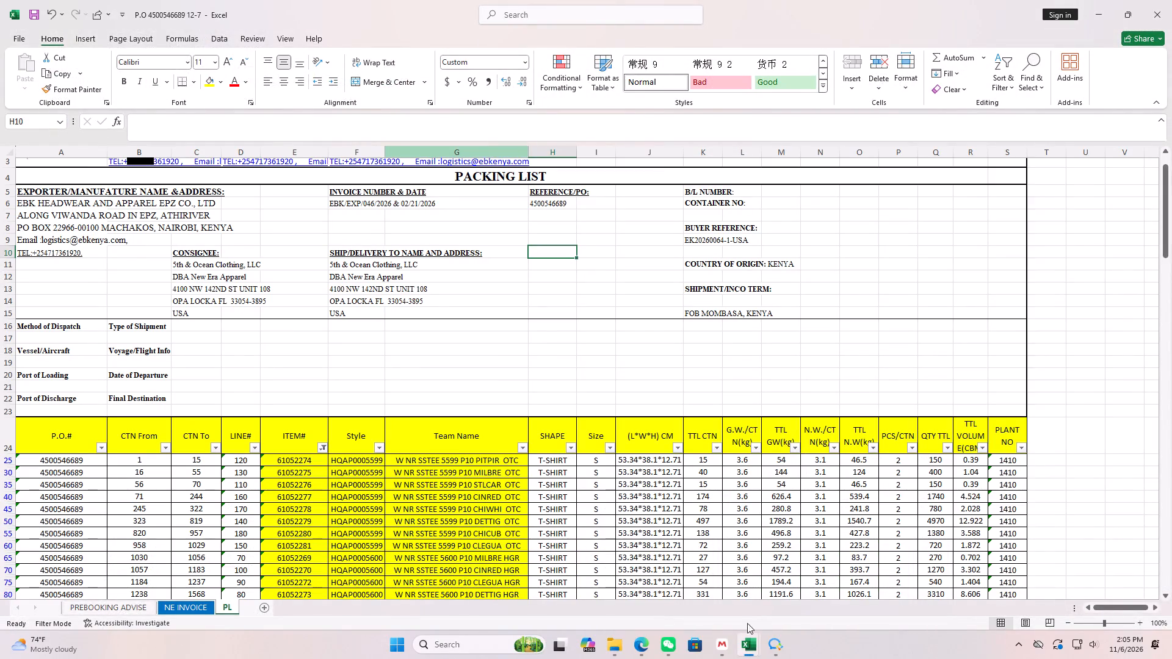
left_click(867, 589)
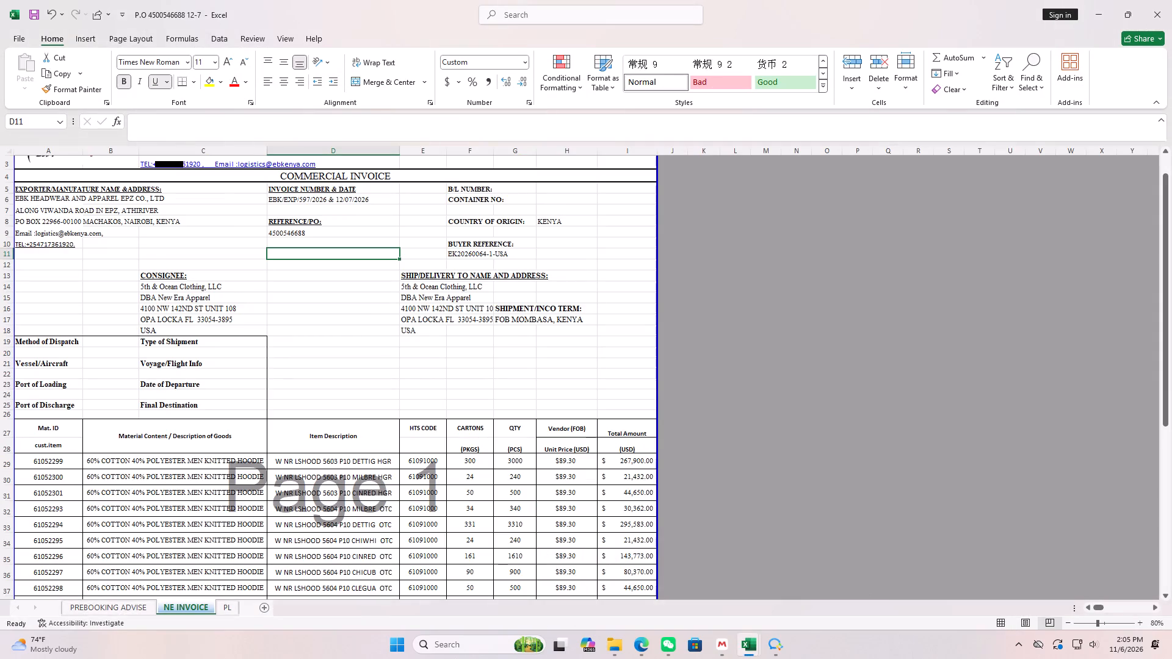
left_click(1171, 0)
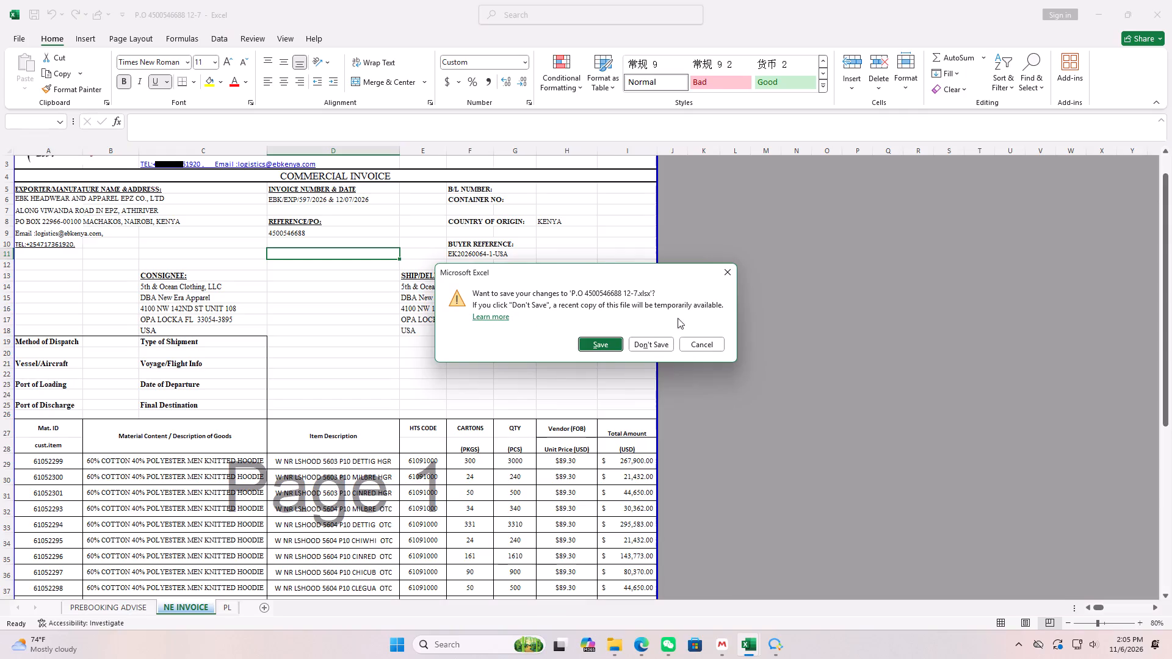
left_click(658, 340)
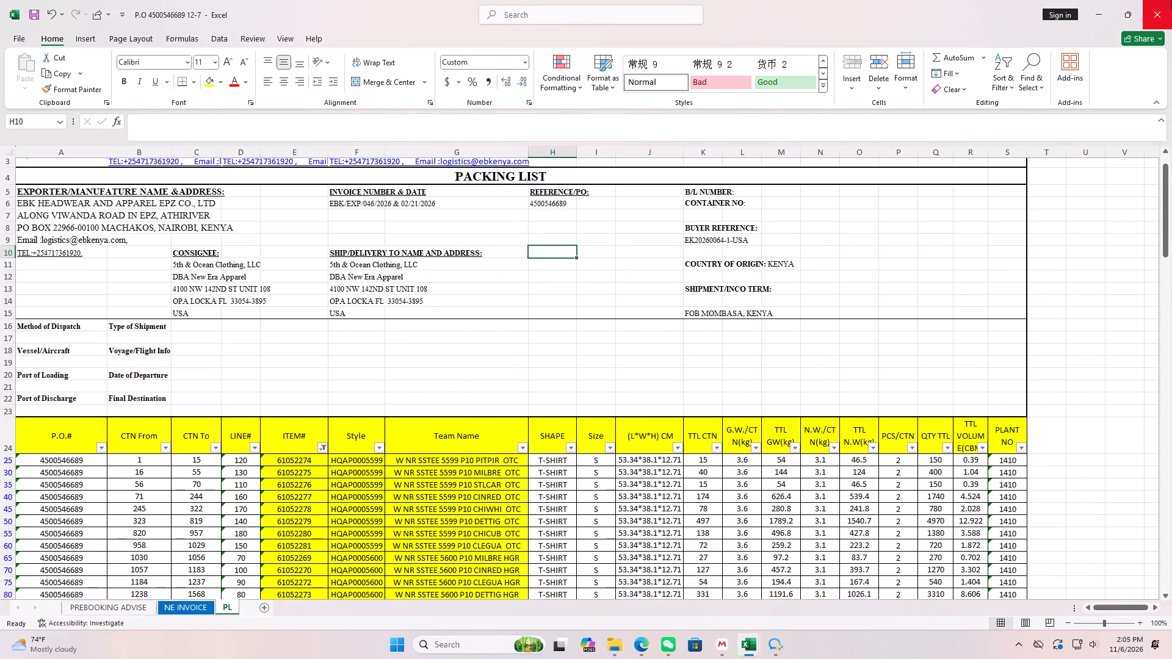
left_click(1171, 0)
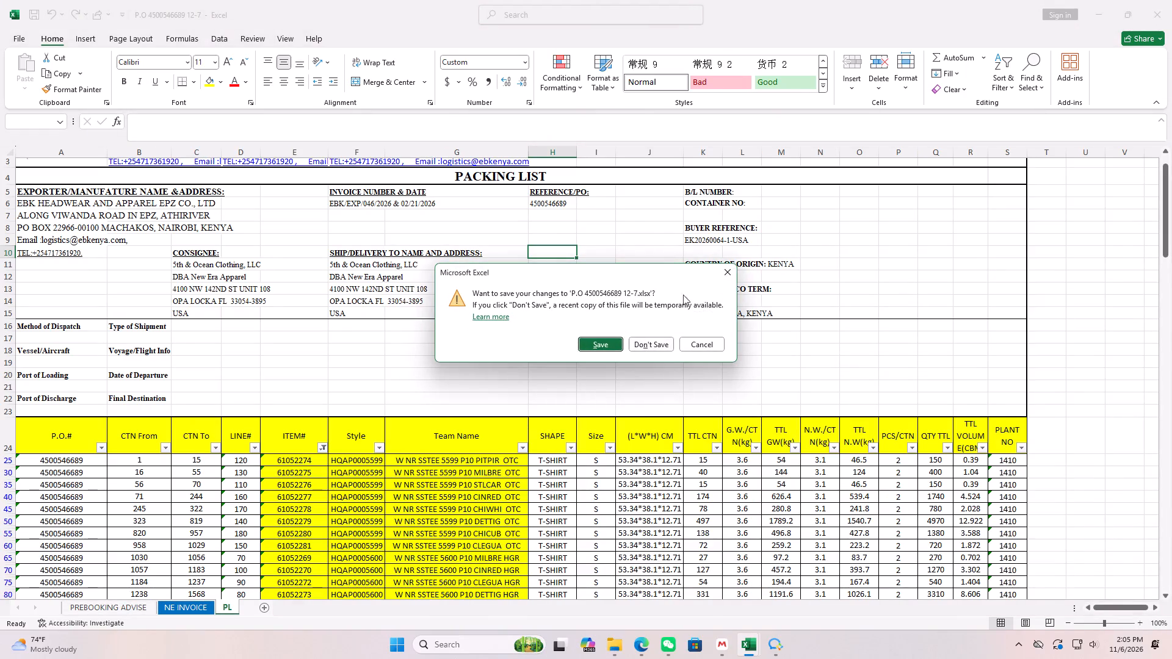
left_click(700, 345)
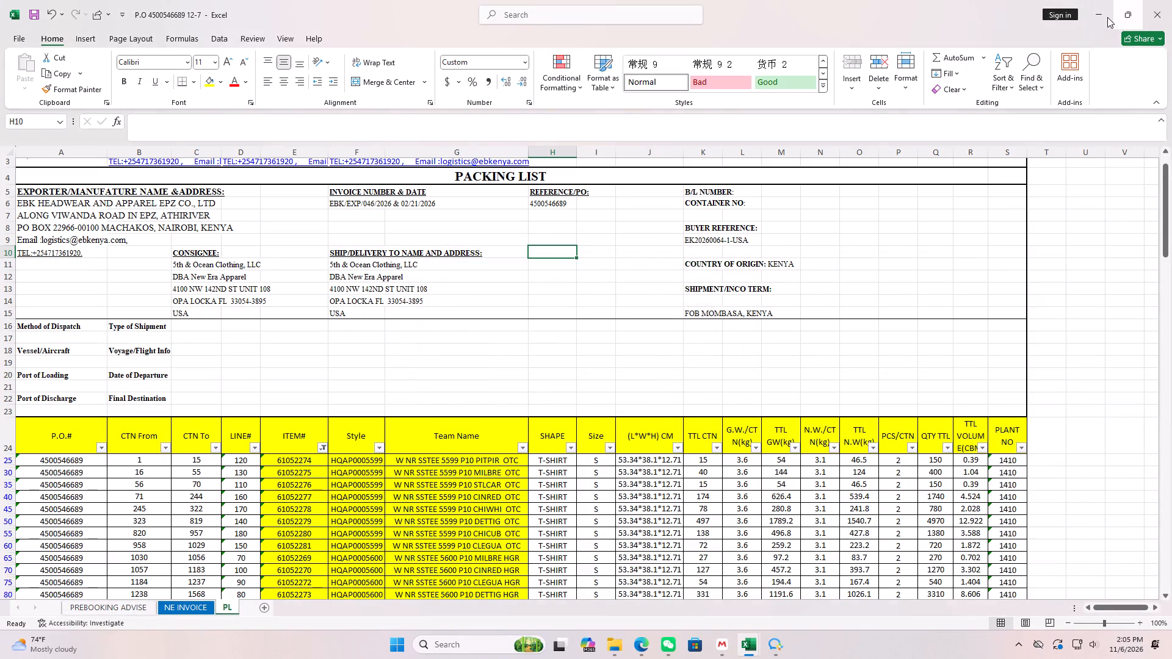
left_click(1107, 17)
left_click(1112, 10)
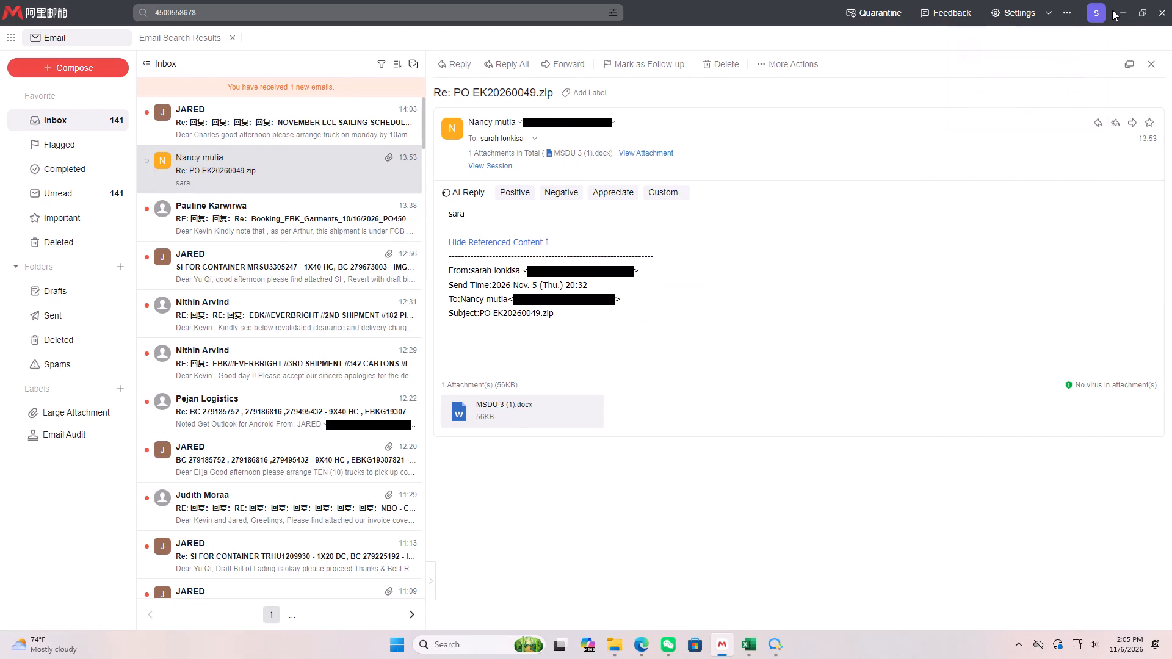
left_click(1123, 6)
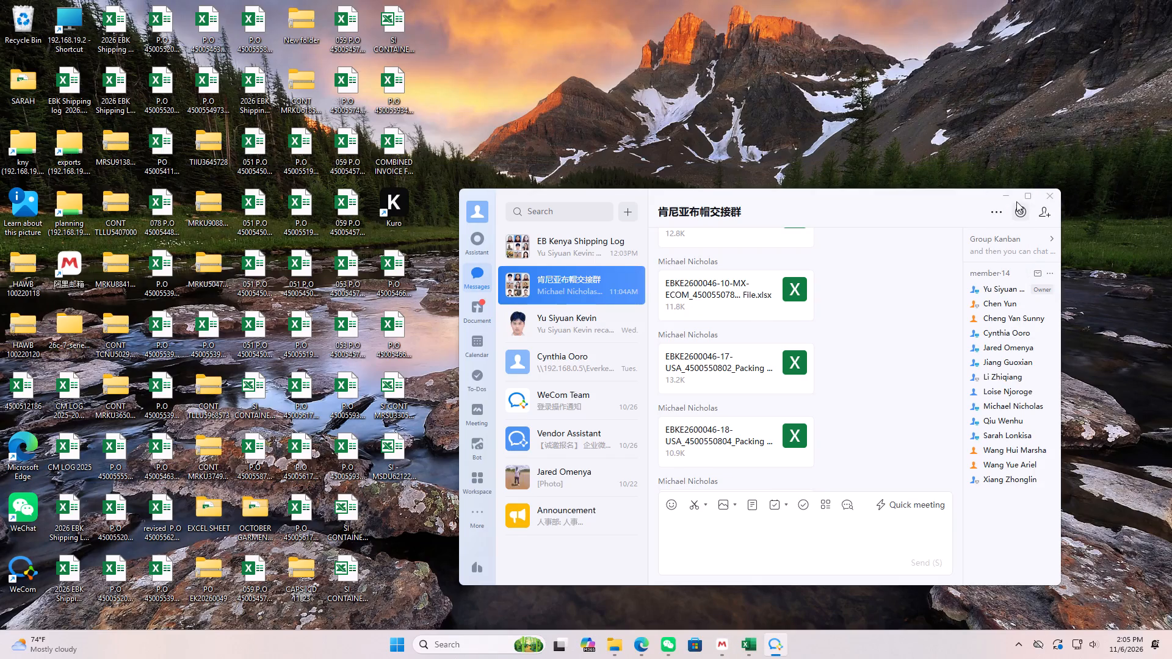
left_click(1002, 201)
Move the desktop files SI CONT MRSU330… and SI - MSDU62122… into the EXCEL SHEET folder.
left_click(404, 350)
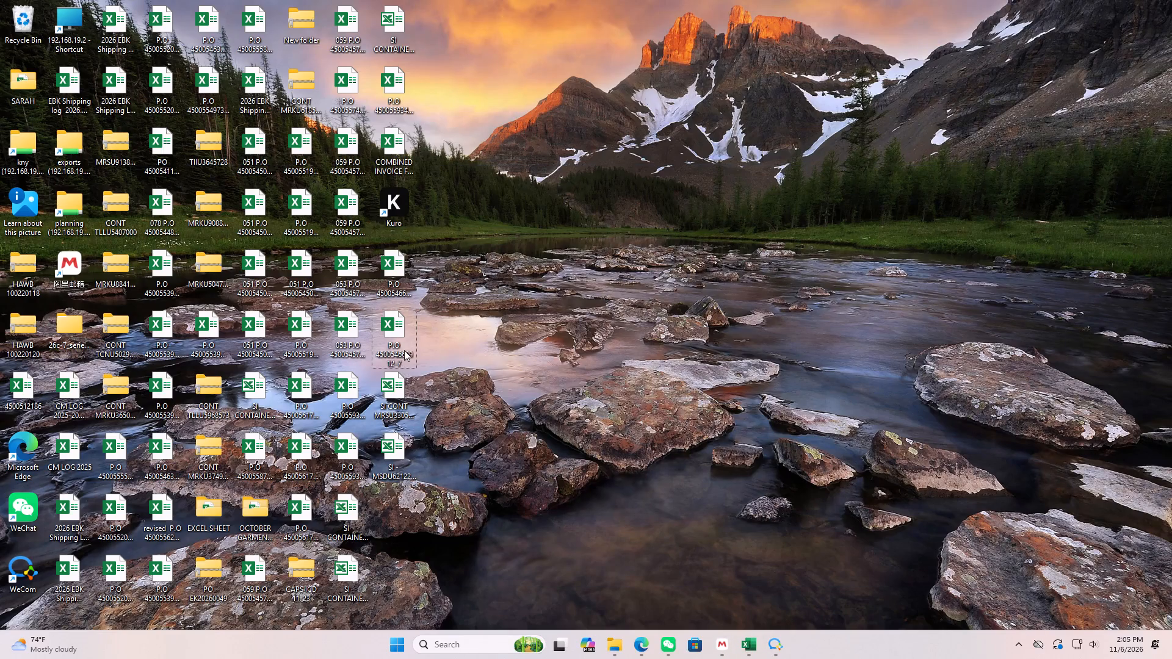
left_click(396, 401)
left_click_drag(396, 398, 381, 409)
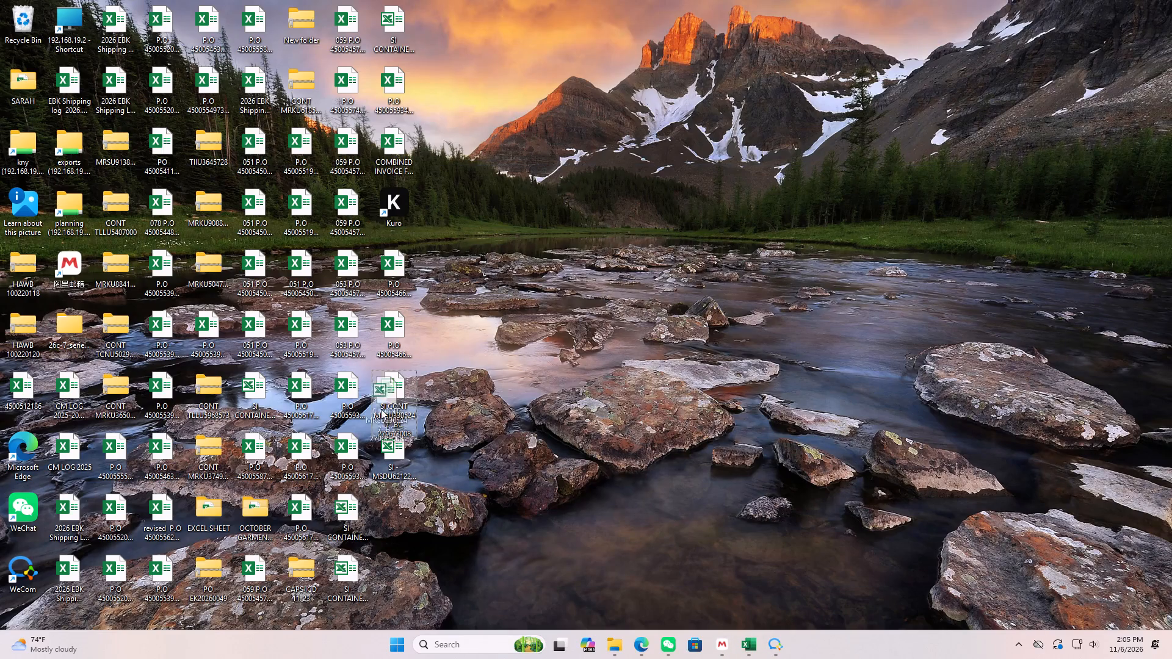
left_click_drag(381, 409, 217, 497)
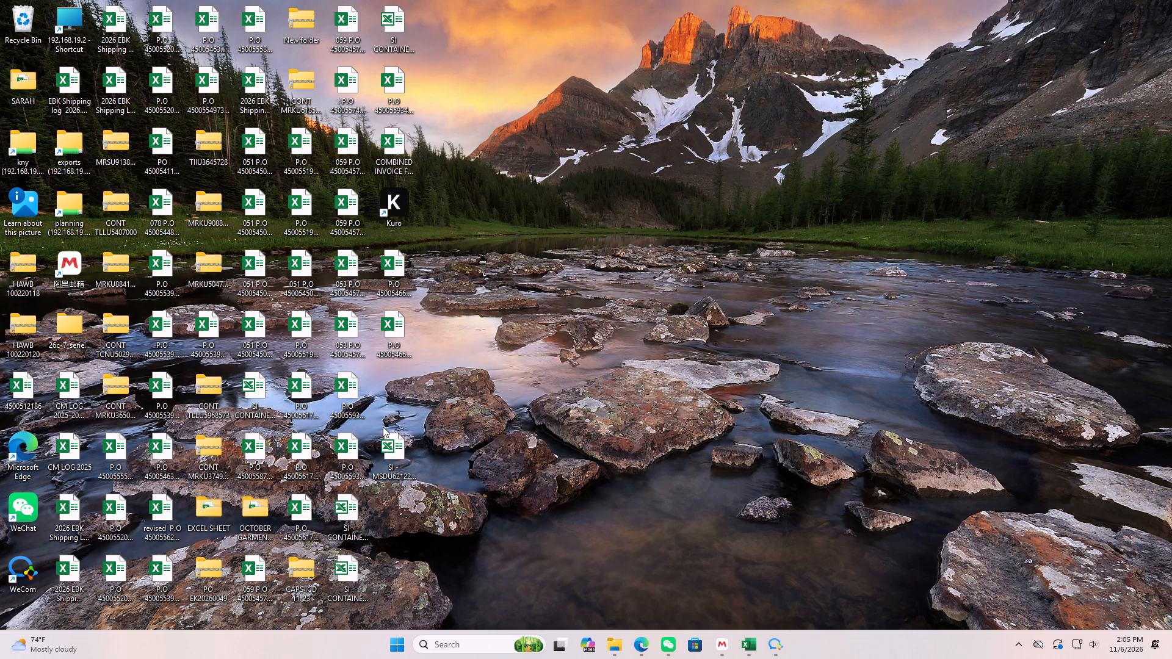
left_click_drag(391, 441, 206, 493)
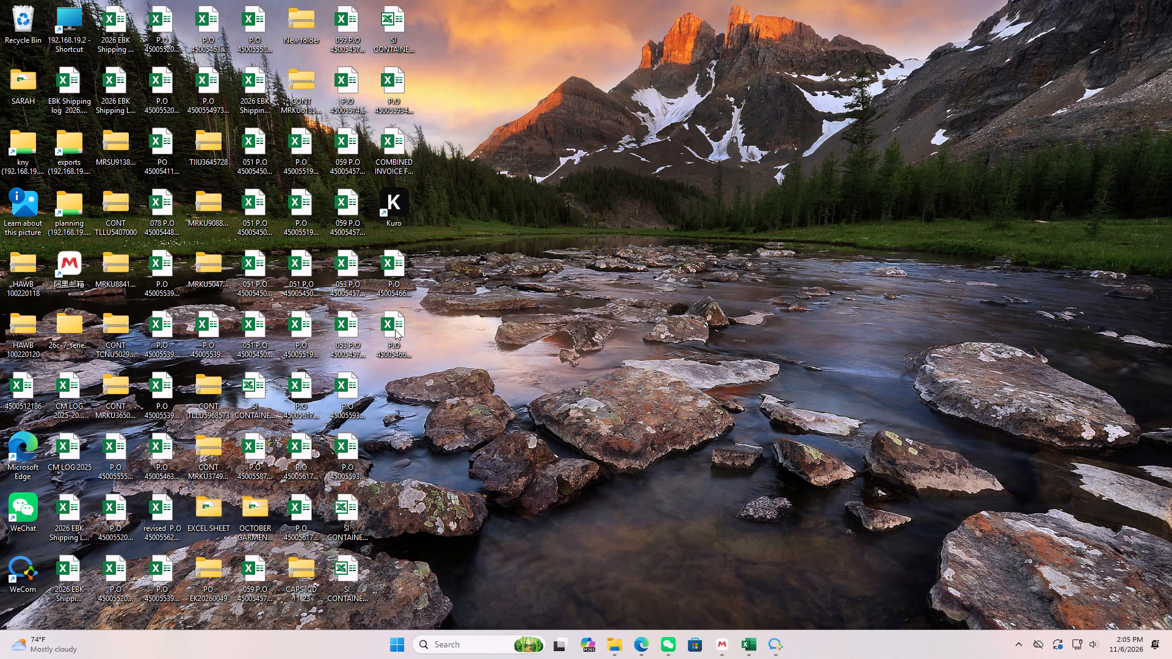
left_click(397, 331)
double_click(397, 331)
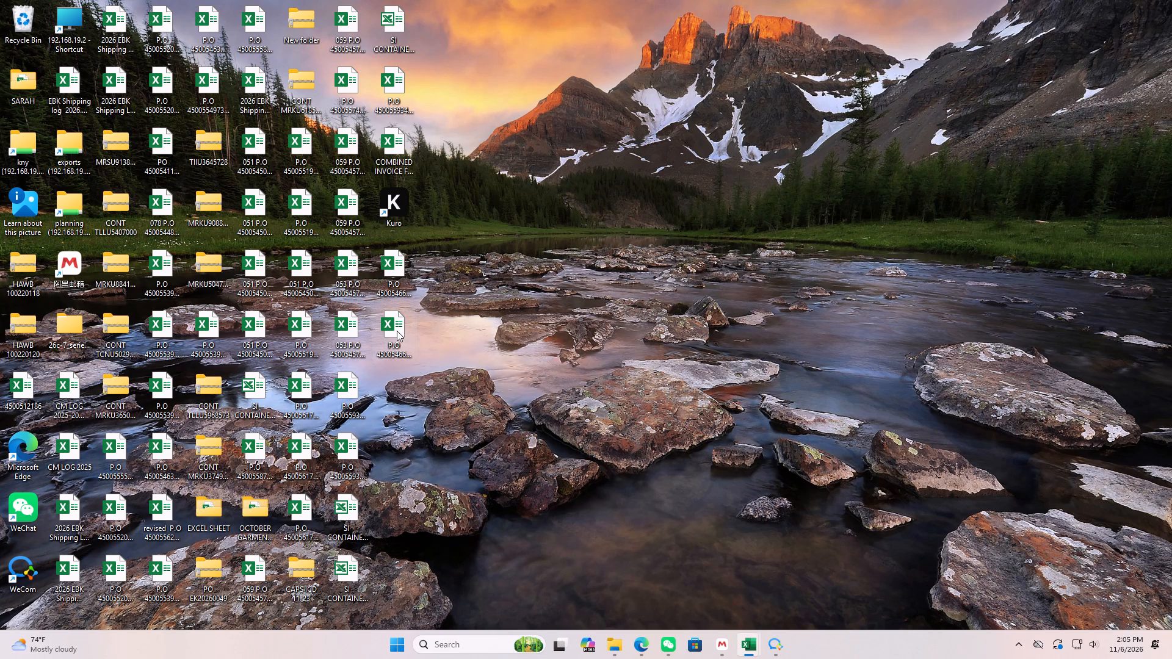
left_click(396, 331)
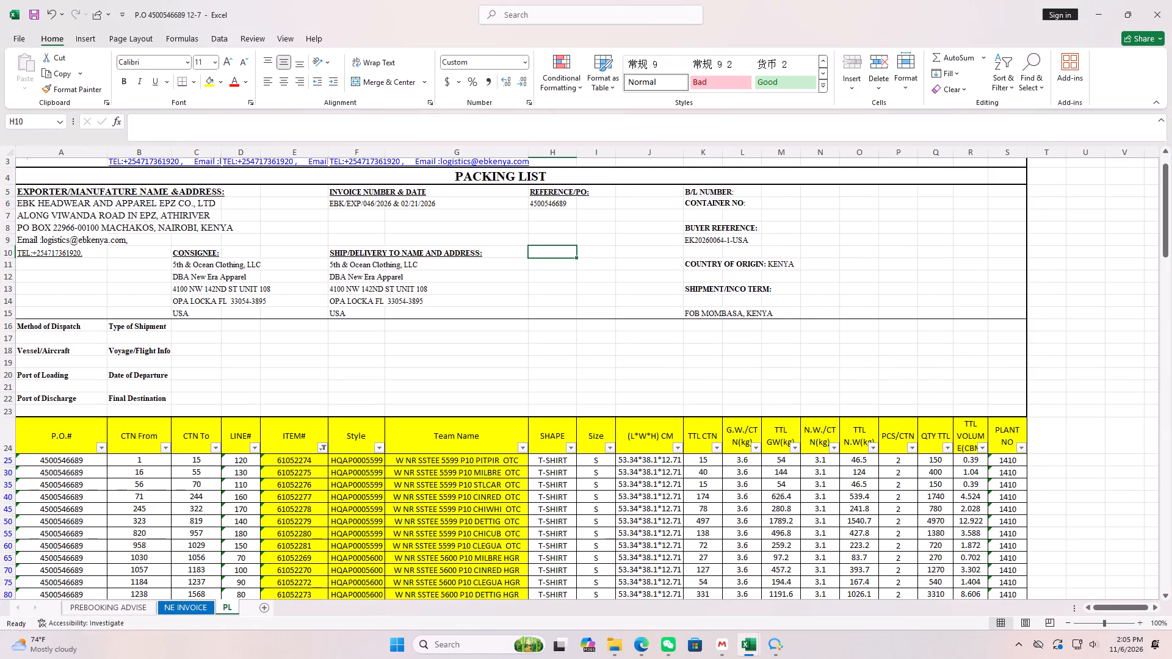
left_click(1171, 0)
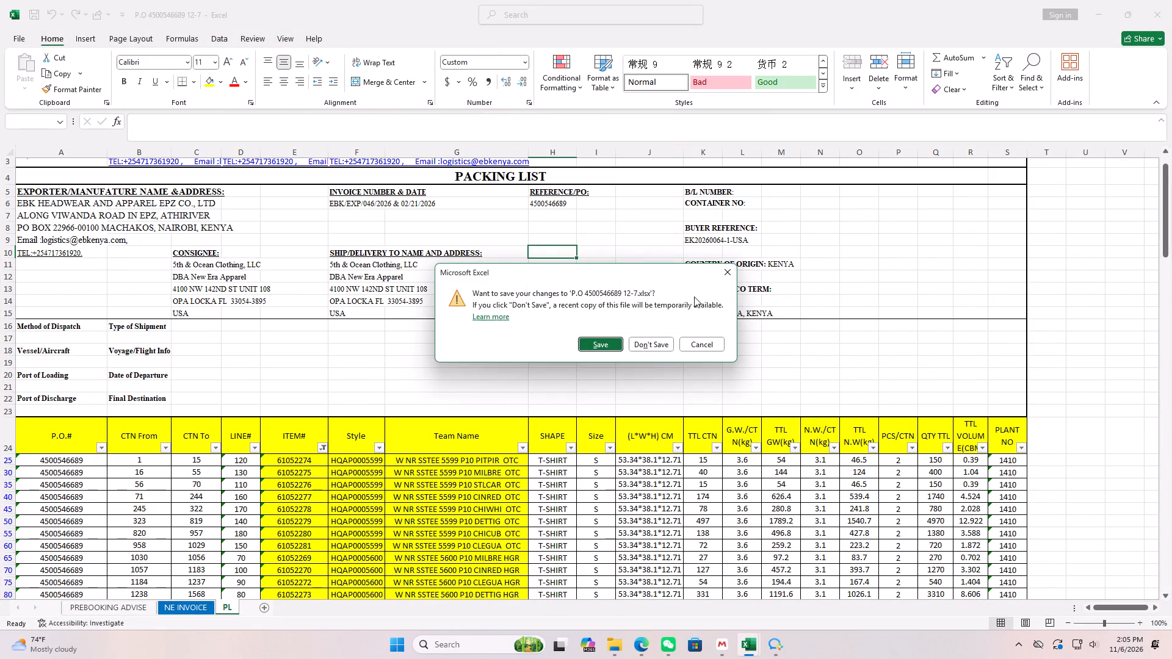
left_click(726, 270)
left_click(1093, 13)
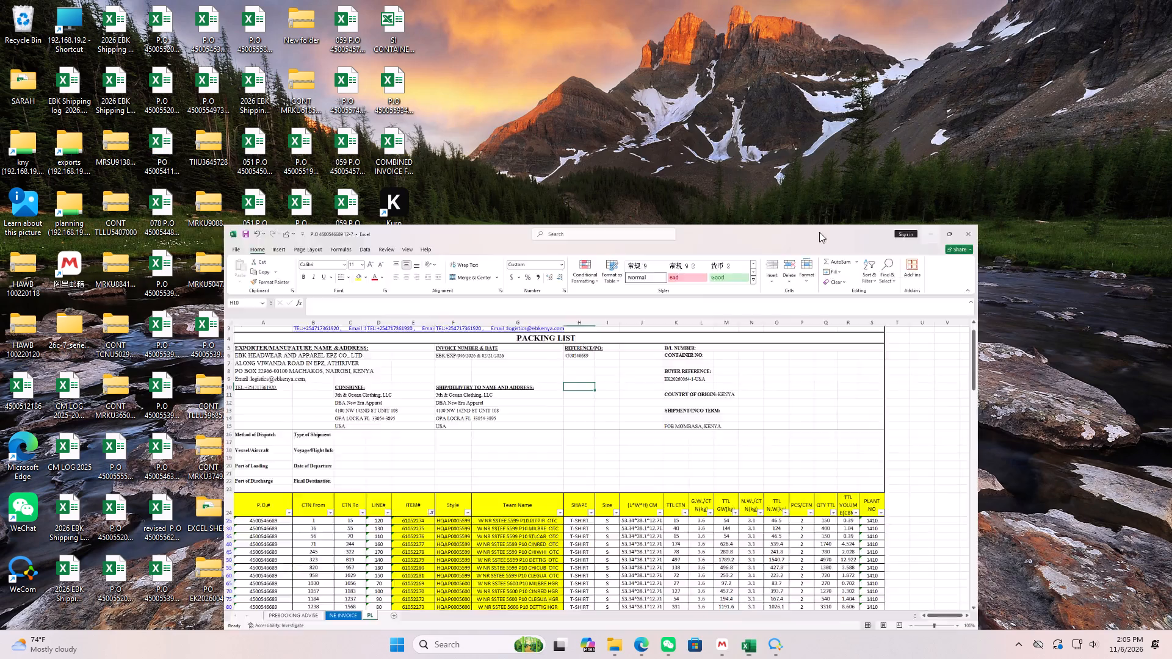
double_click(410, 275)
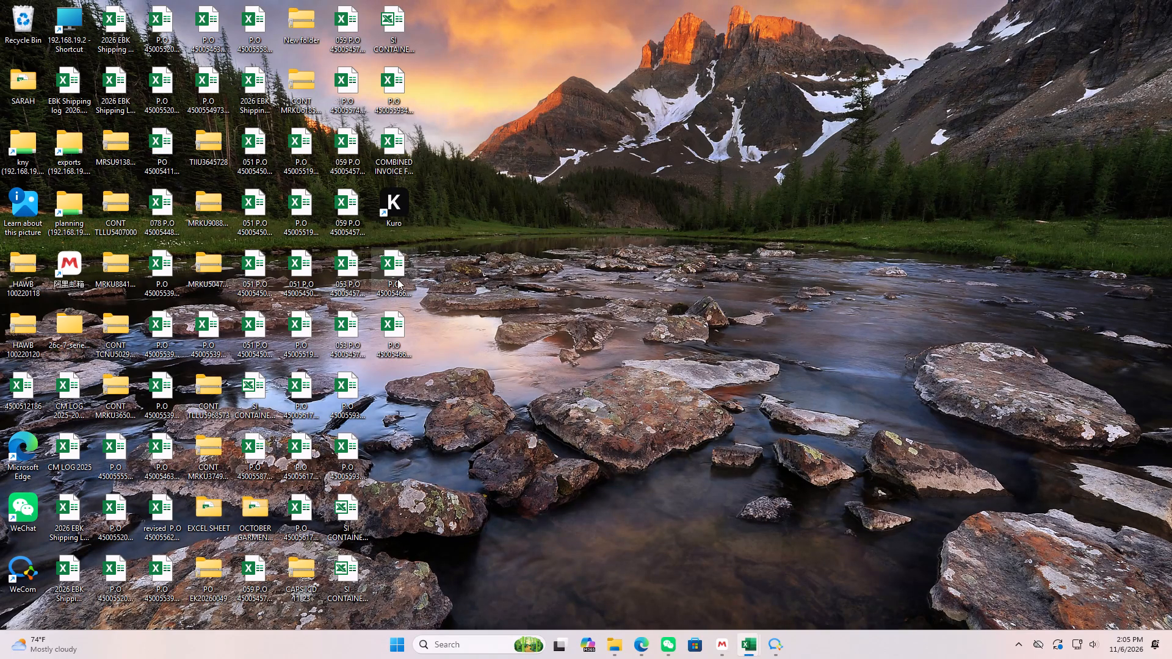
left_click(397, 279)
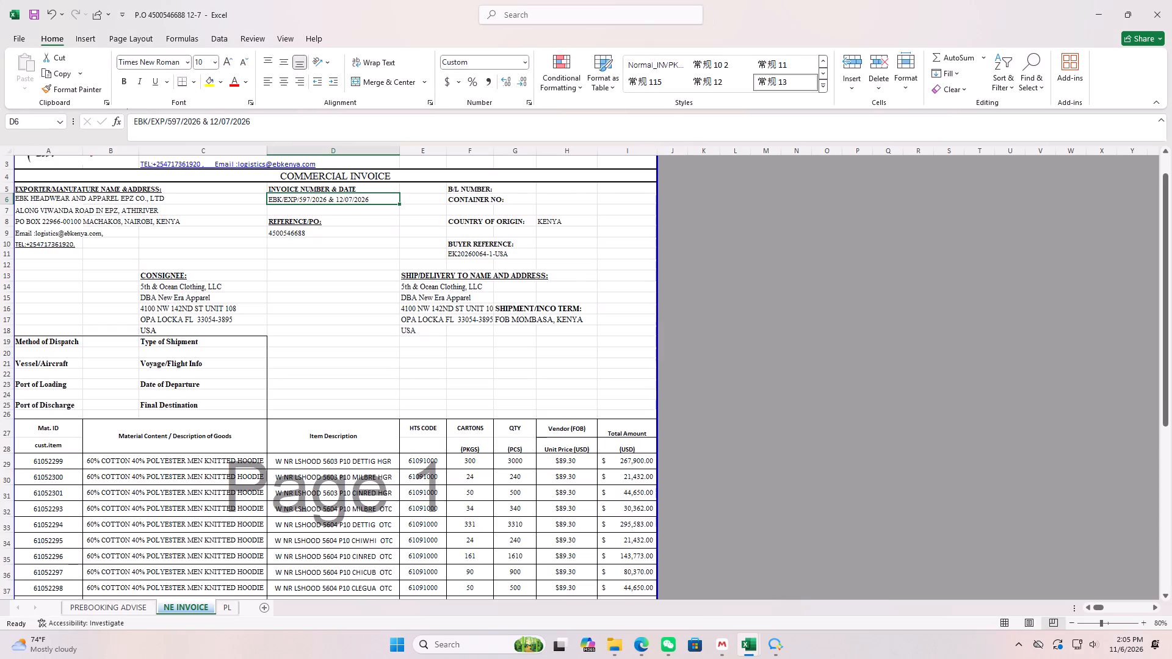
left_click(322, 292)
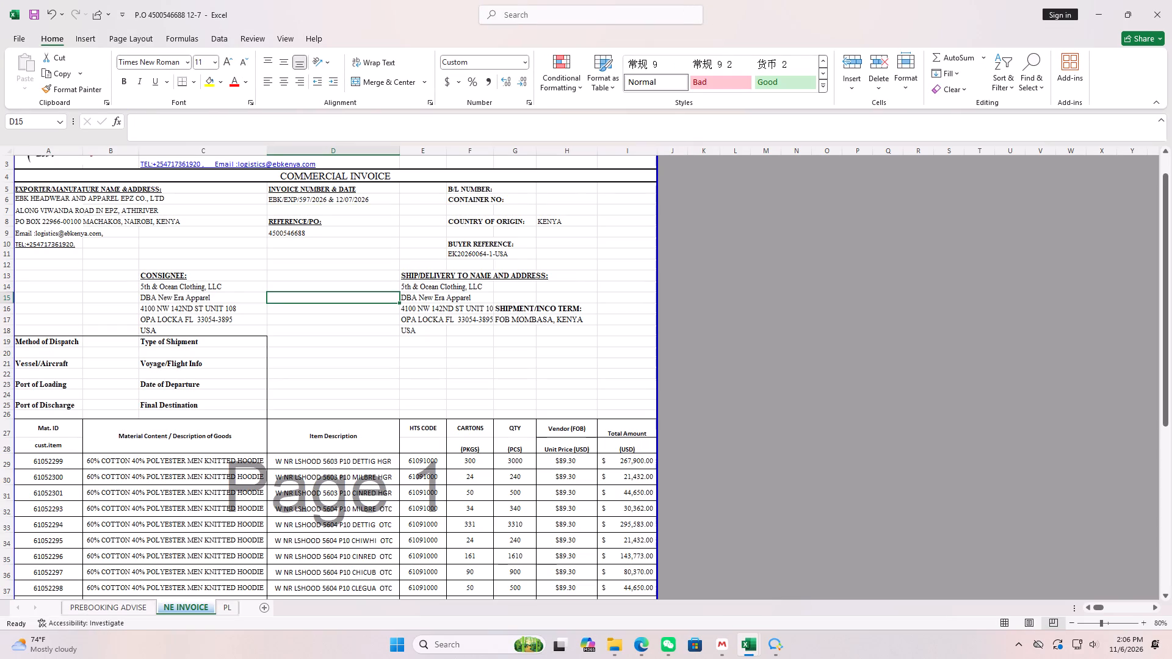
left_click(308, 232)
type("4500")
left_click(313, 305)
left_click(1171, 0)
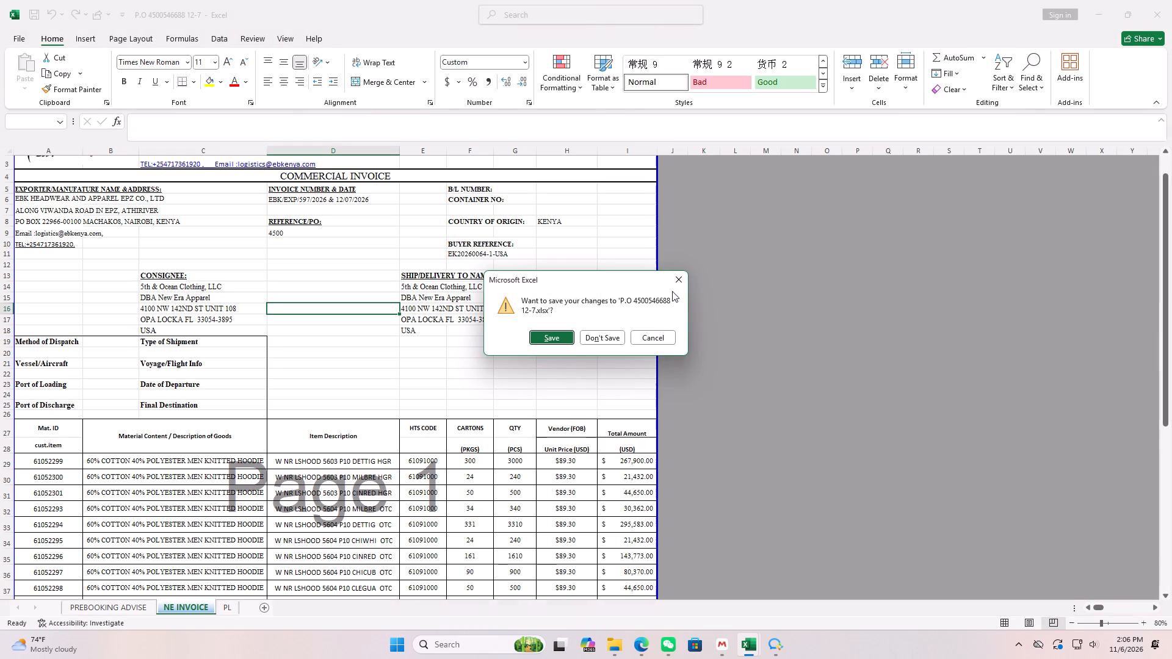
left_click(681, 283)
left_click(233, 604)
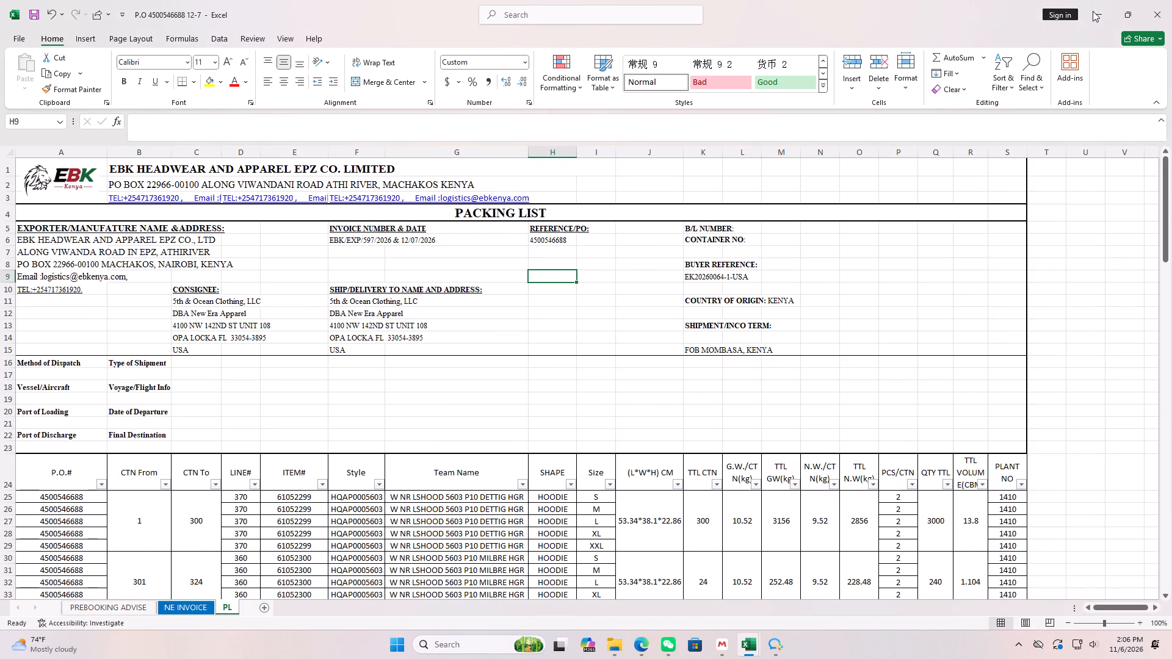
left_click(1093, 11)
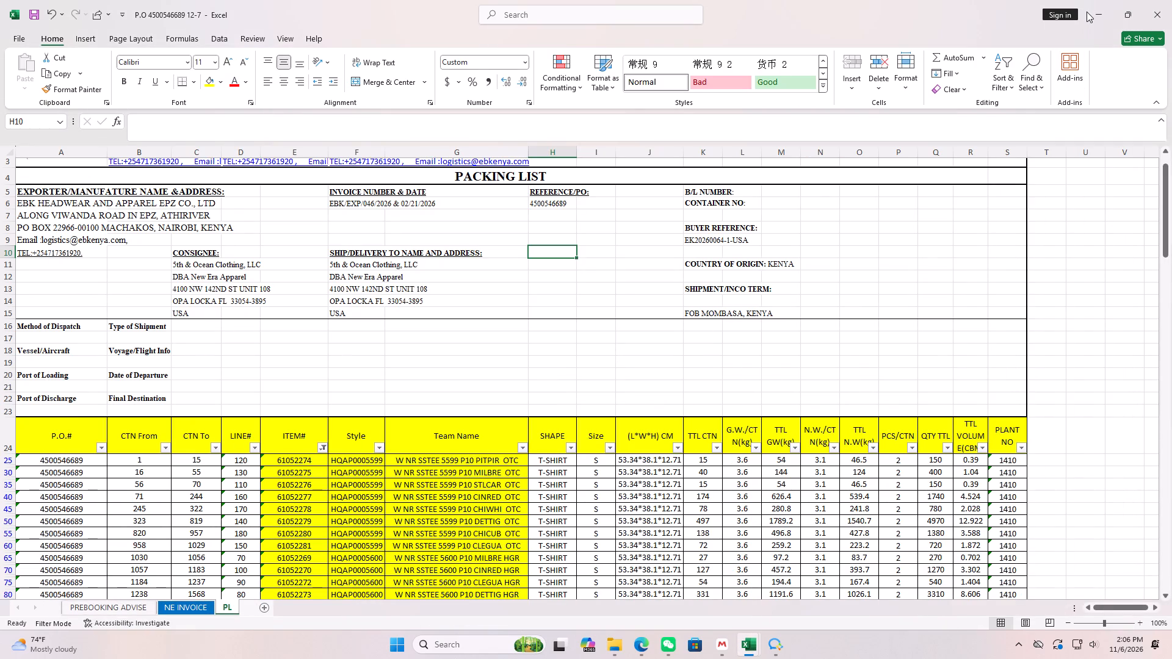
left_click(1089, 12)
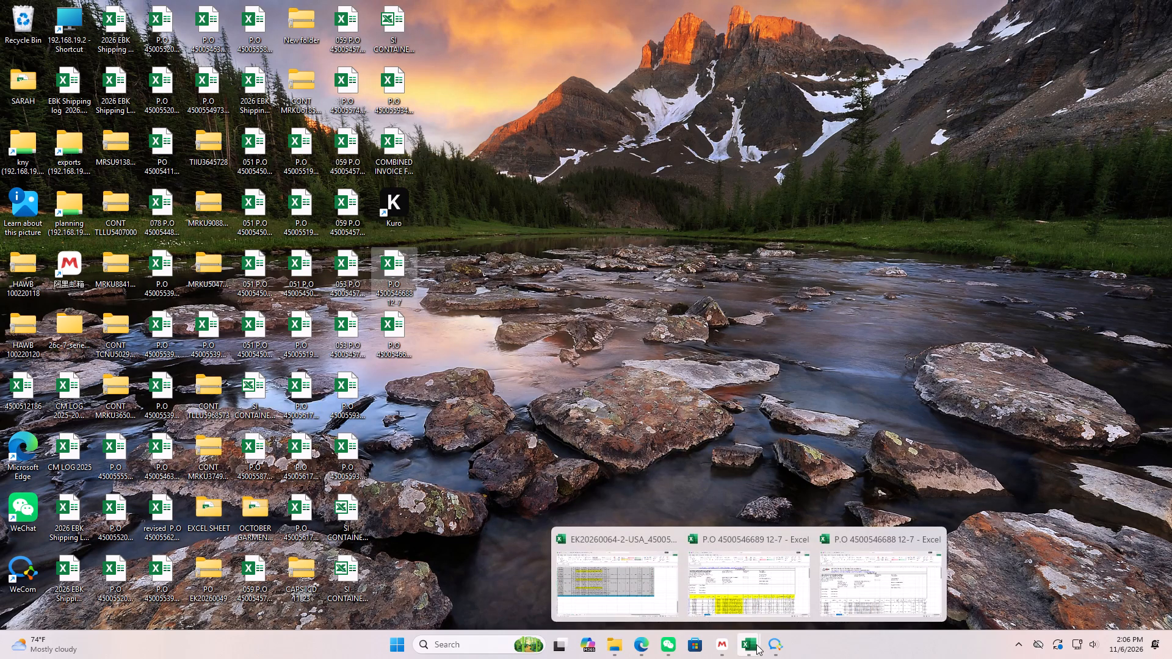
left_click(604, 593)
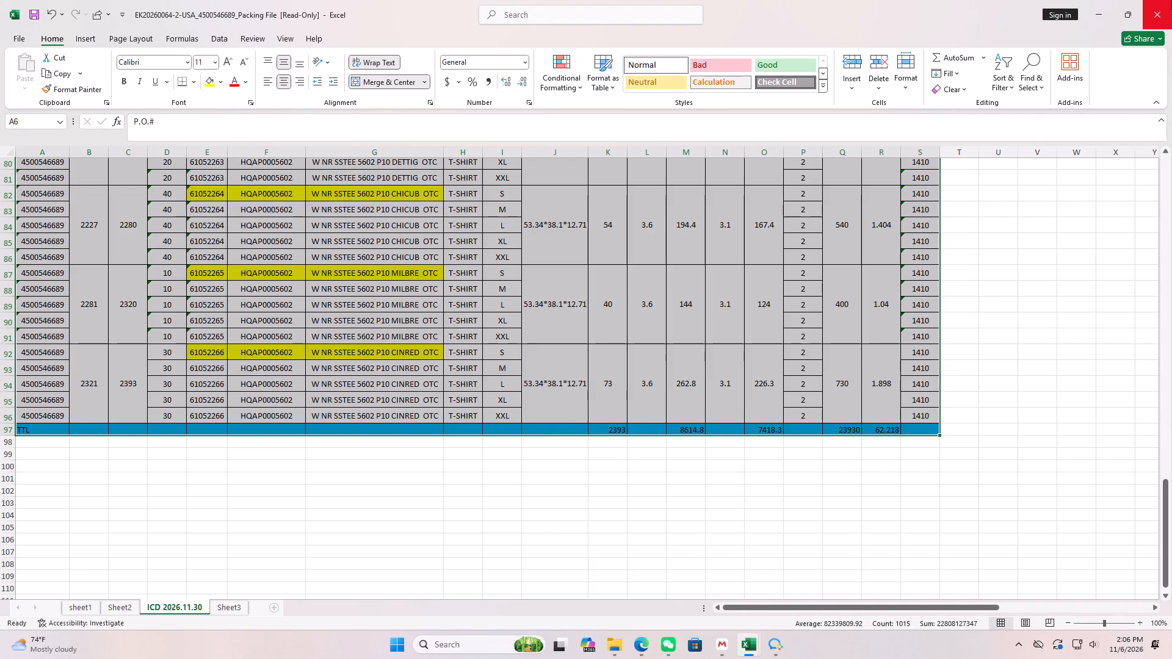
left_click(1171, 0)
left_click(601, 335)
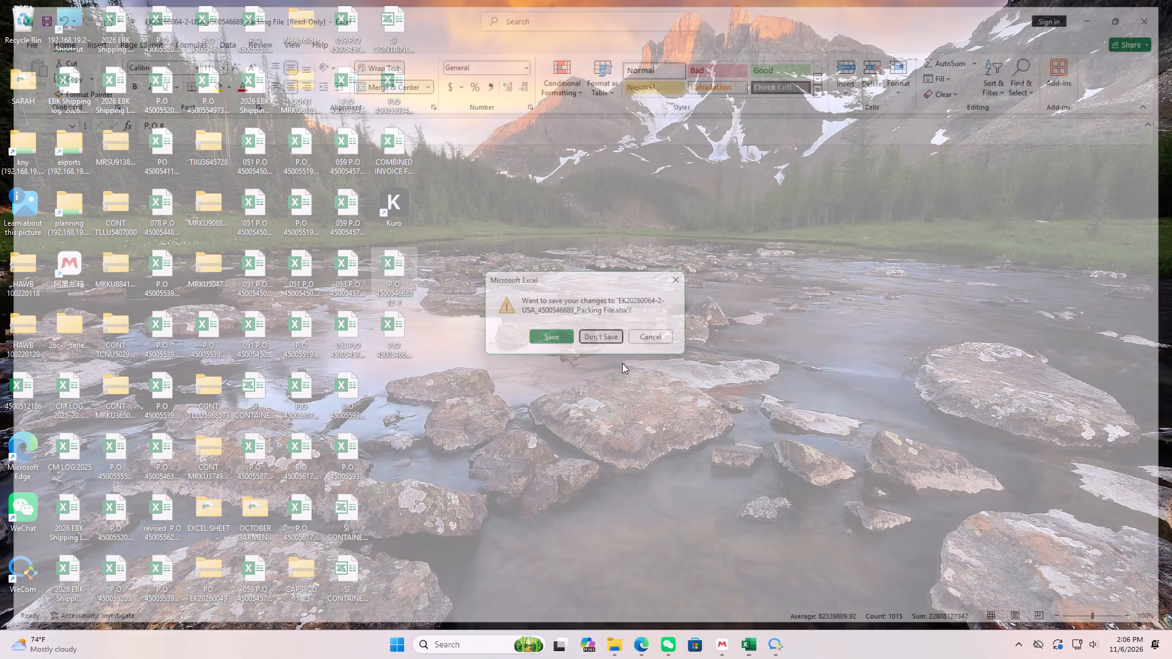
left_click(748, 639)
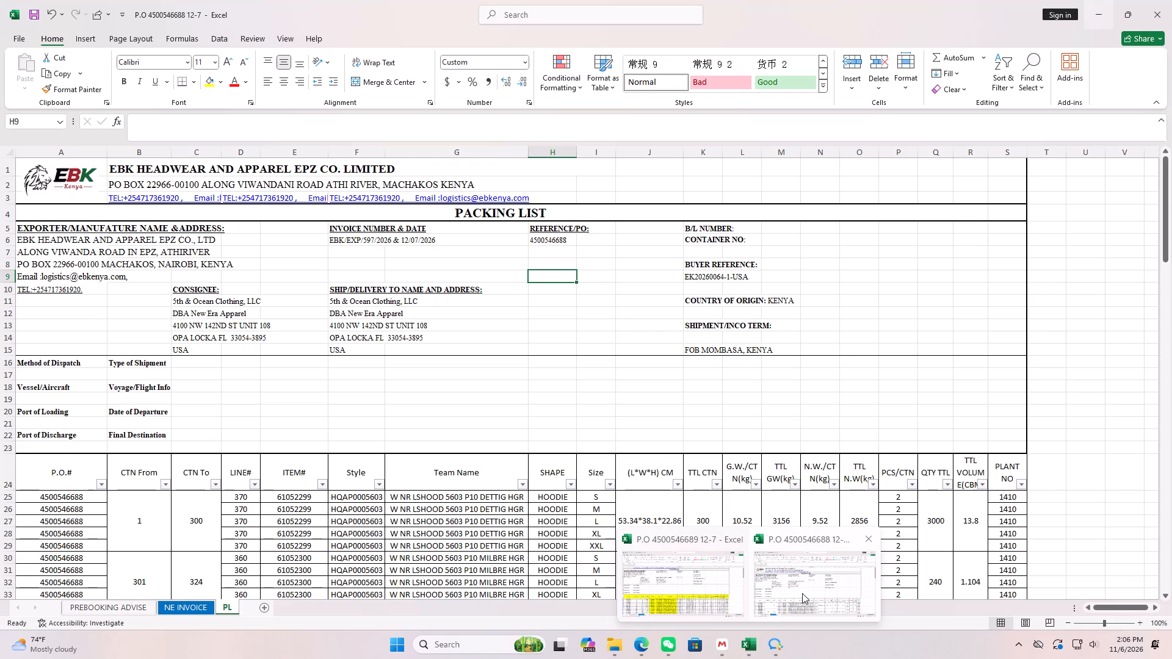
left_click(802, 593)
left_click(192, 608)
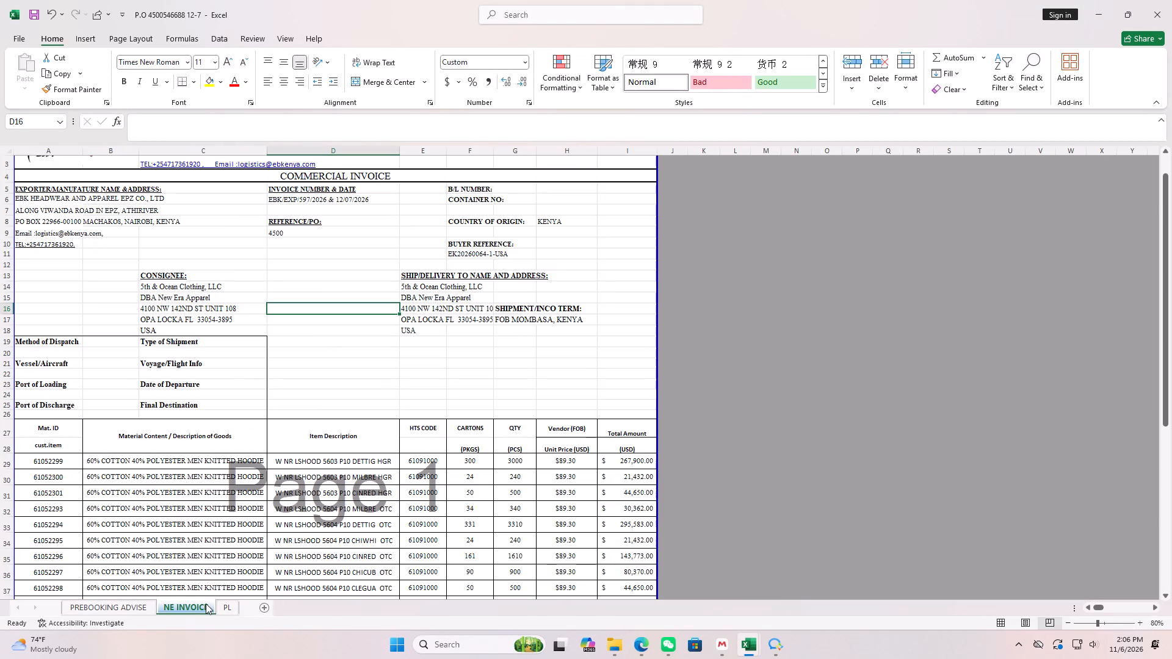
left_click(226, 606)
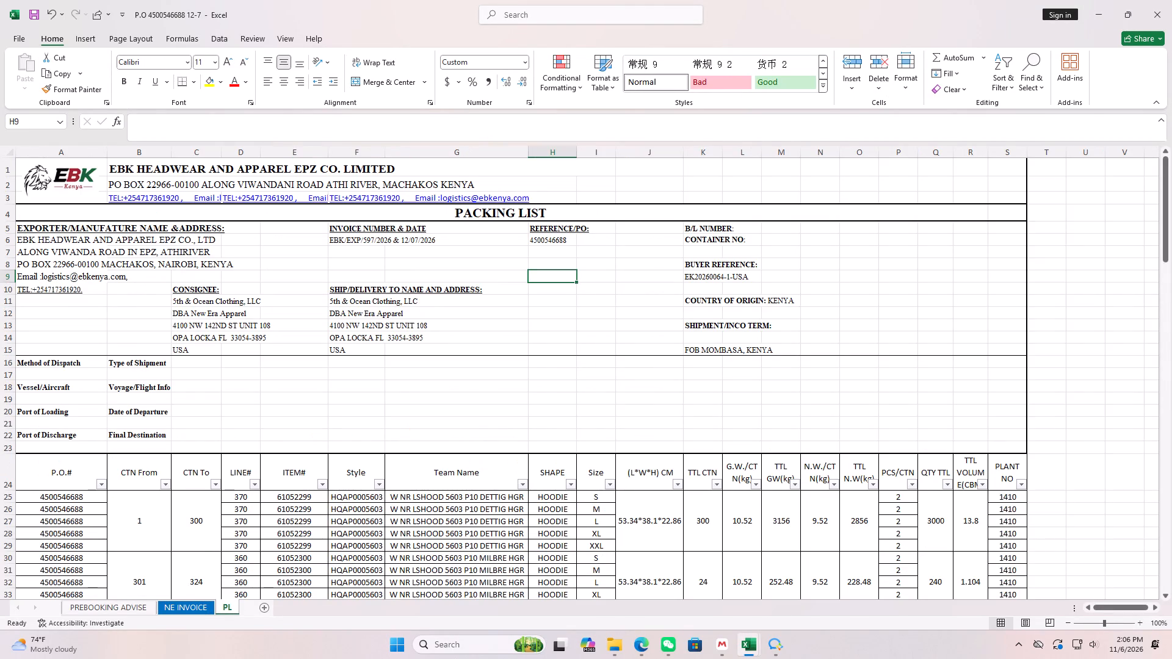
left_click(720, 599)
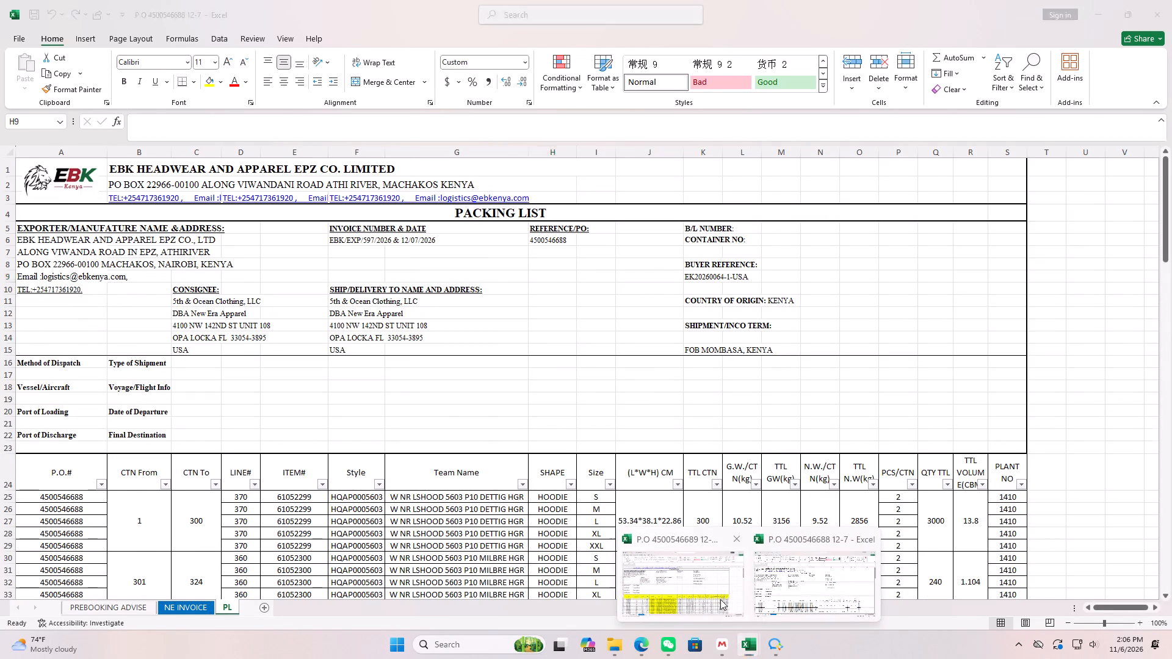
left_click(788, 589)
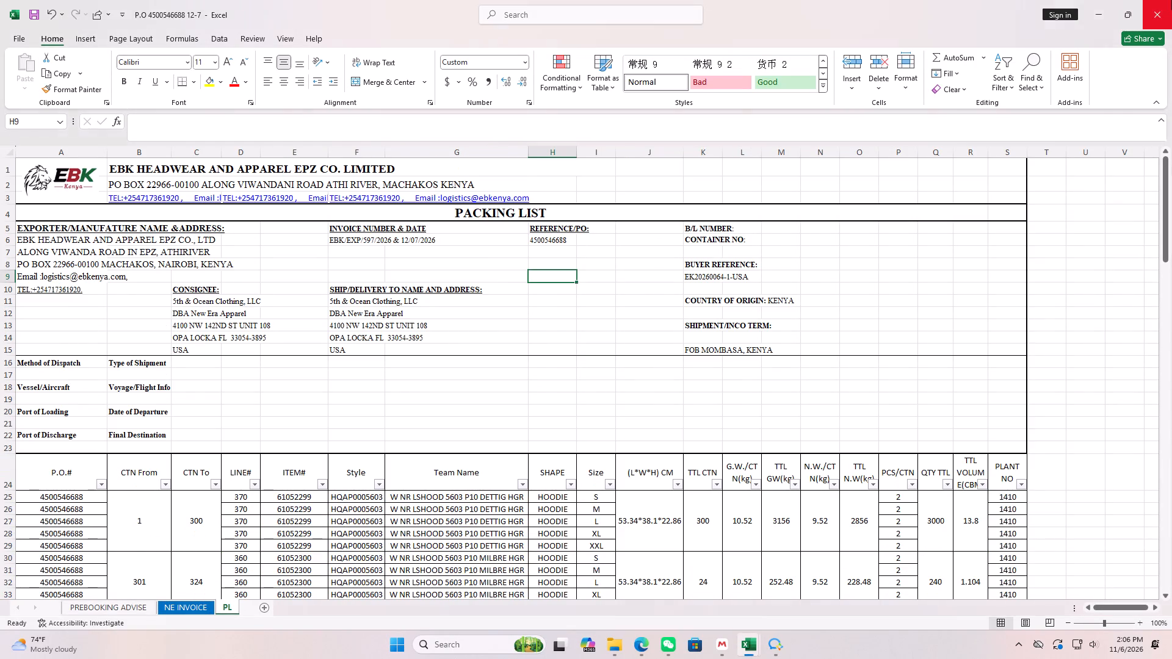
left_click(1171, 0)
left_click(596, 344)
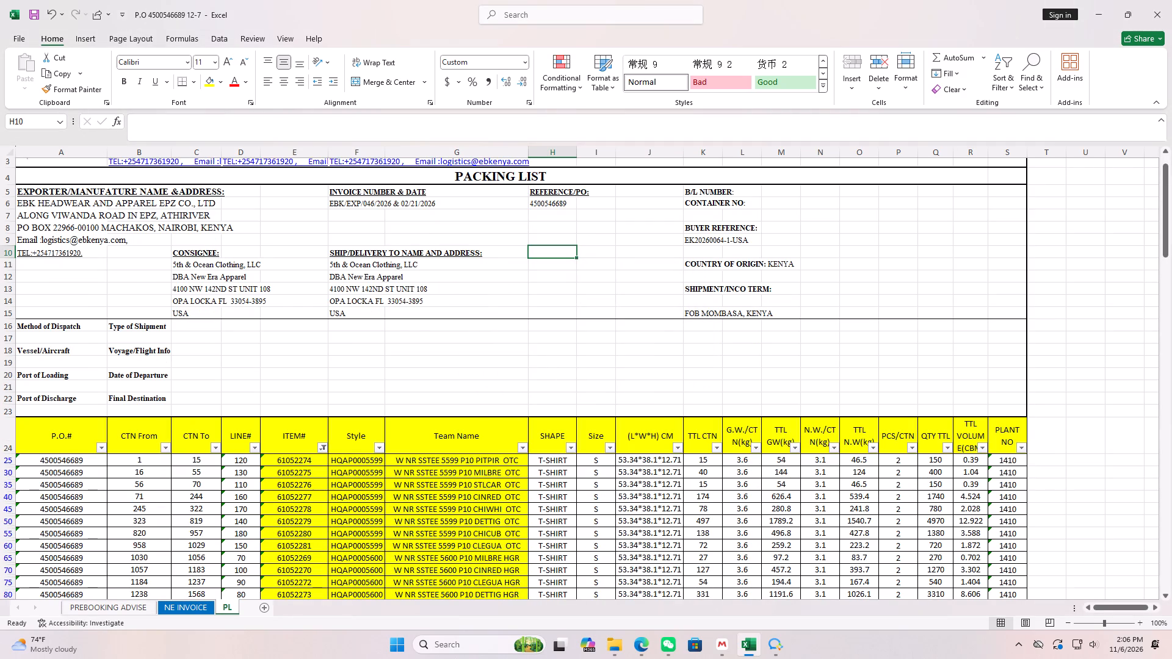
Copy all visible ITEM# values from the PL sheet into the Mat. ID column of the NE INVOICE sheet, starting at A29.
scroll(228, 467, "down", 6)
scroll(228, 467, "up", 4)
scroll(244, 461, "down", 2)
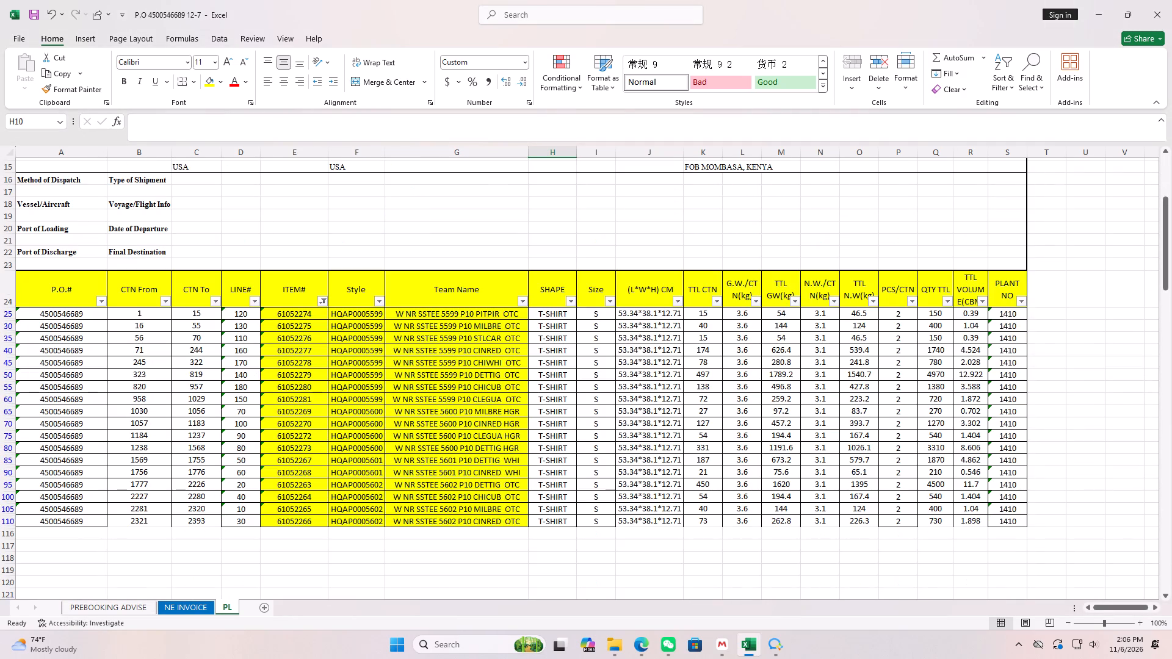
left_click(179, 602)
left_click(237, 604)
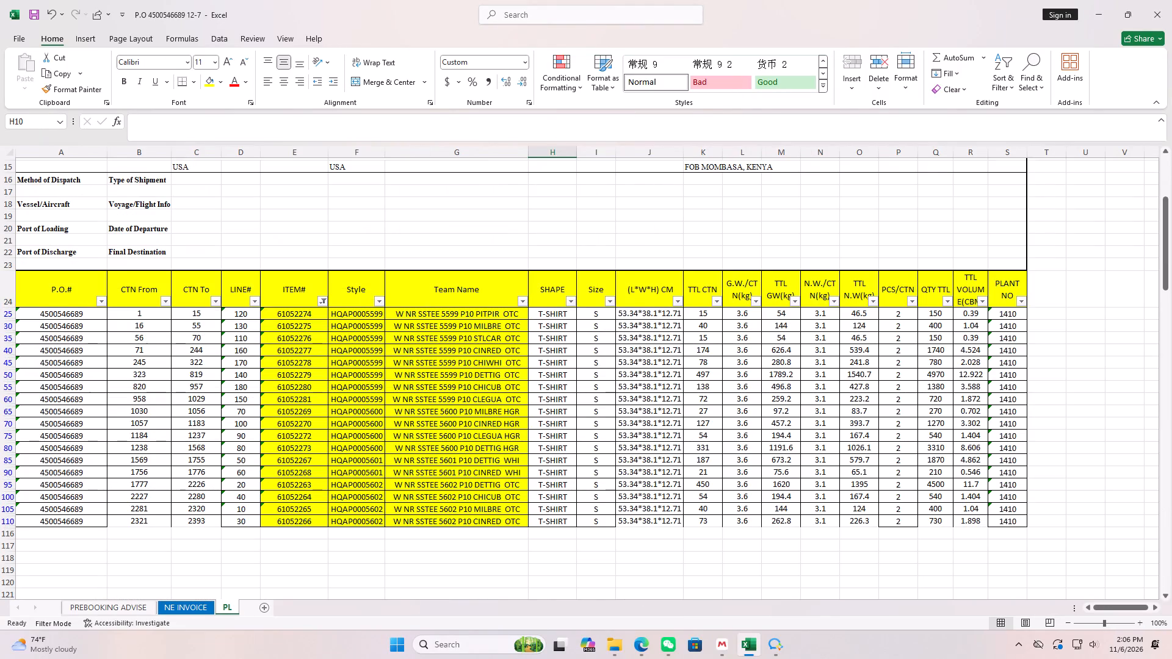
left_click_drag(298, 311, 310, 520)
key("ctrl+c")
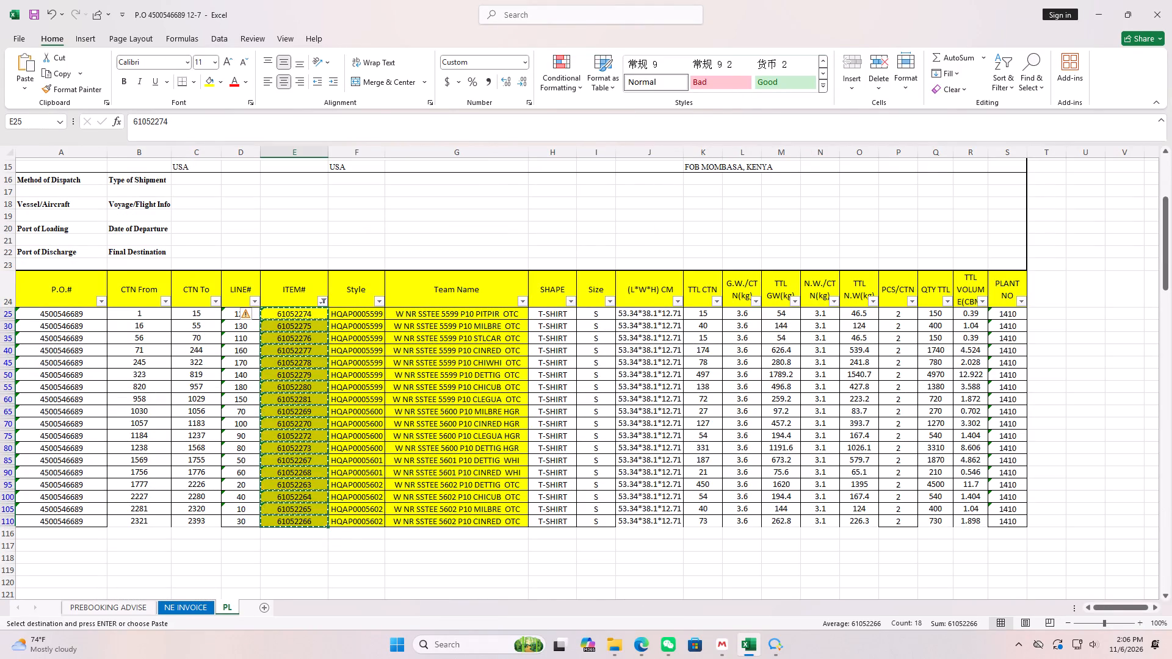
left_click(183, 614)
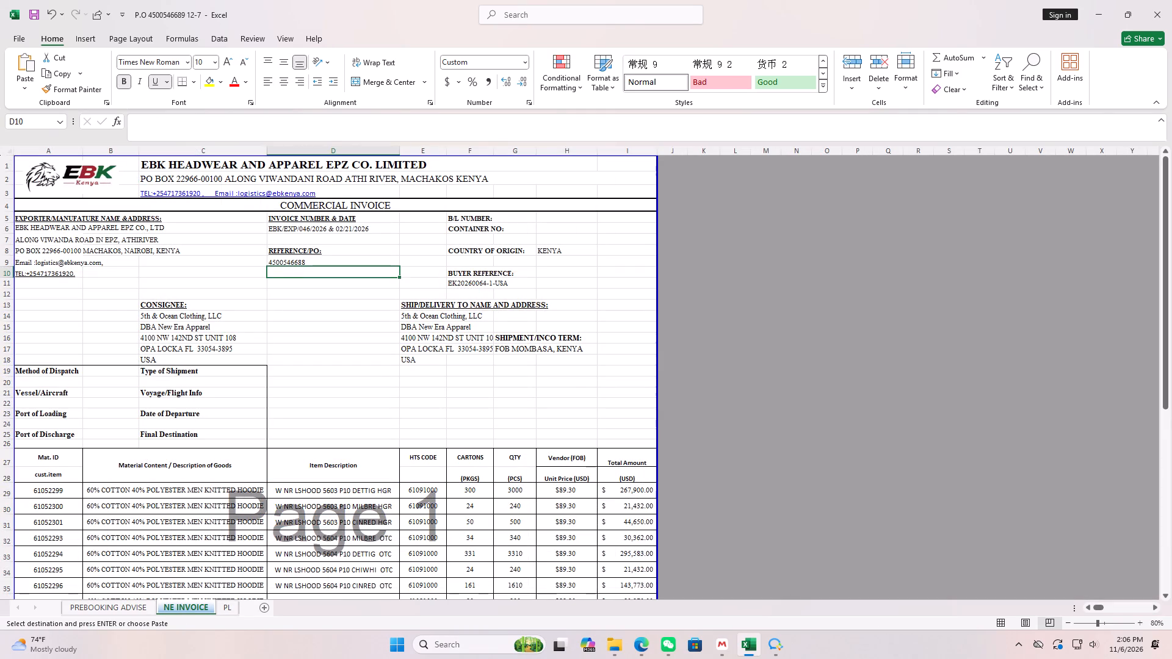
left_click(49, 486)
key("ctrl+v")
scroll(59, 481, "down", 9)
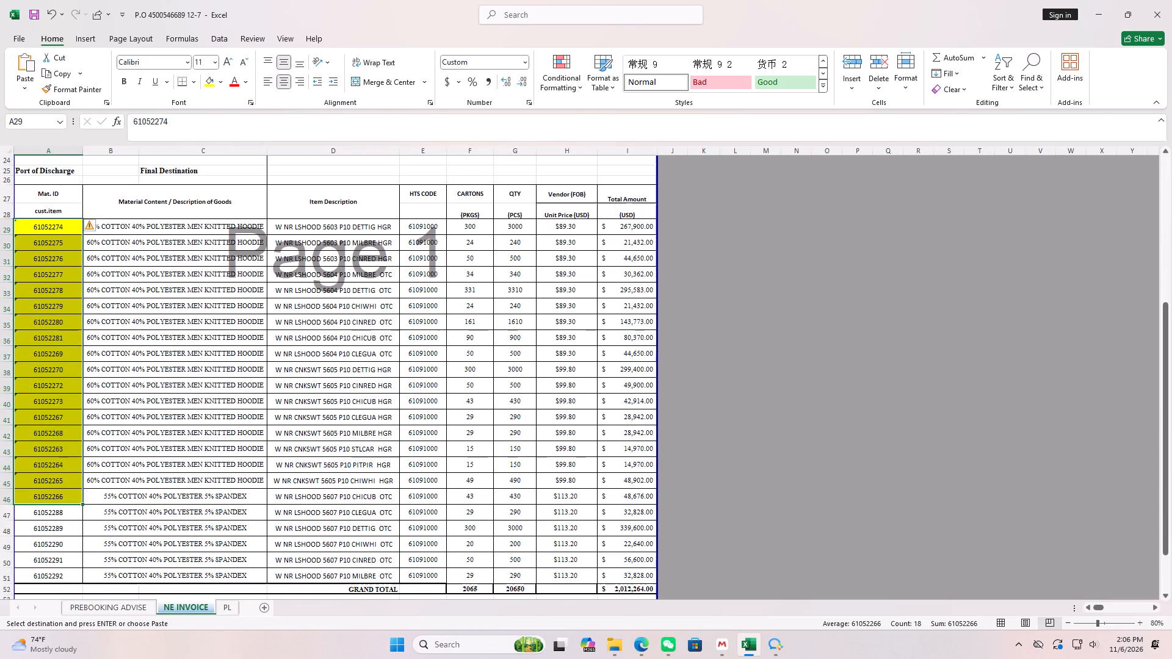
scroll(178, 324, "up", 6)
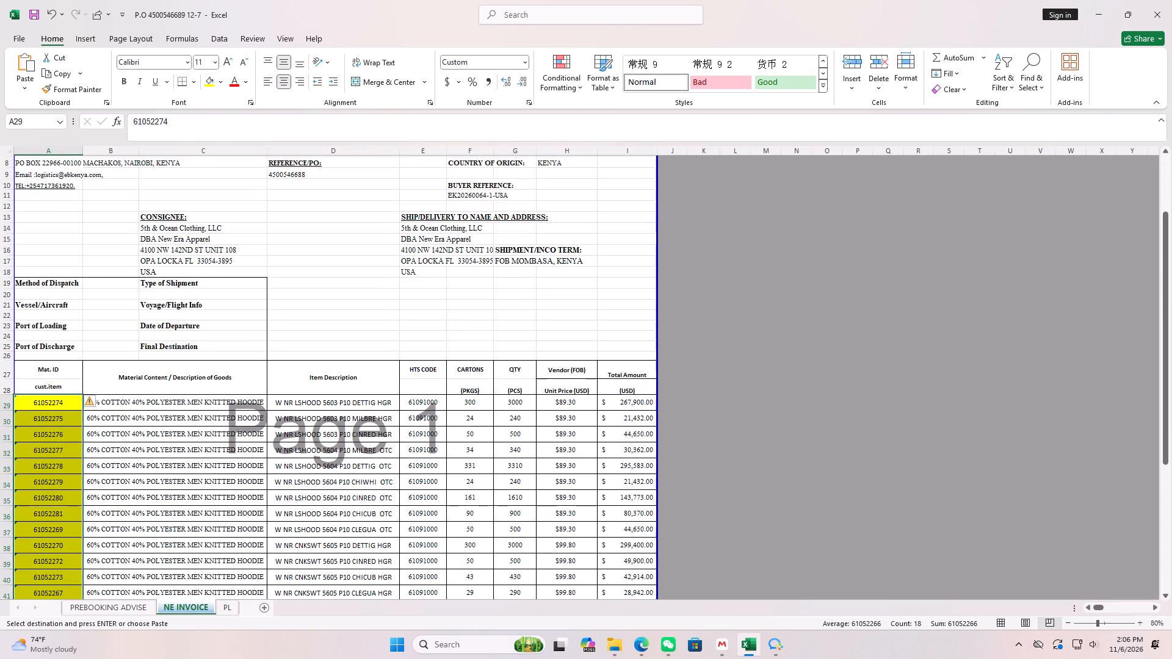
Enter 100% COTTON KNITTED T-SHIRT as the first item's description of goods and fill it down through item 61052266.
scroll(194, 348, "down", 3)
left_click(317, 320)
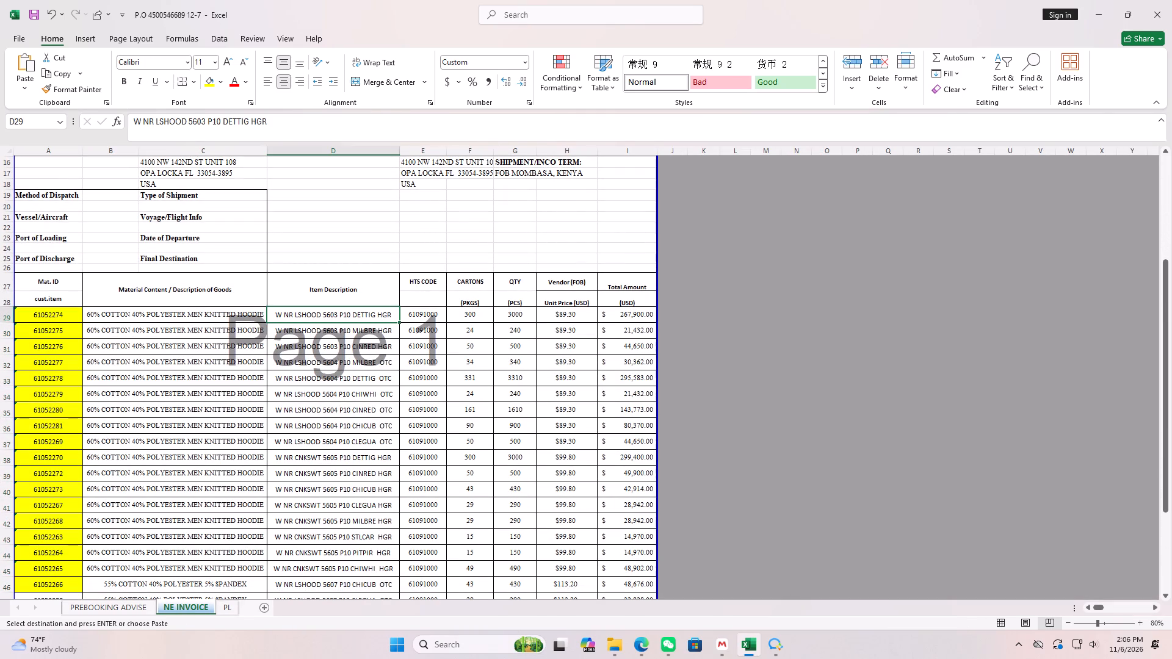
left_click(206, 319)
type("100")
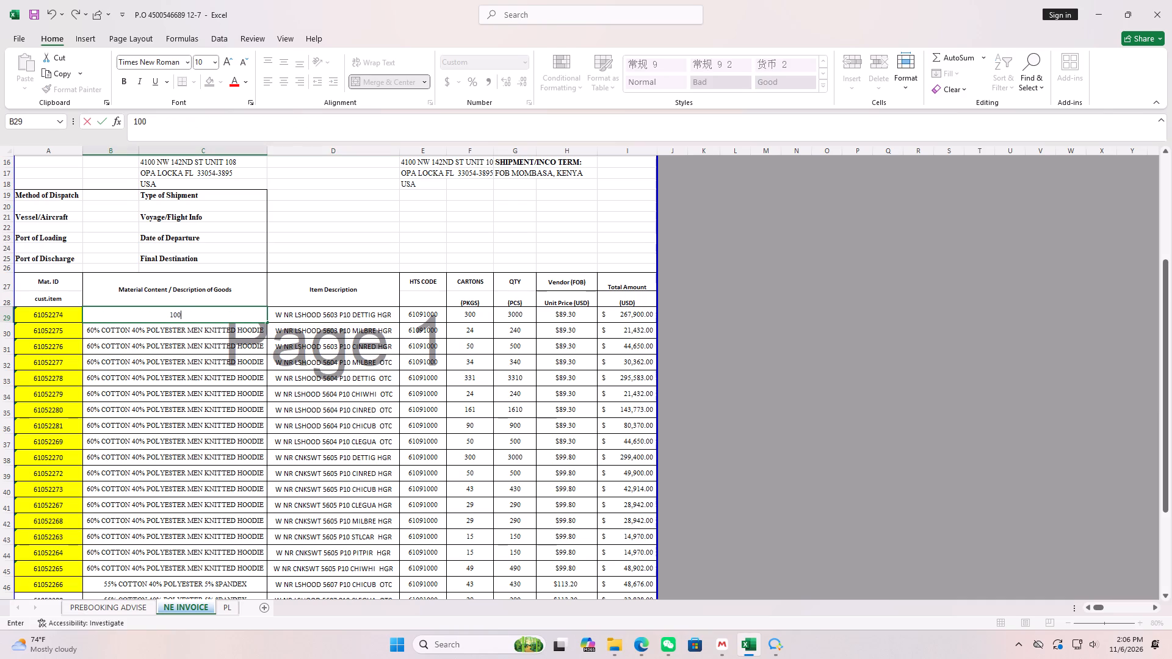
key("BackSpace")
key("BackSpace")
key("BackSpace")
type("100")
key("shift+percent")
key("space")
type("COTTON")
key("space")
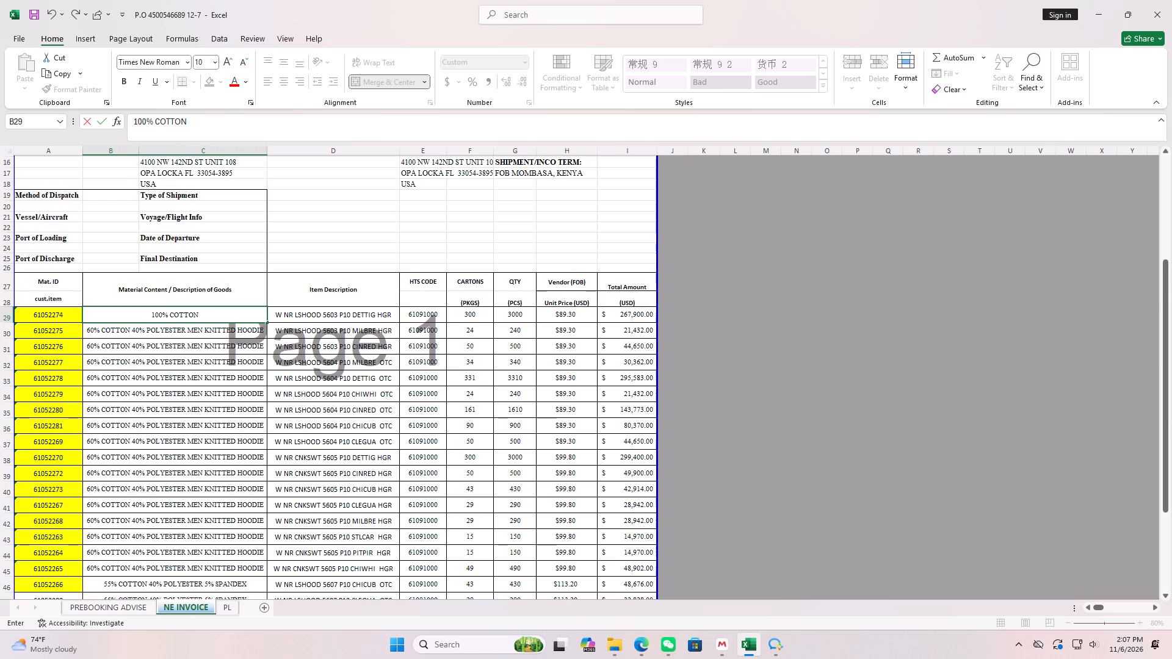
type("KNITTED")
key("space")
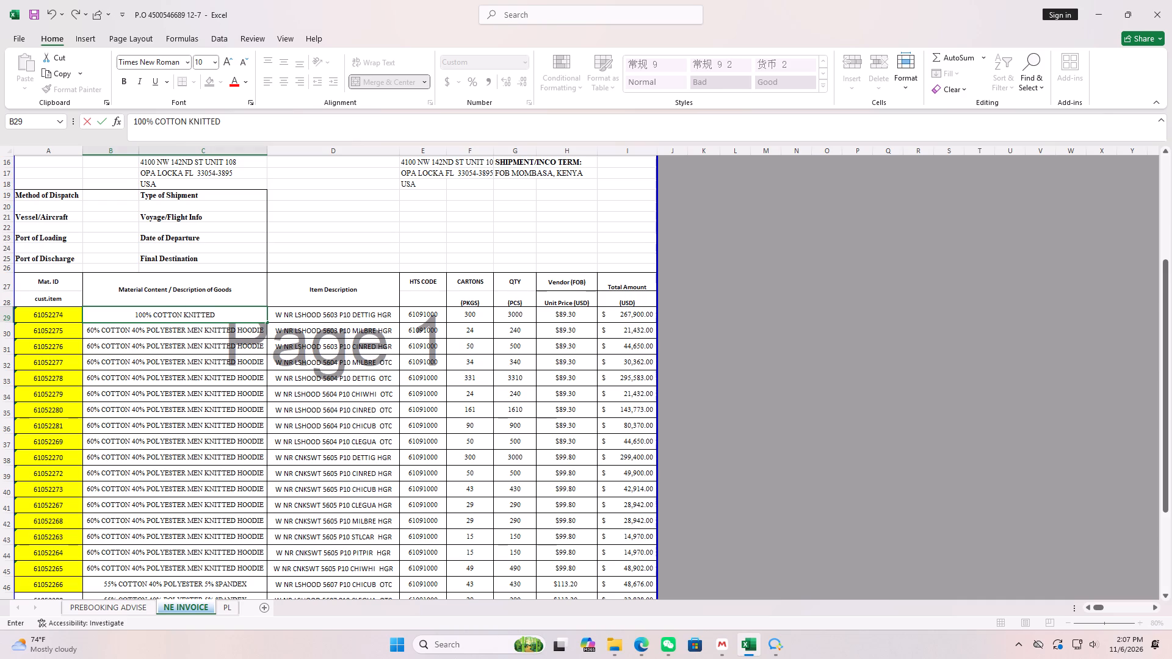
type("T-SHIRT")
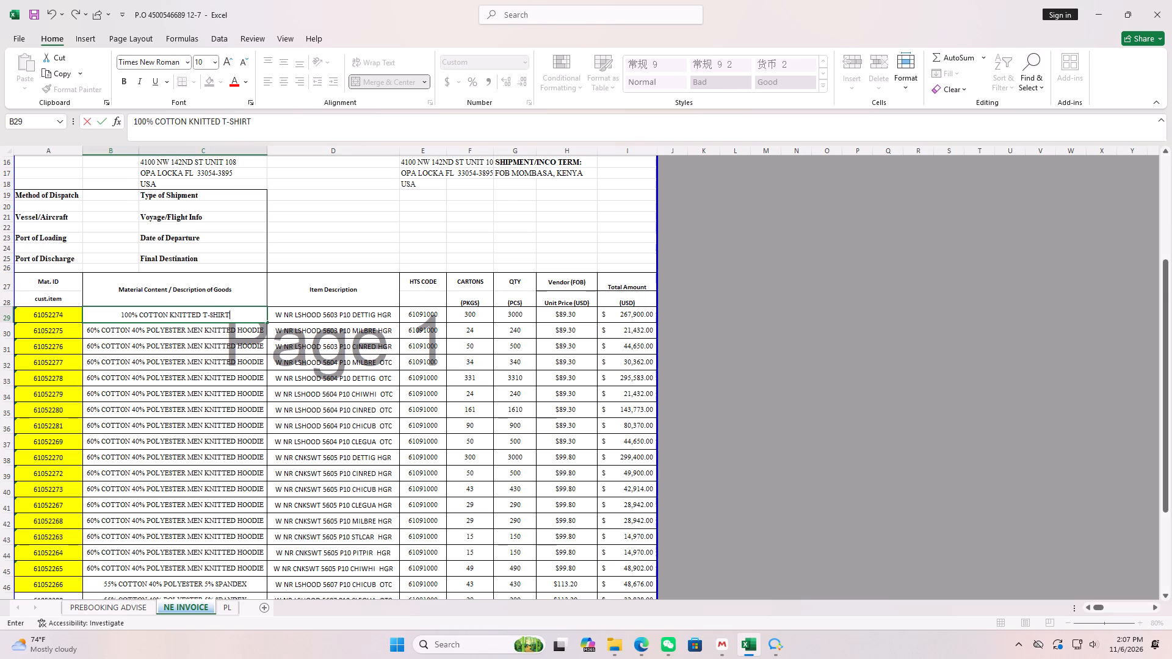
left_click_drag(266, 323, 233, 599)
Delete the leftover invoice rows 47 to 51, items 61052288 to 61052292, above the grand total.
scroll(196, 463, "down", 5)
left_click_drag(0, 456, 0, 457)
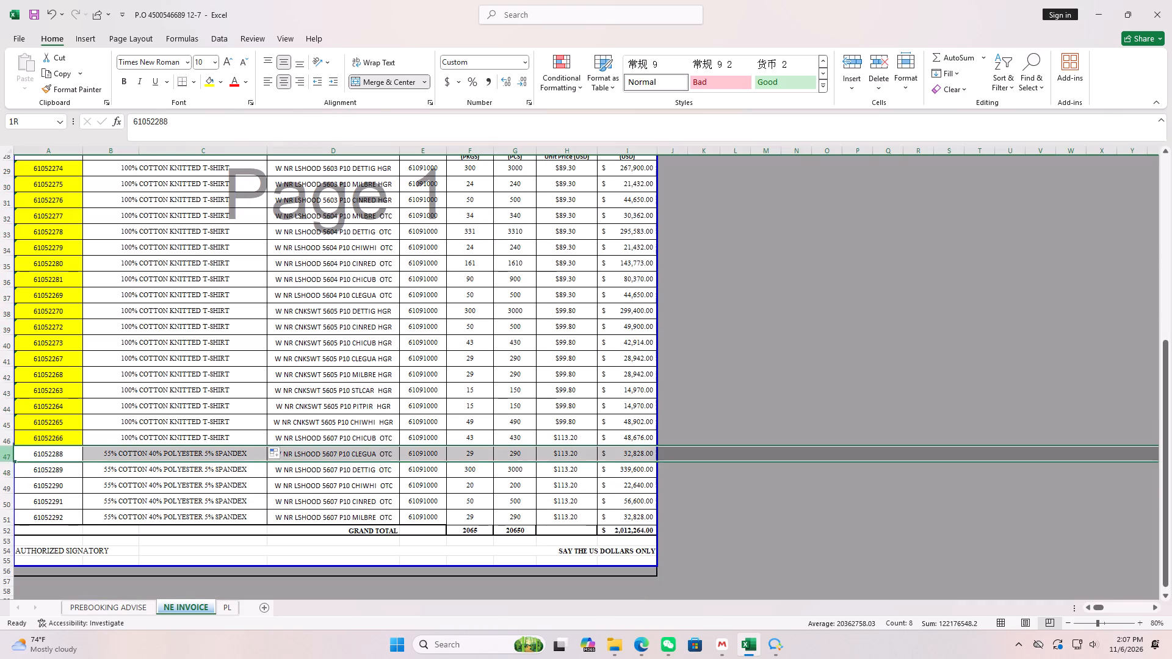
left_click_drag(0, 457, 1, 508)
right_click(0, 488)
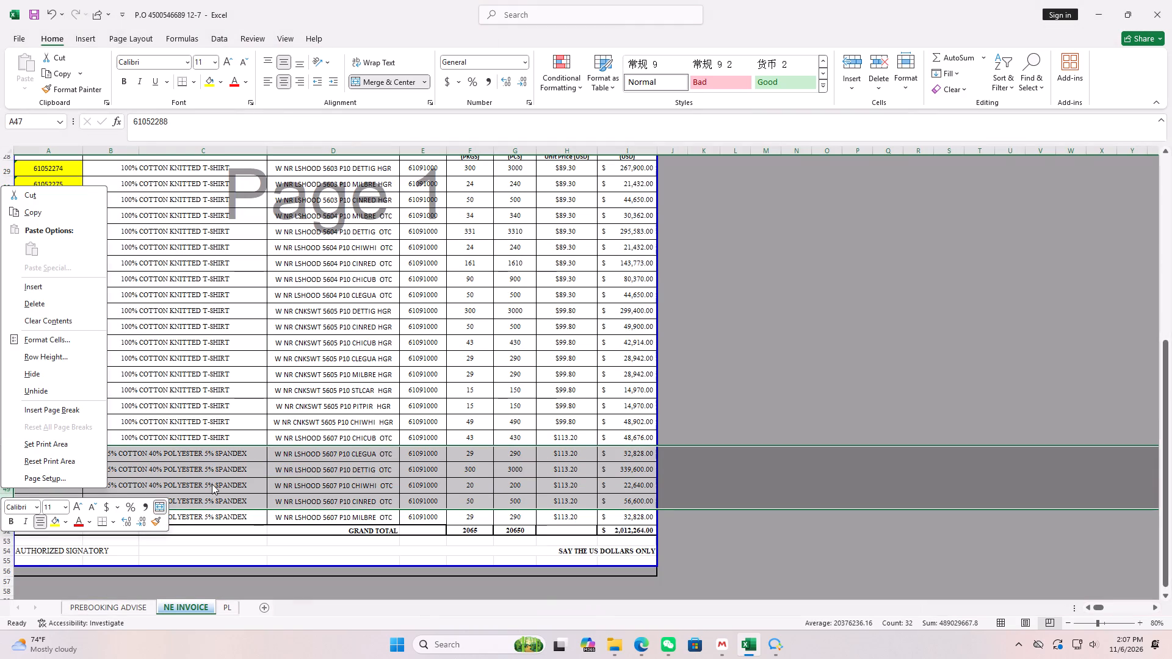
left_click(212, 484)
left_click(170, 474)
left_click_drag(0, 454, 0, 493)
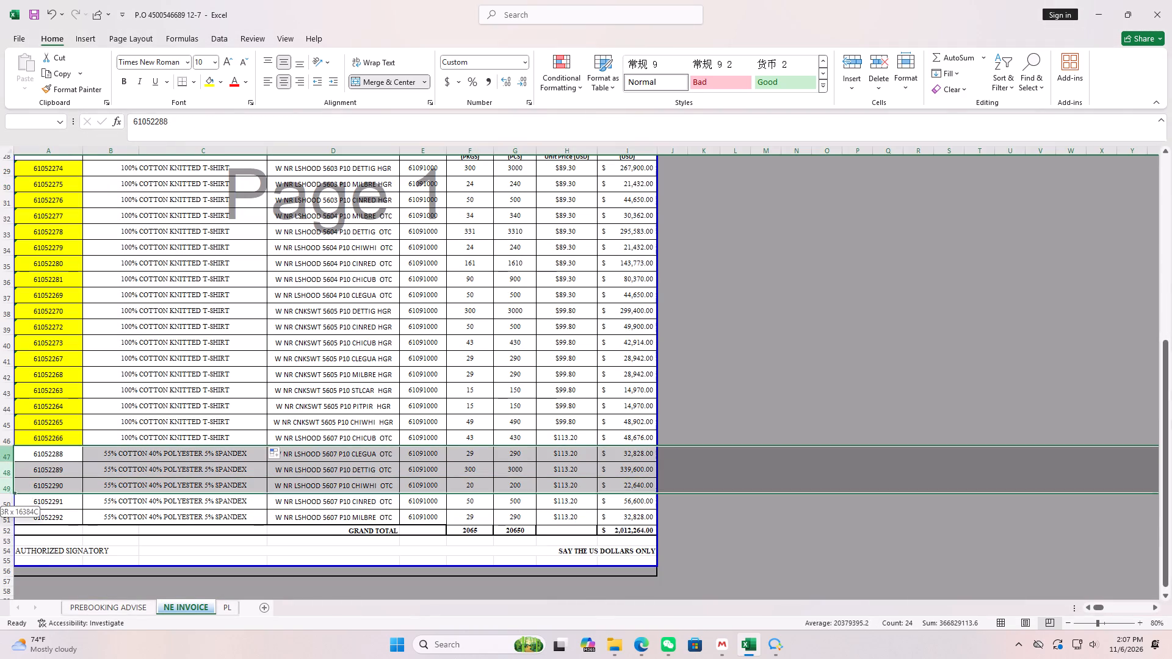
left_click_drag(0, 493, 1, 516)
right_click(0, 483)
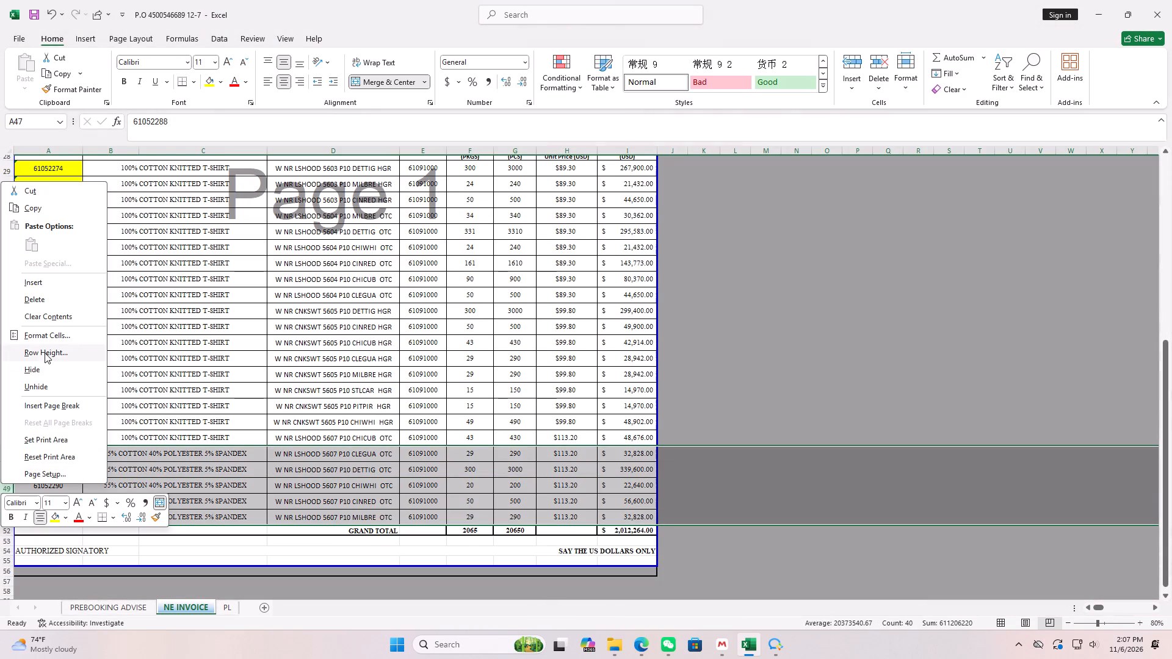
left_click(37, 298)
left_click(270, 332)
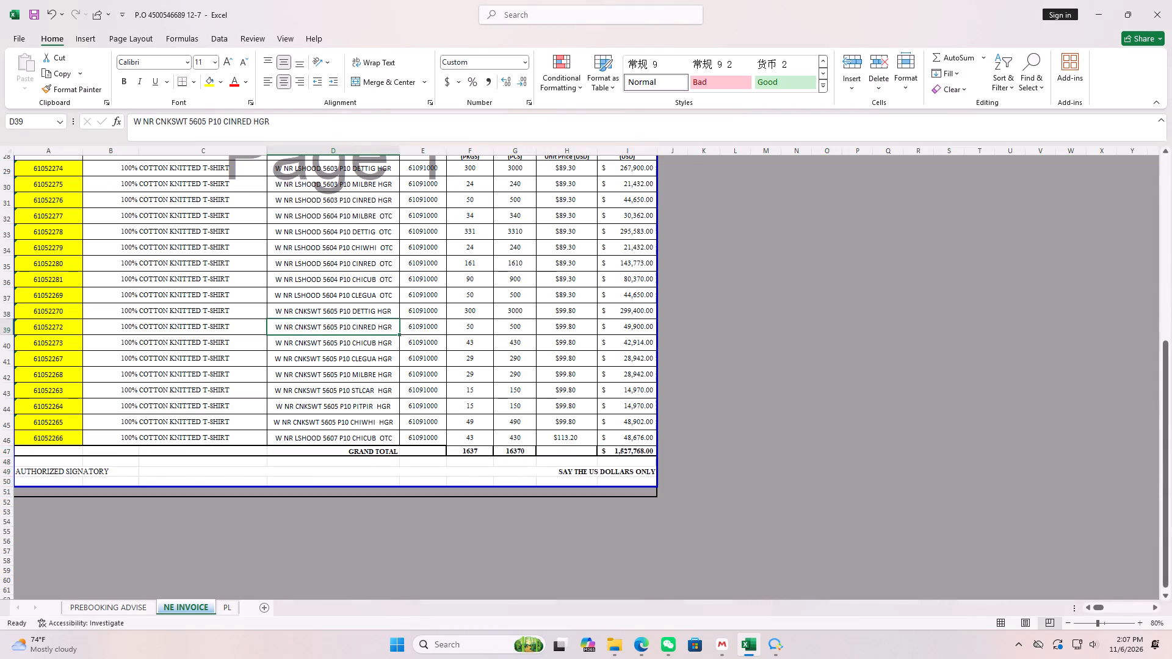
Copy the visible Team Name entries from the PL sheet into the NE INVOICE sheet's Item Description column, starting at D29.
scroll(296, 326, "up", 5)
left_click(322, 322)
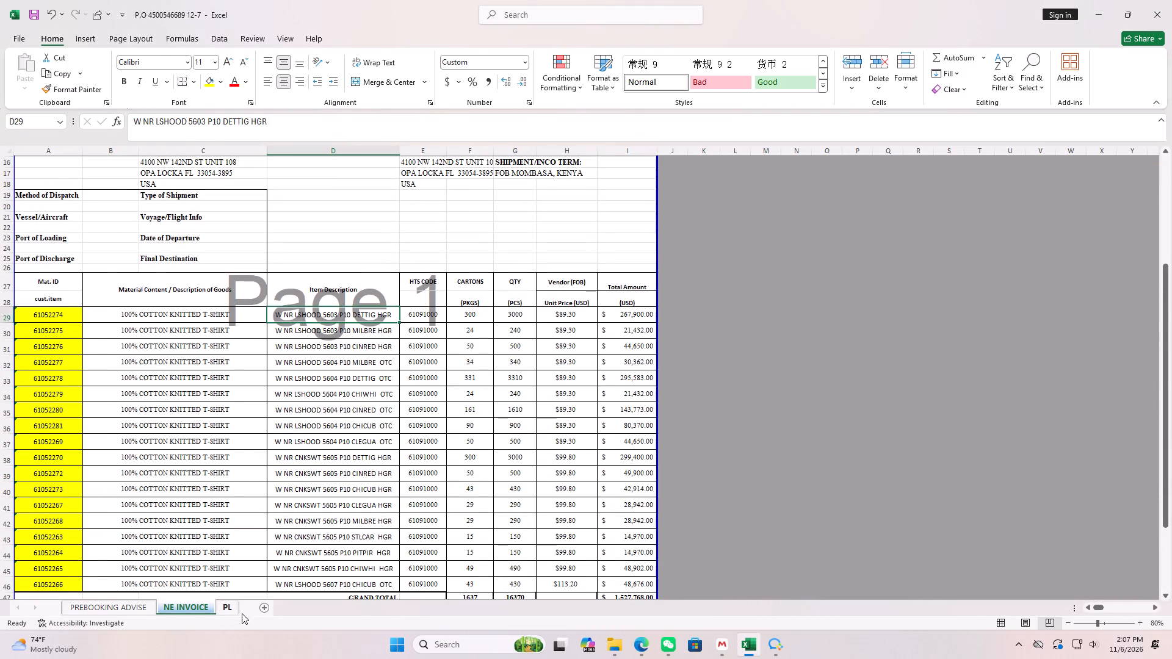
left_click(234, 607)
left_click_drag(476, 316, 490, 481)
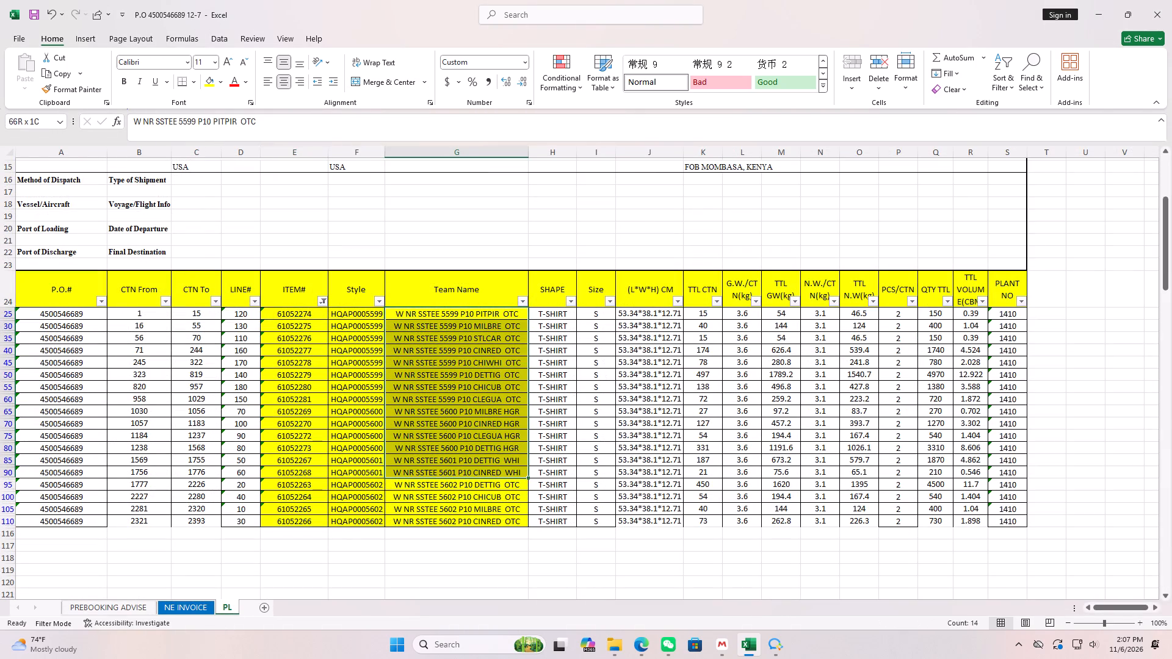
left_click_drag(490, 481, 488, 516)
key("ctrl+c")
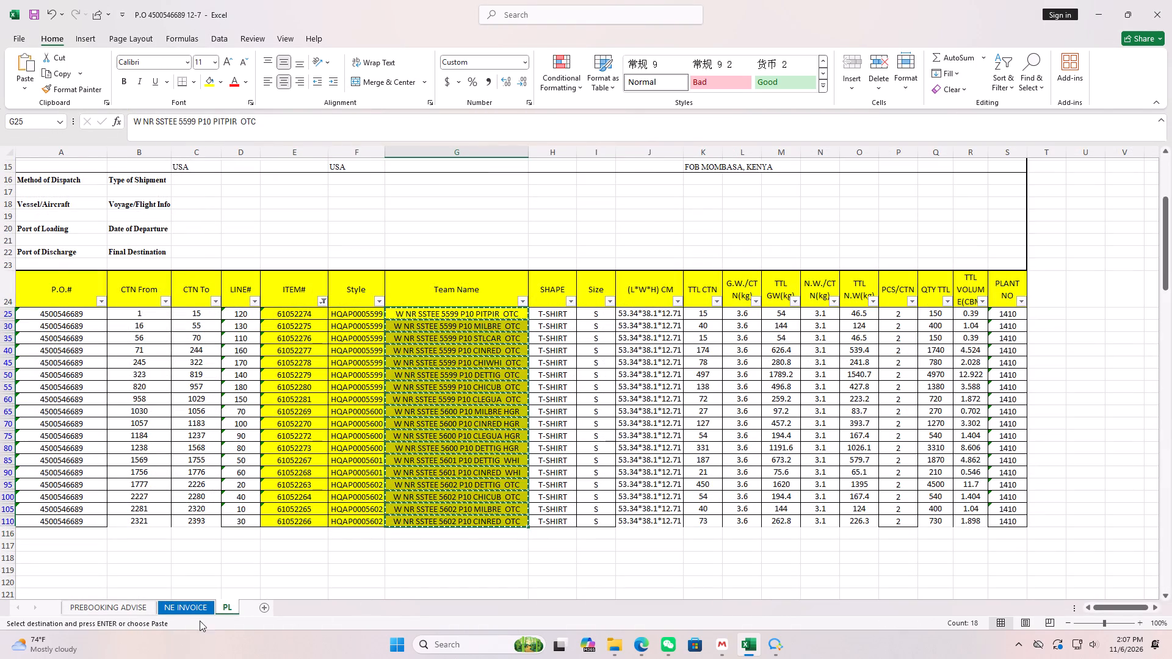
left_click(196, 612)
key("ctrl+v")
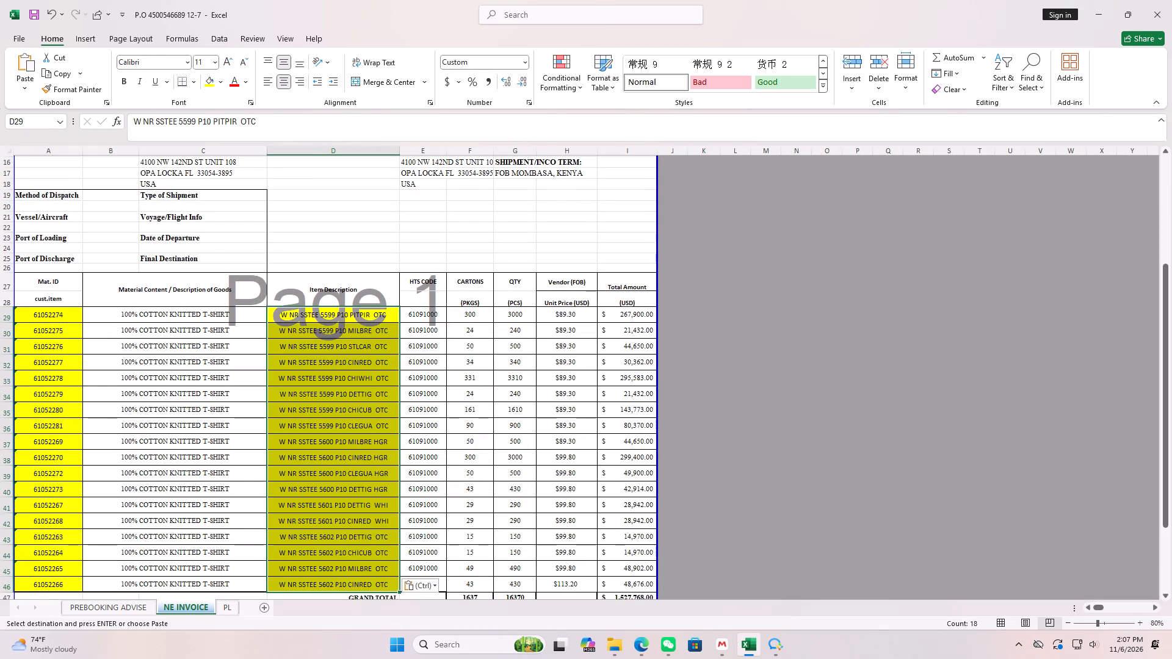
Clear the cartons, quantity and unit price values for all item rows of the commercial invoice.
scroll(366, 349, "down", 1)
left_click_drag(470, 284, 568, 550)
key("Delete")
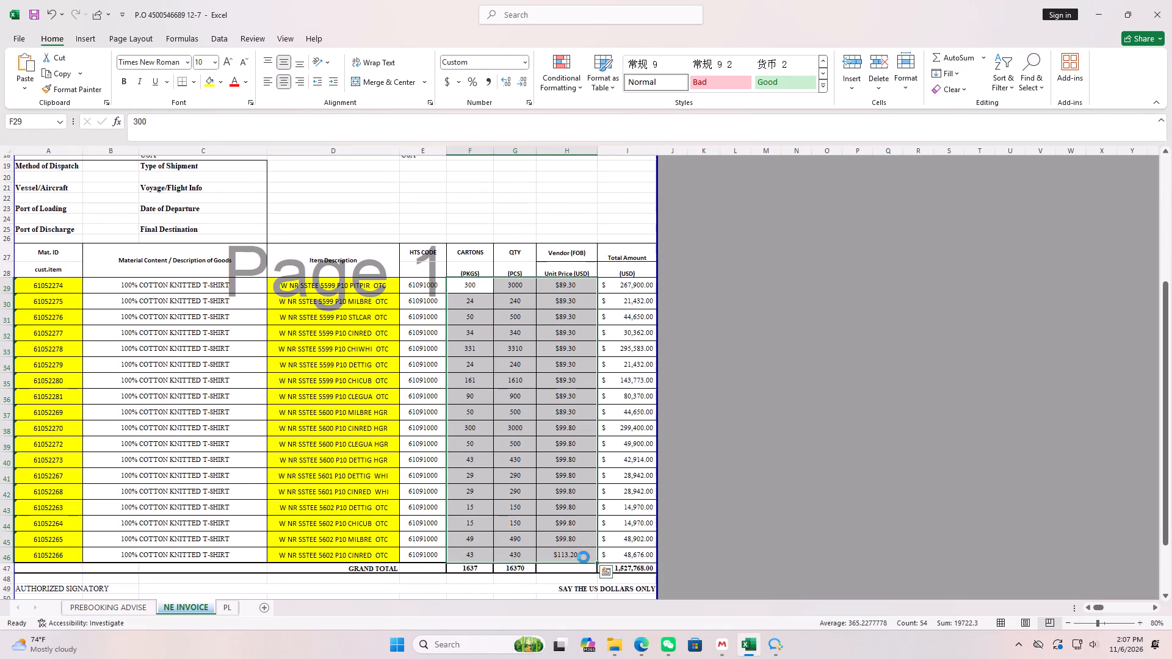
scroll(175, 480, "up", 5)
left_click(303, 204)
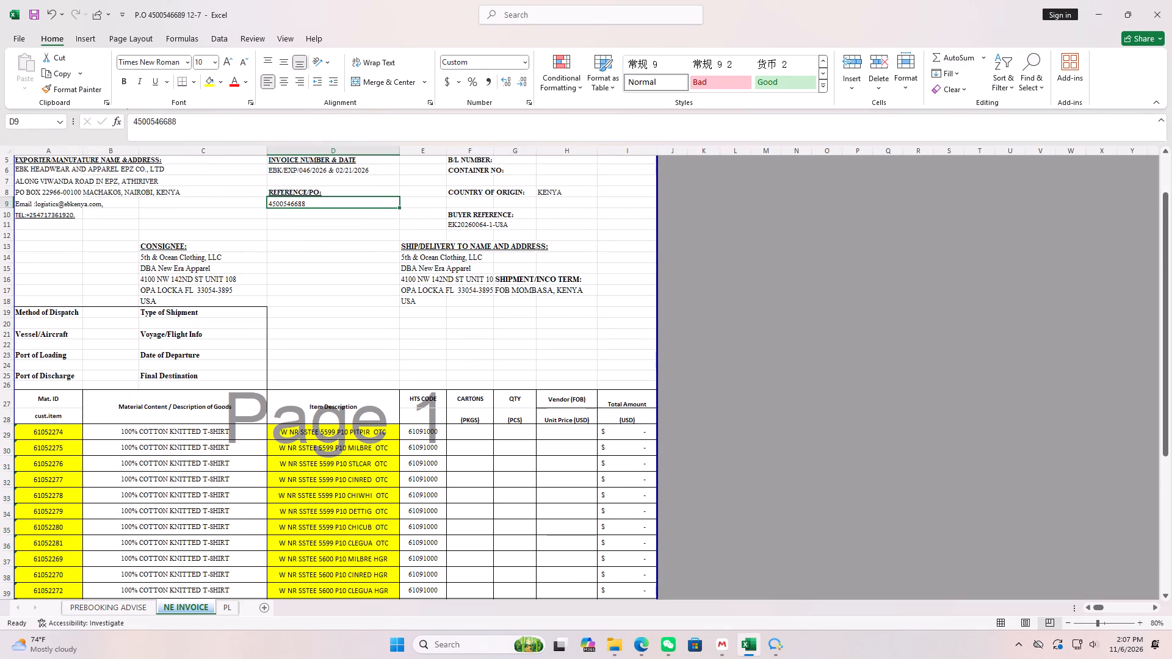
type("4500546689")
left_click(292, 278)
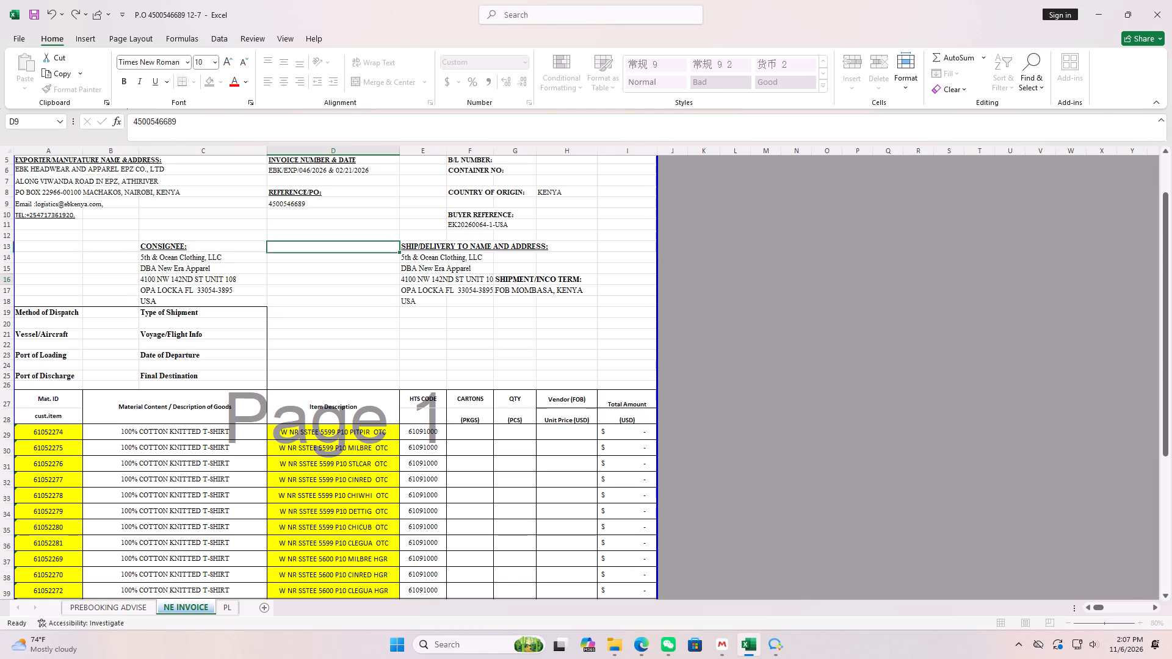
double_click(475, 225)
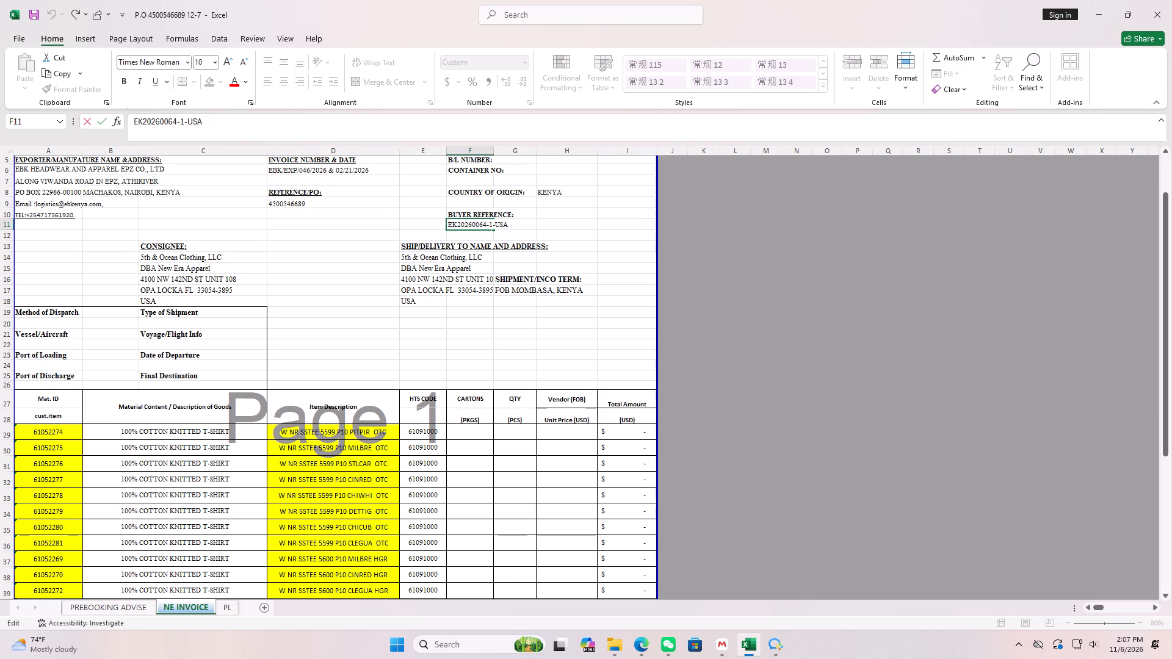
left_click(490, 221)
key("2")
left_click(470, 349)
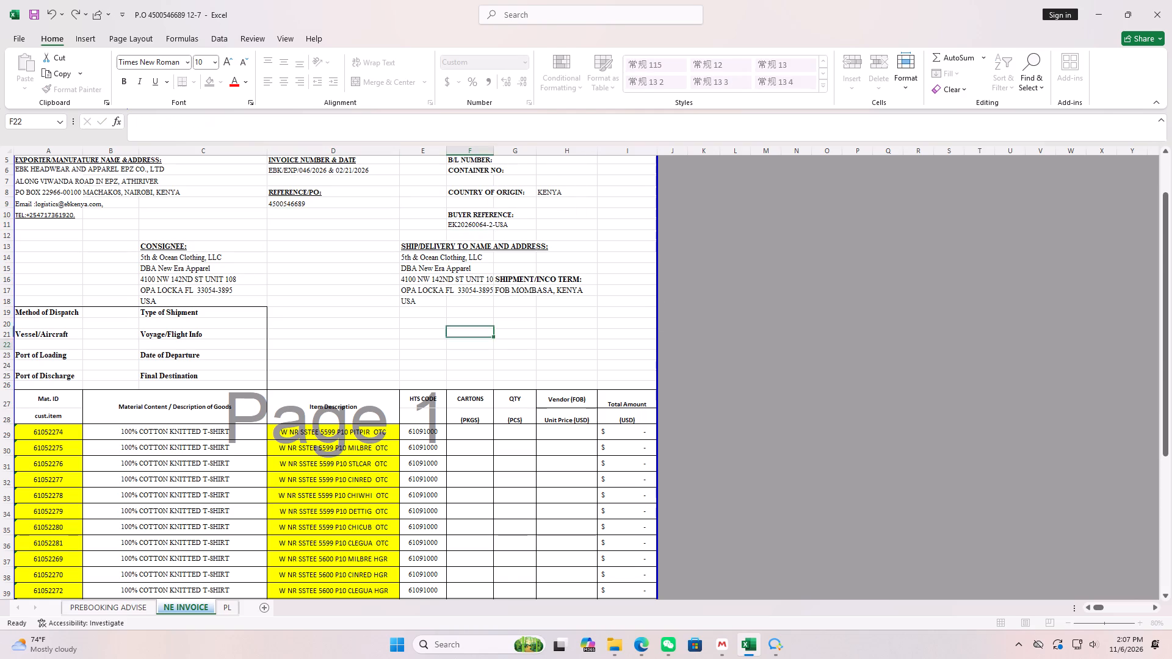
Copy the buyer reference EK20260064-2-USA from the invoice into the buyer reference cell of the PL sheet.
left_click(483, 228)
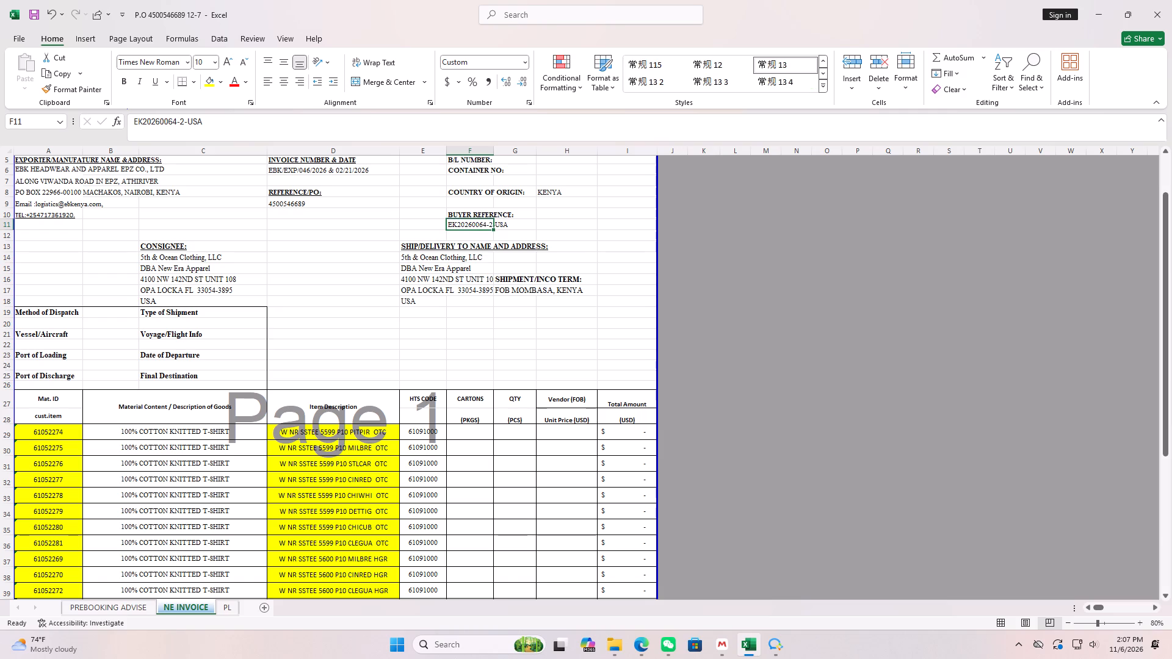
key("ctrl+c")
left_click(223, 613)
scroll(543, 359, "up", 7)
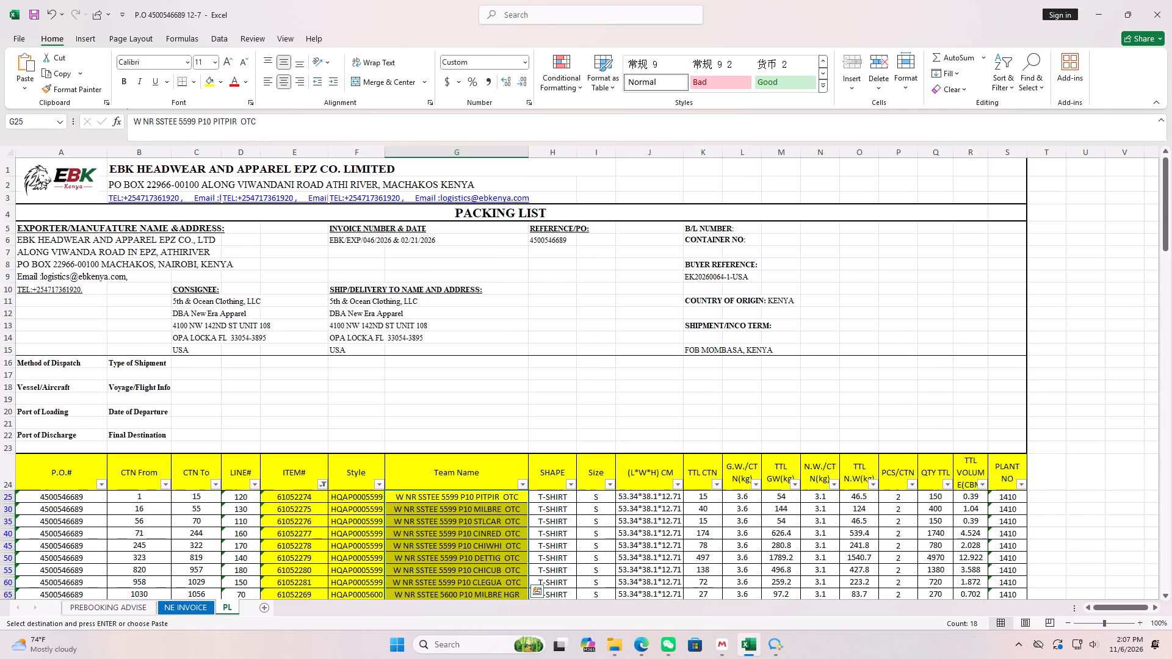
left_click(695, 275)
key("ctrl+v")
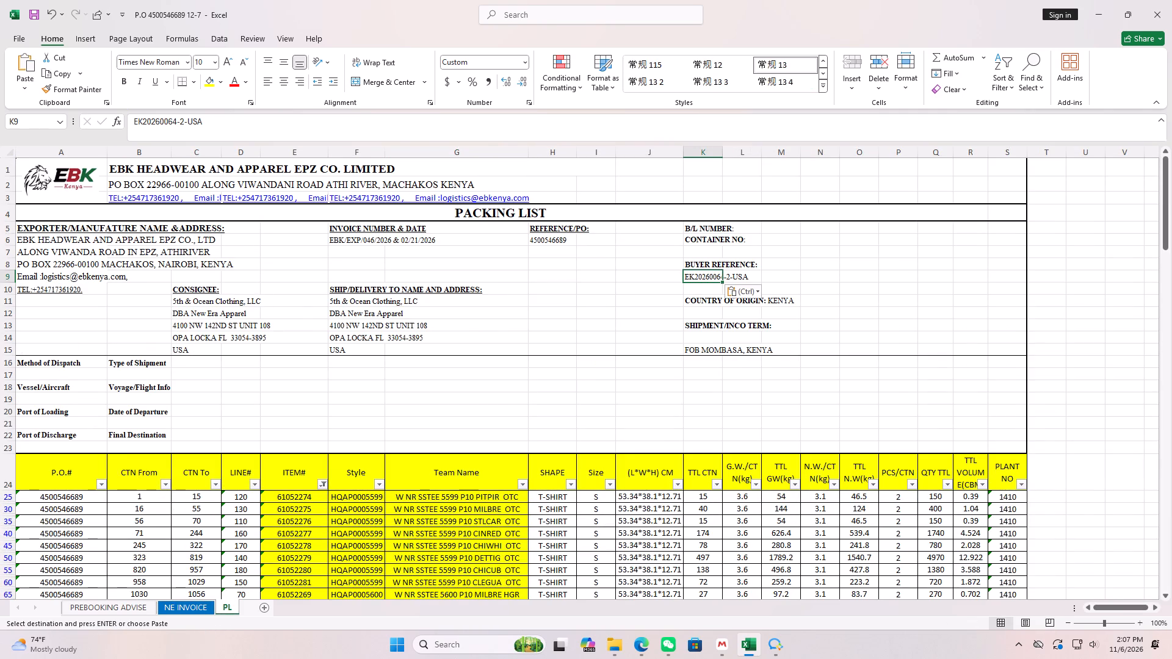
left_click(109, 610)
left_click(200, 336)
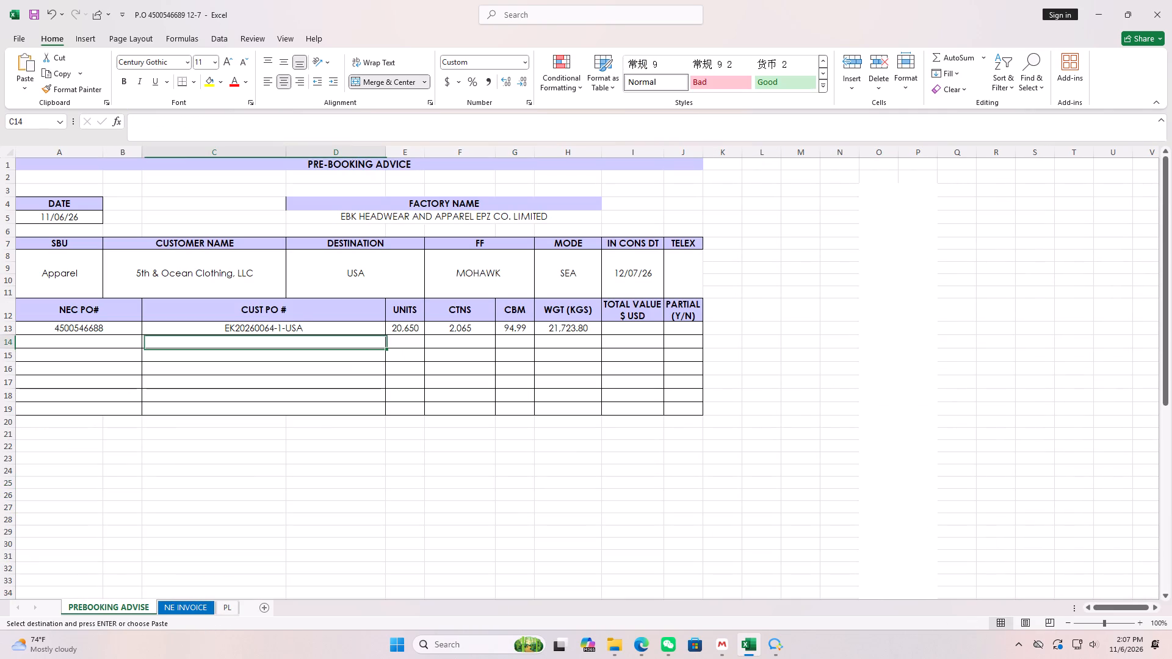
left_click(218, 328)
key("ctrl+v")
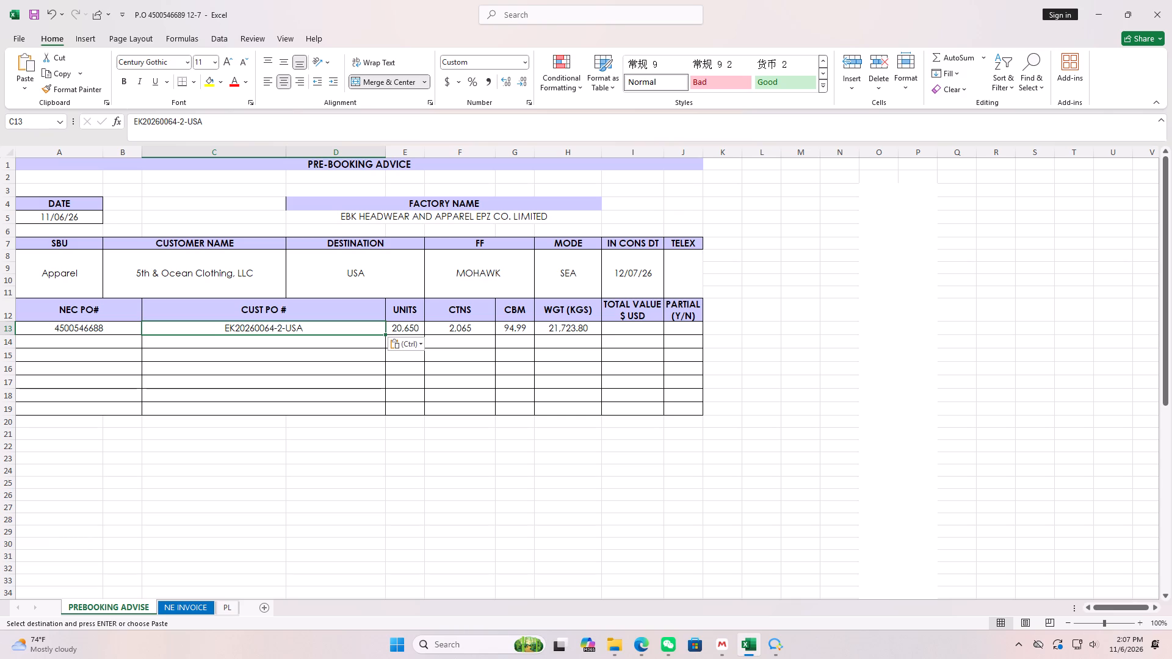
double_click(100, 329)
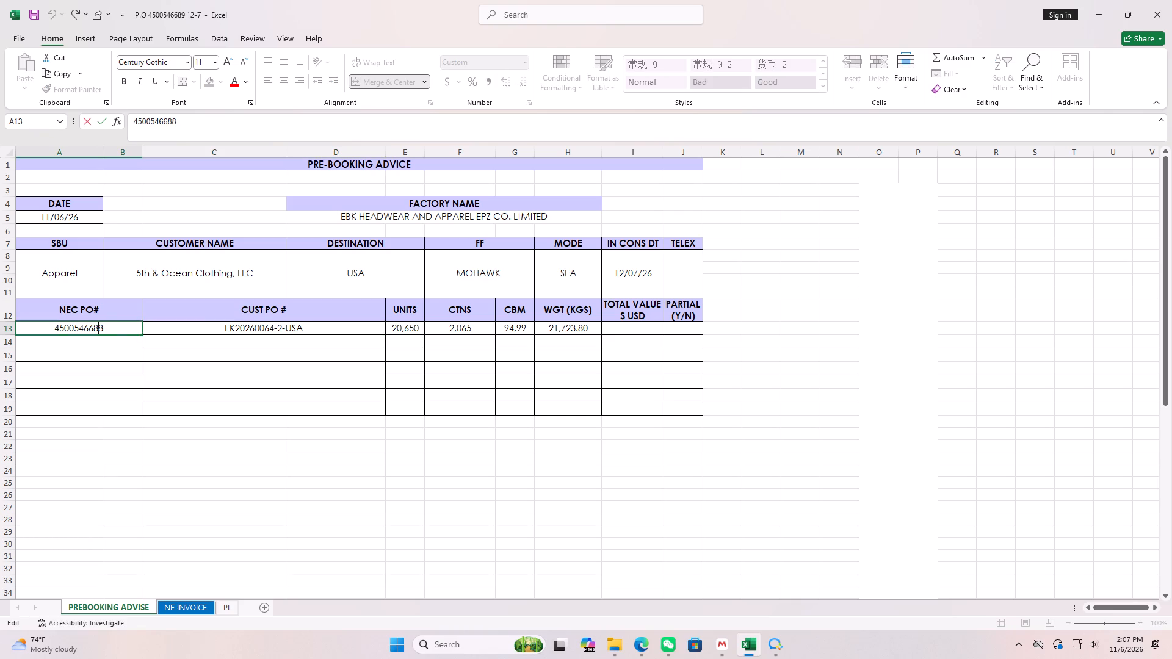
left_click_drag(98, 328, 168, 328)
key("9")
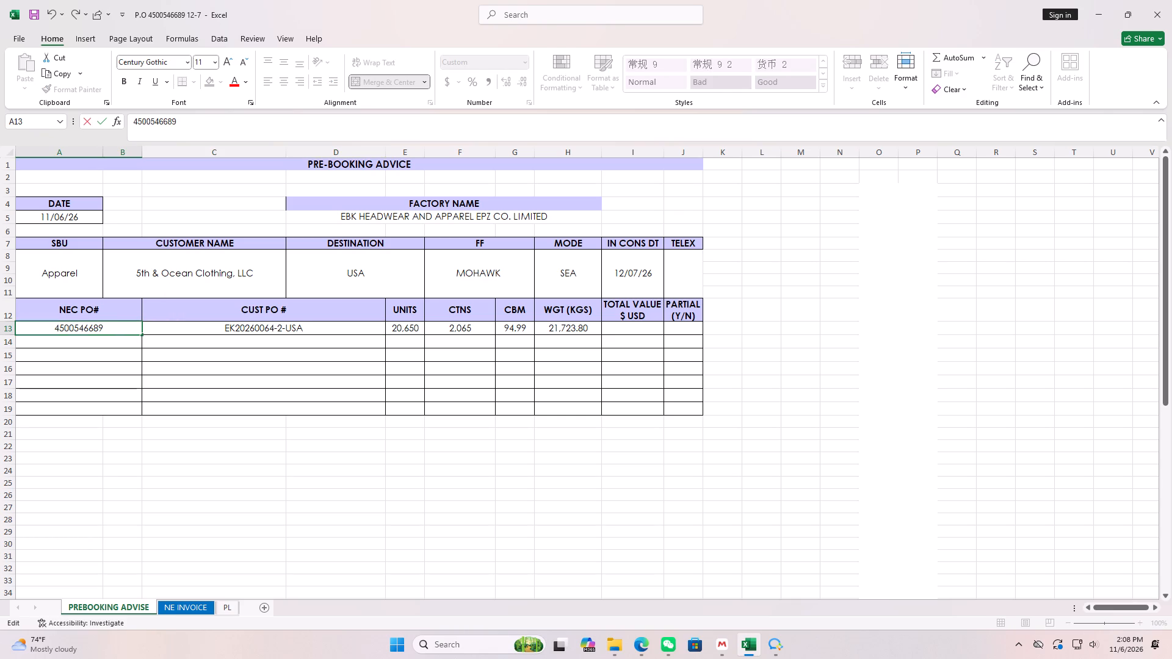
Copy Mat. ID 61052274 from the NE INVOICE sheet and use it to filter the PL sheet's ITEM# column.
left_click(103, 379)
left_click(177, 608)
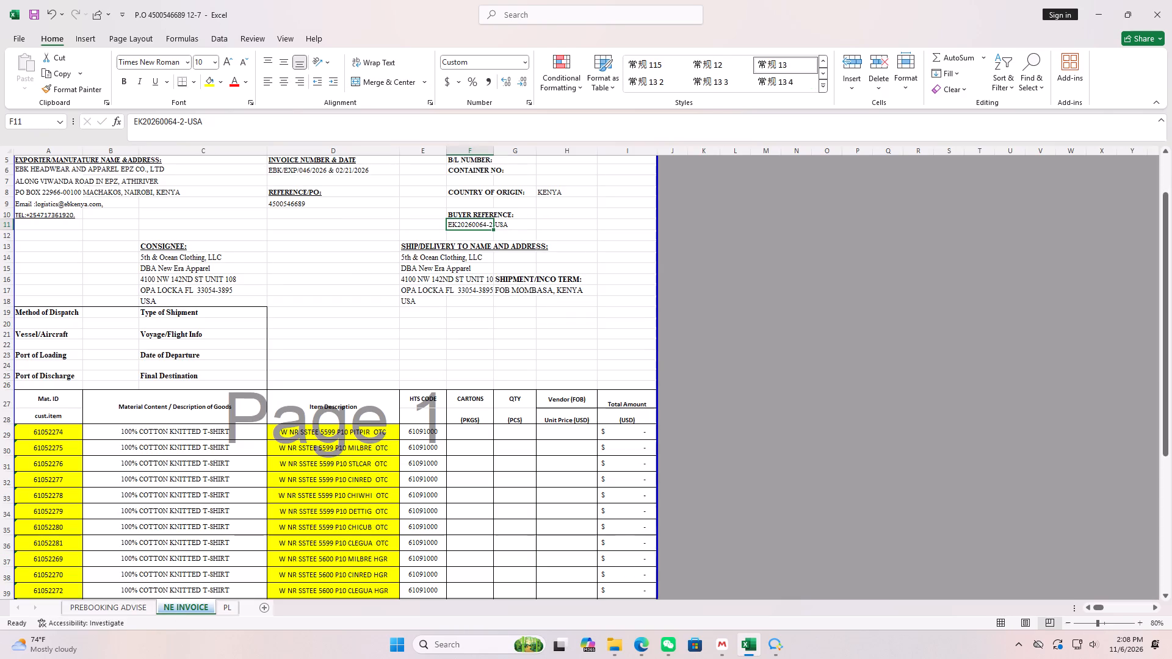
left_click(64, 430)
key("ctrl+c")
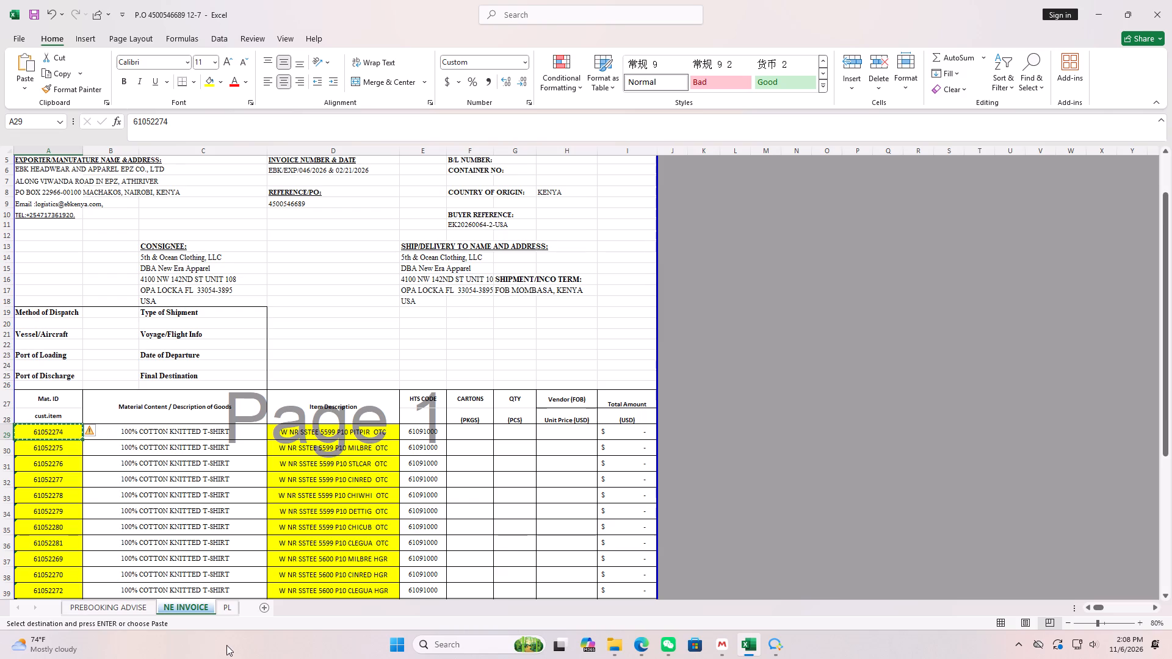
left_click(230, 609)
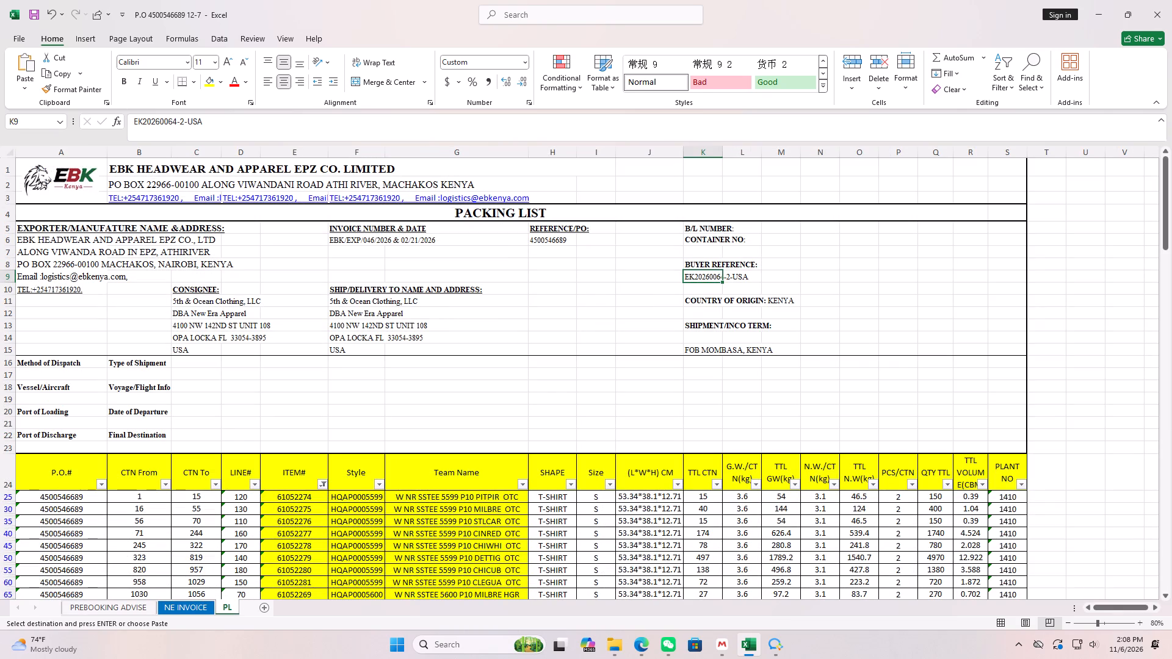
left_click(325, 480)
left_click(278, 338)
key("ctrl+v")
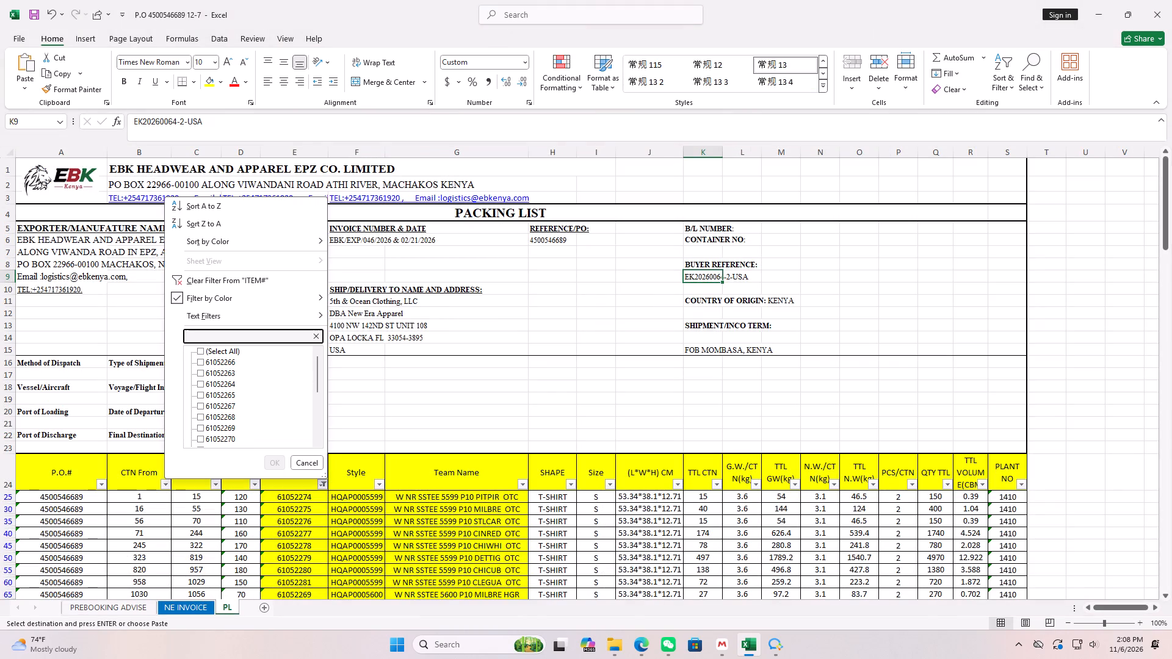
Apply the PL sheet's ITEM# filter for item 61052274.
left_click(260, 464)
left_click(267, 463)
scroll(523, 440, "down", 2)
Enter 15 cartons and a quantity of 150 pieces for Mat. ID 61052274 in the NE INVOICE sheet.
left_click(192, 599)
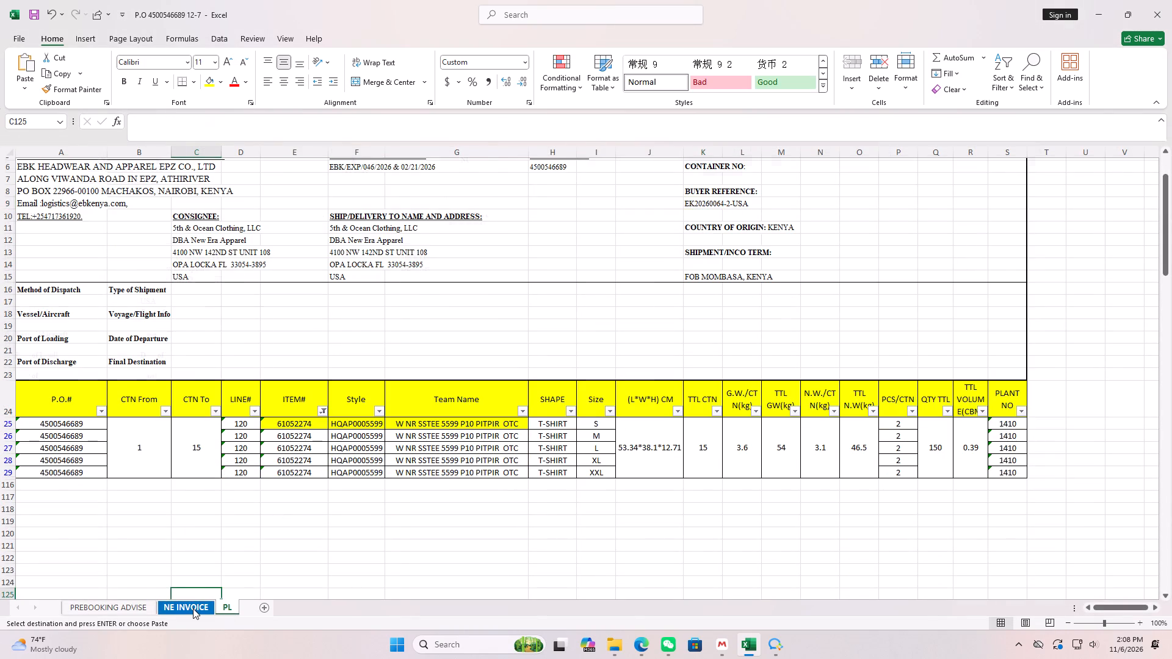
left_click(193, 608)
left_click(478, 431)
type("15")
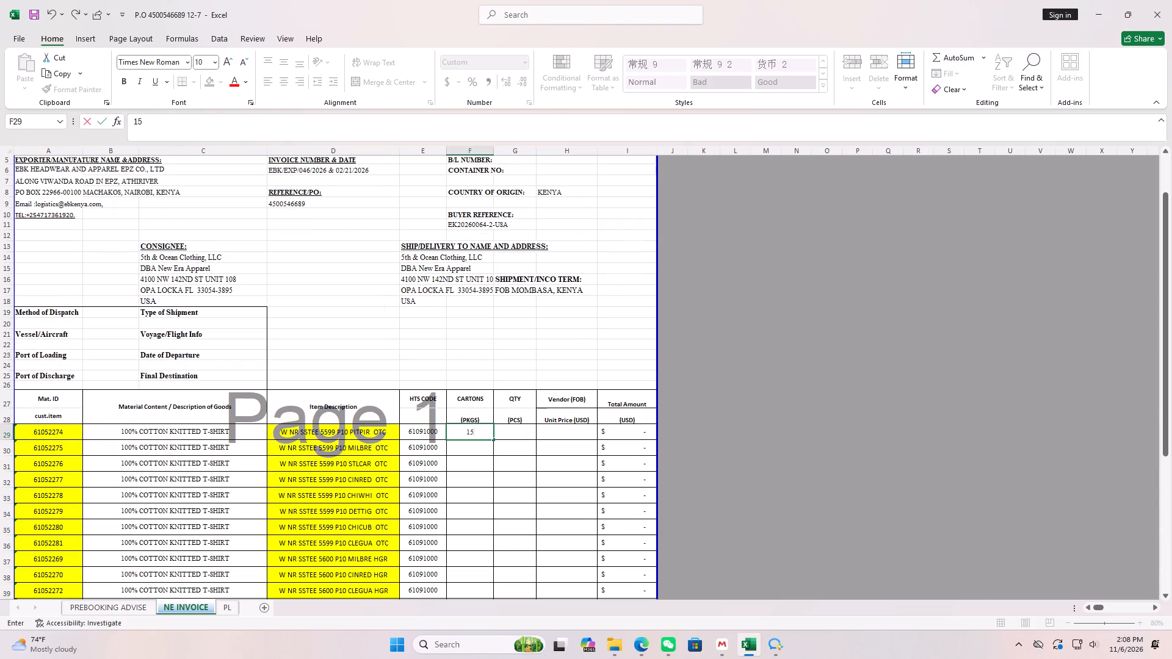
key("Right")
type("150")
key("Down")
Copy Mat. ID 61052275 from the NE INVOICE sheet and use it to filter the PL sheet's ITEM# column.
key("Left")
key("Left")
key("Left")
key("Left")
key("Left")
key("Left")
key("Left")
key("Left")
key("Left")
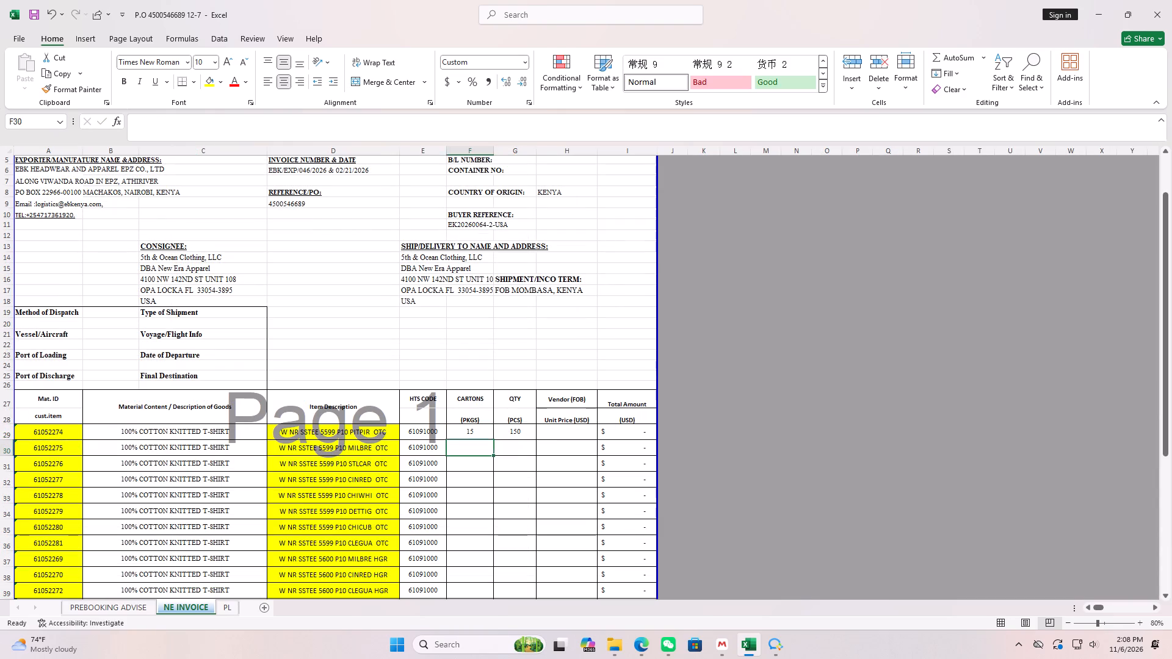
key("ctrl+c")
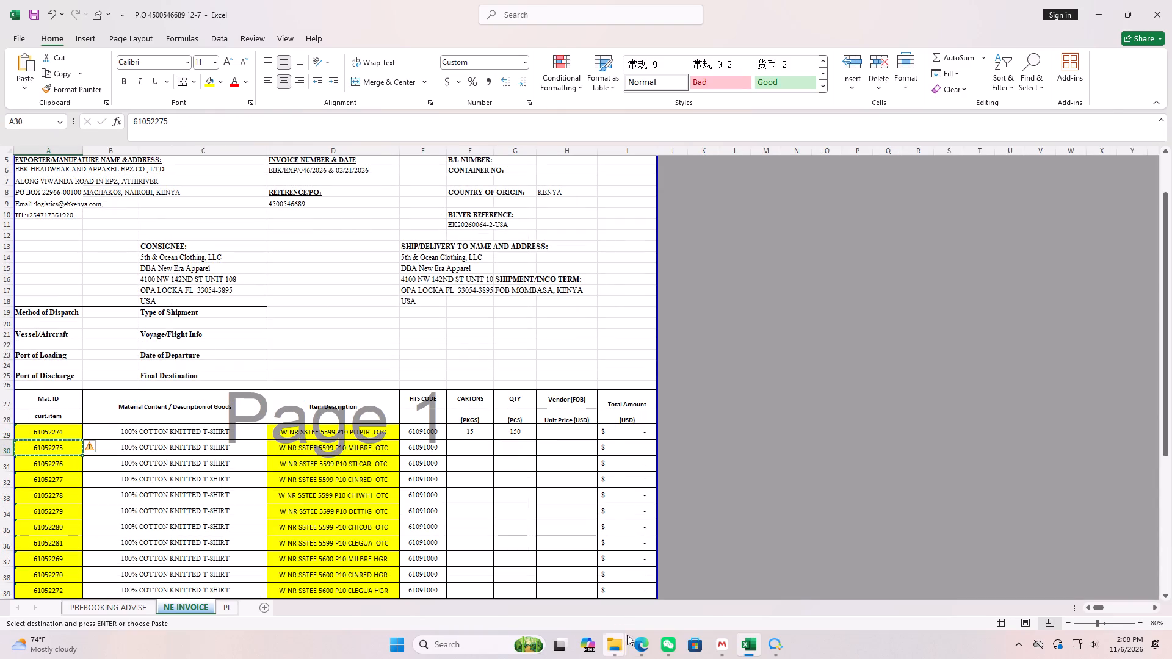
left_click(642, 641)
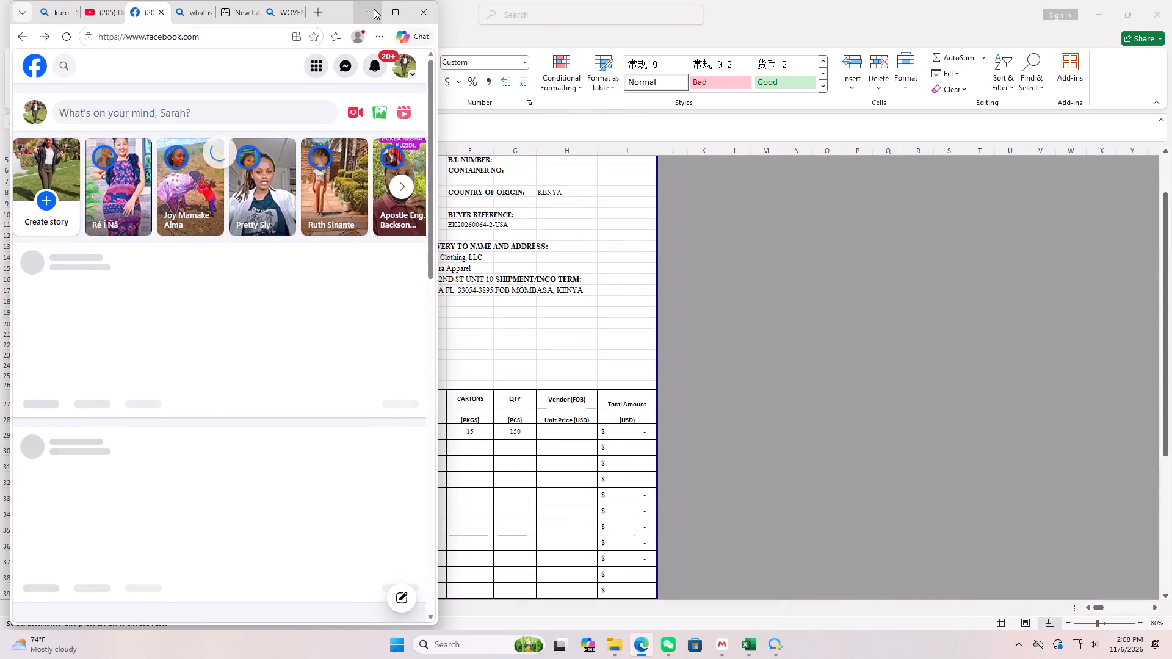
left_click(372, 10)
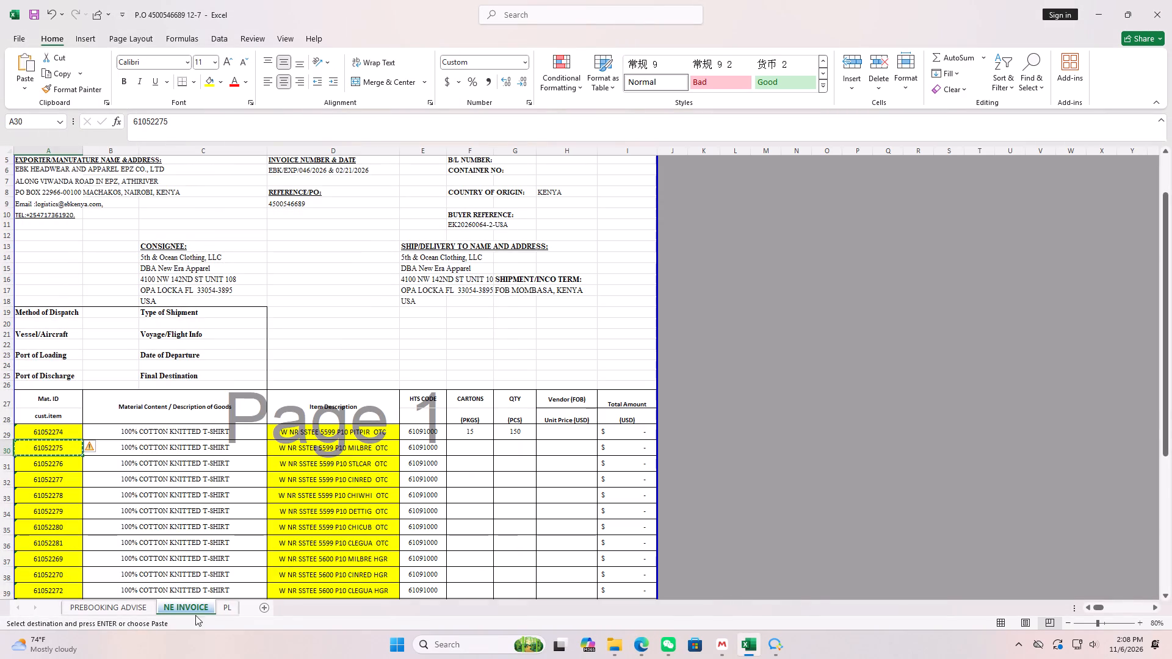
left_click(219, 603)
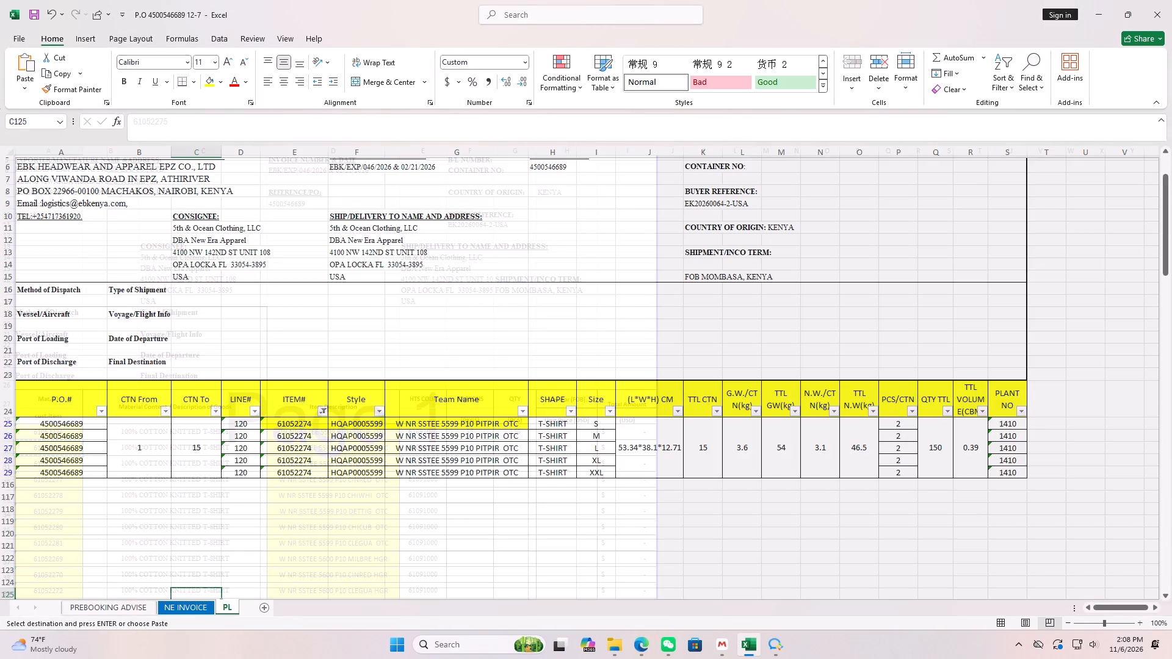
left_click(323, 411)
left_click(262, 262)
key("ctrl+v")
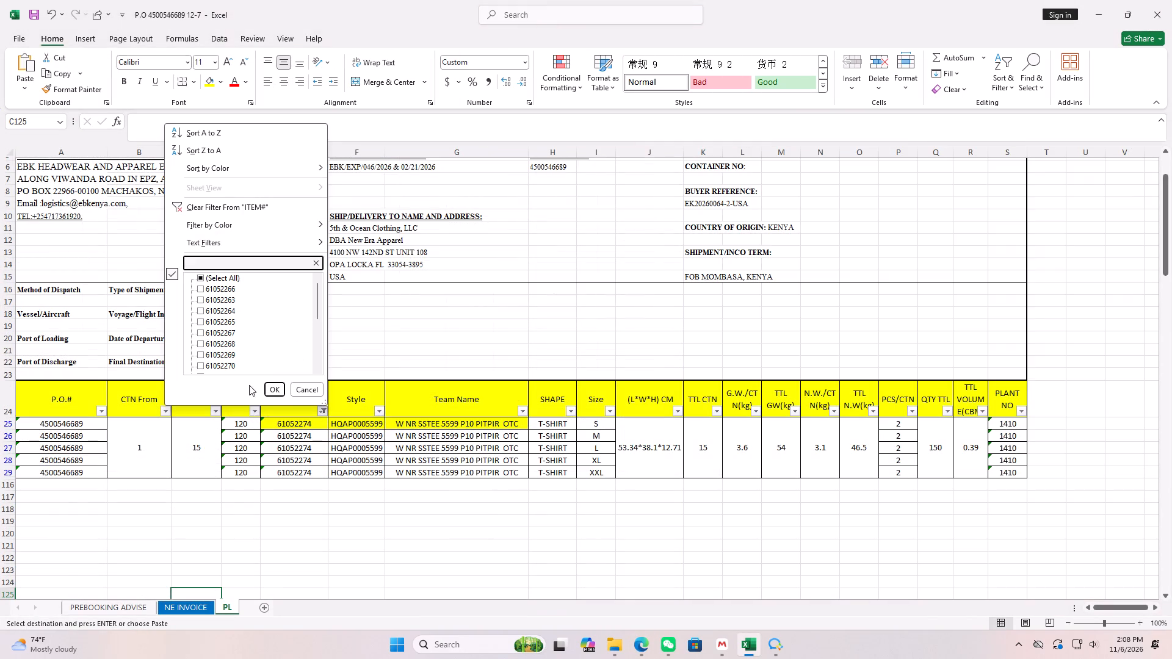
left_click(267, 389)
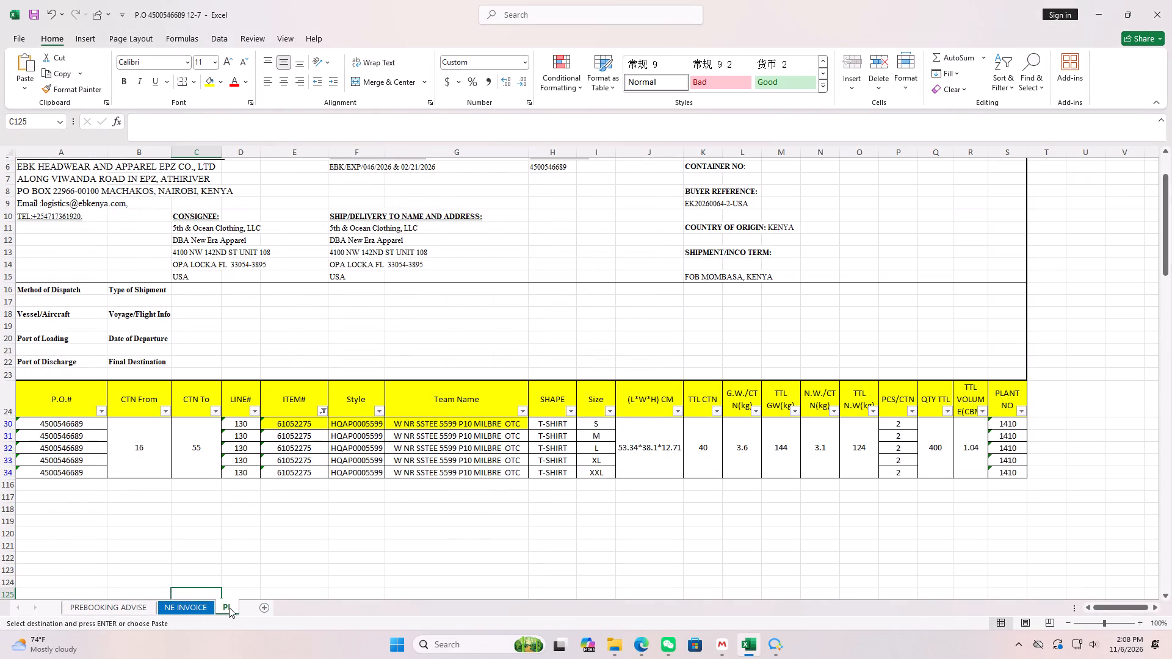
Enter 40 cartons and a quantity of 400 pieces for Mat. ID 61052275 in the NE INVOICE sheet.
left_click(205, 616)
left_click(461, 453)
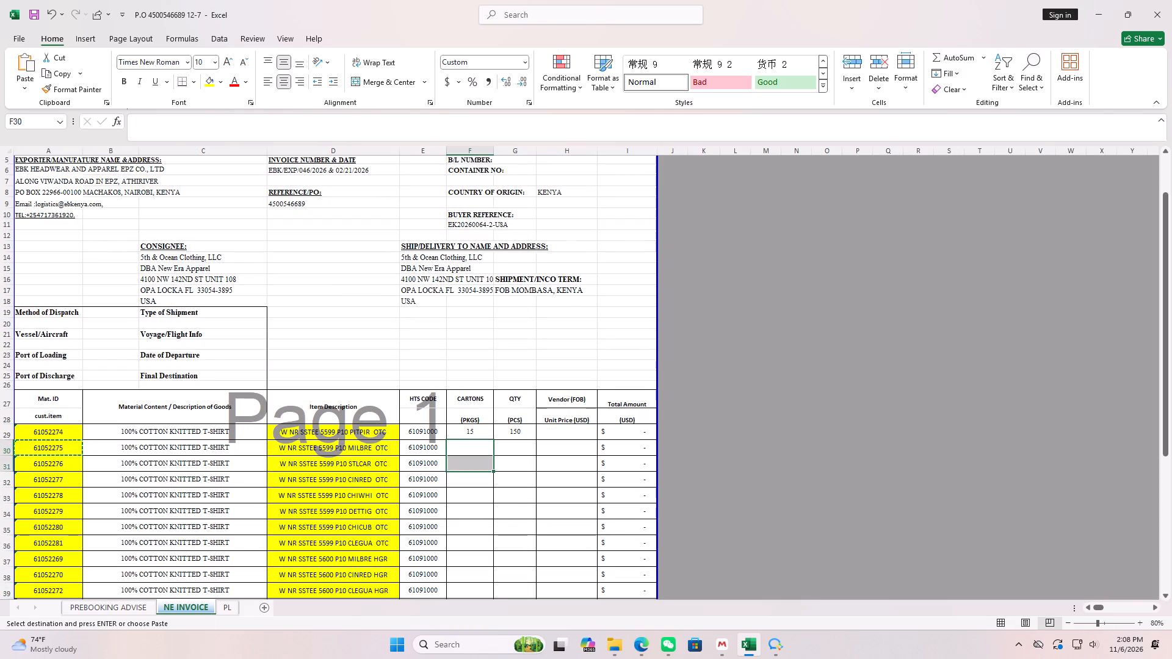
left_click(477, 450)
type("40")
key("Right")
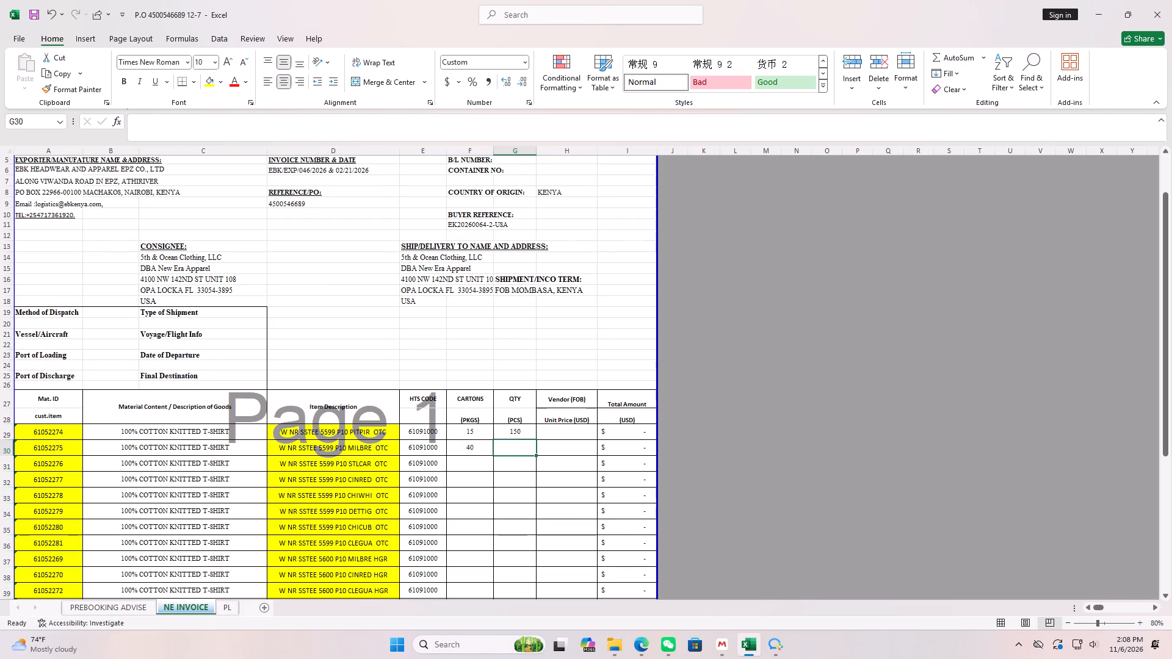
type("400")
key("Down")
Copy Mat. ID 61052276 from the NE INVOICE sheet and use it to filter the PL sheet's ITEM# column.
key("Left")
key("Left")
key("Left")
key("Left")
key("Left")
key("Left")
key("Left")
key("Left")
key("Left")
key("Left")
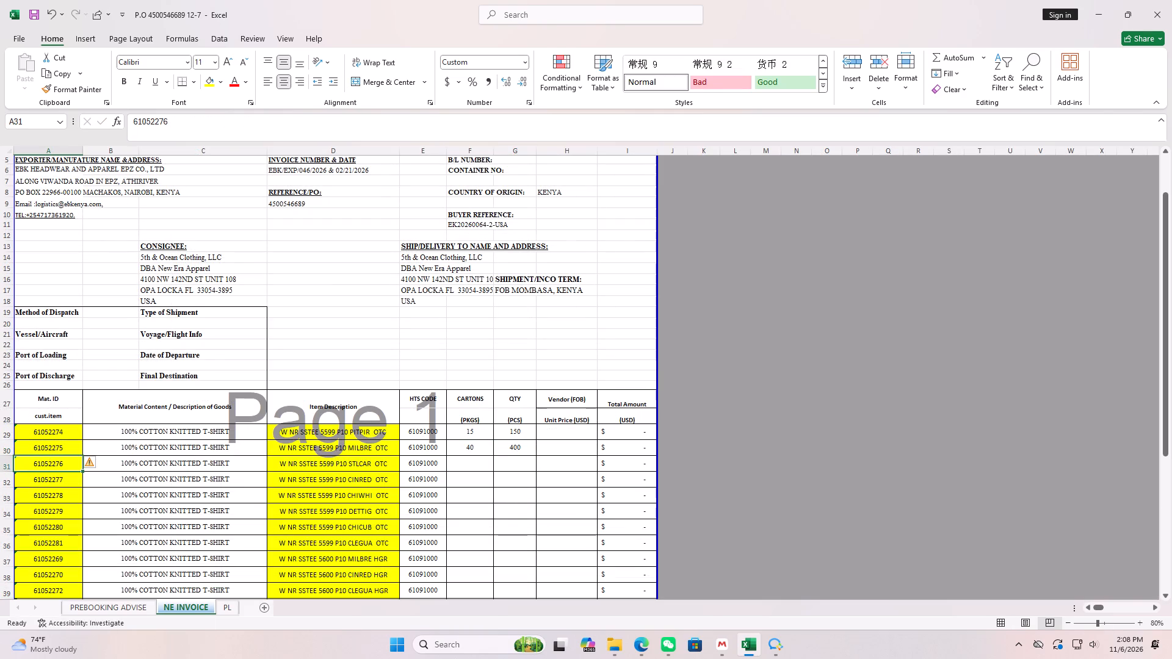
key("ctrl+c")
left_click(231, 610)
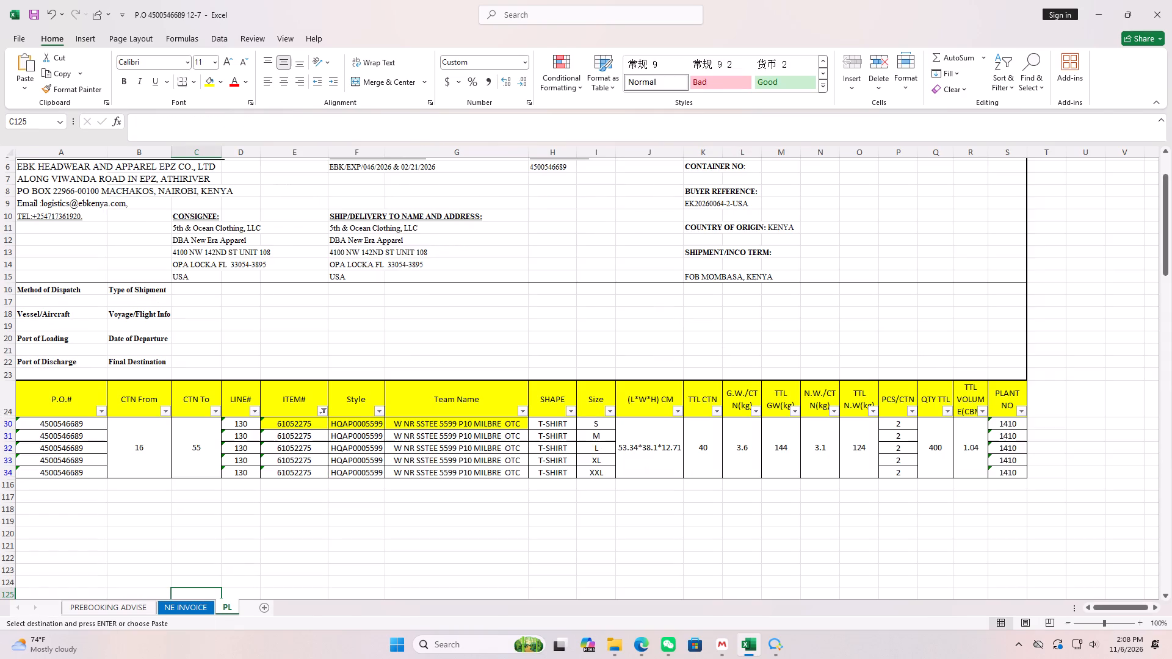
left_click(324, 414)
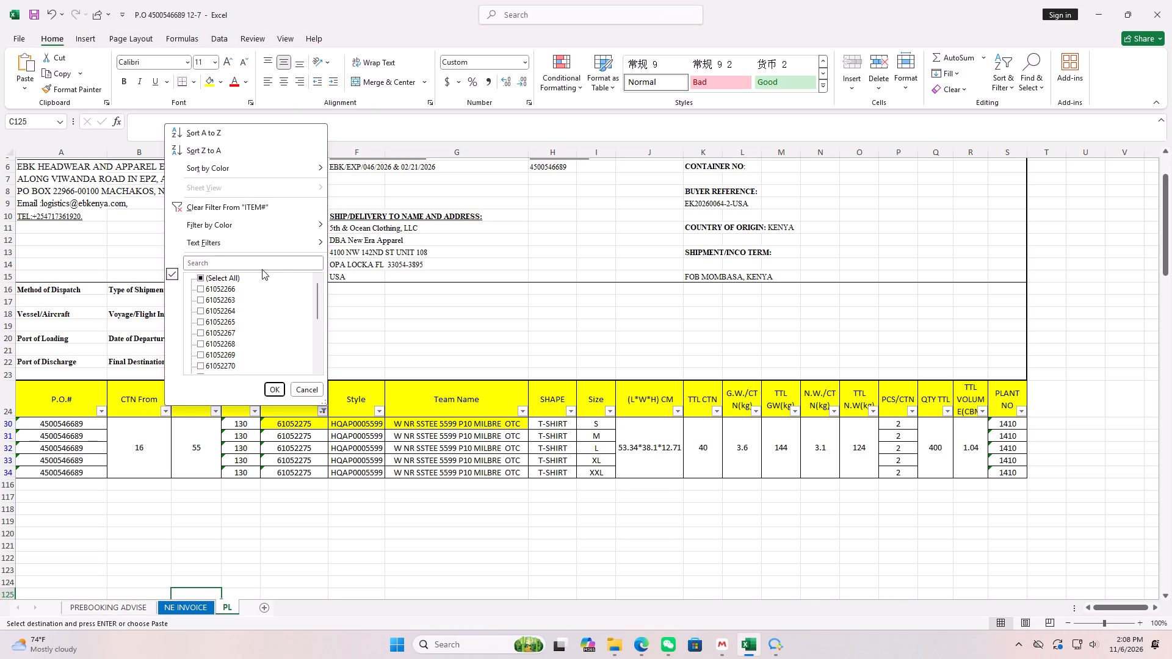
Filter the PL sheet's ITEM# column to 61052276 and enter that item's 15 cartons and quantity 150 on the invoice.
left_click(261, 266)
key("ctrl+v")
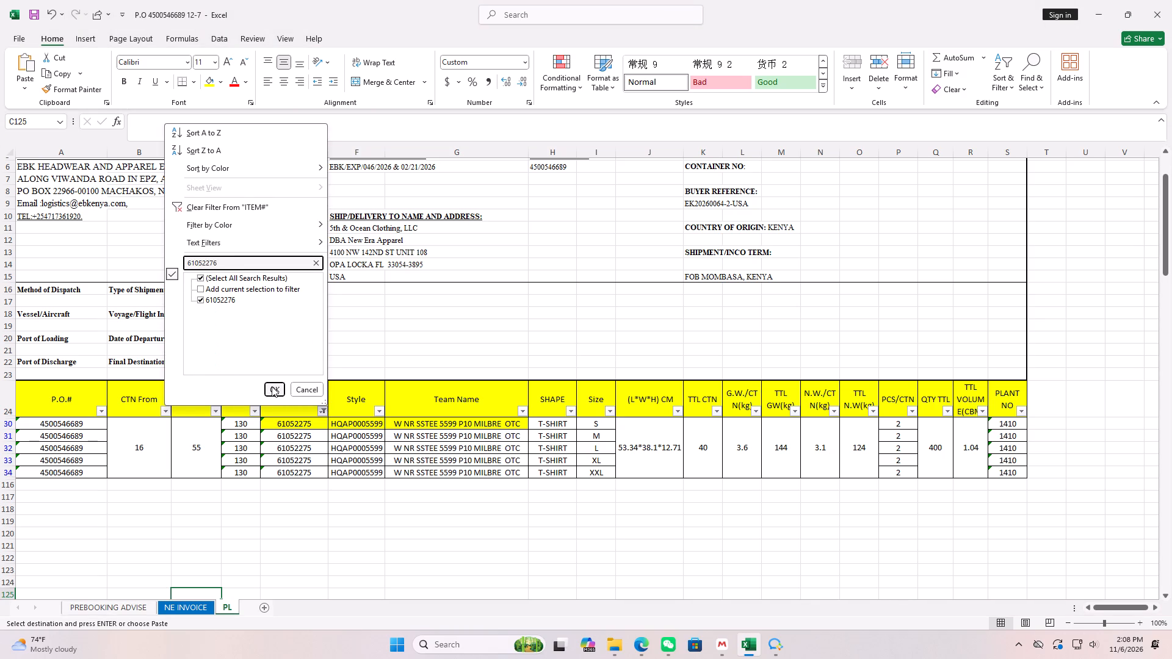
left_click(272, 387)
left_click(172, 603)
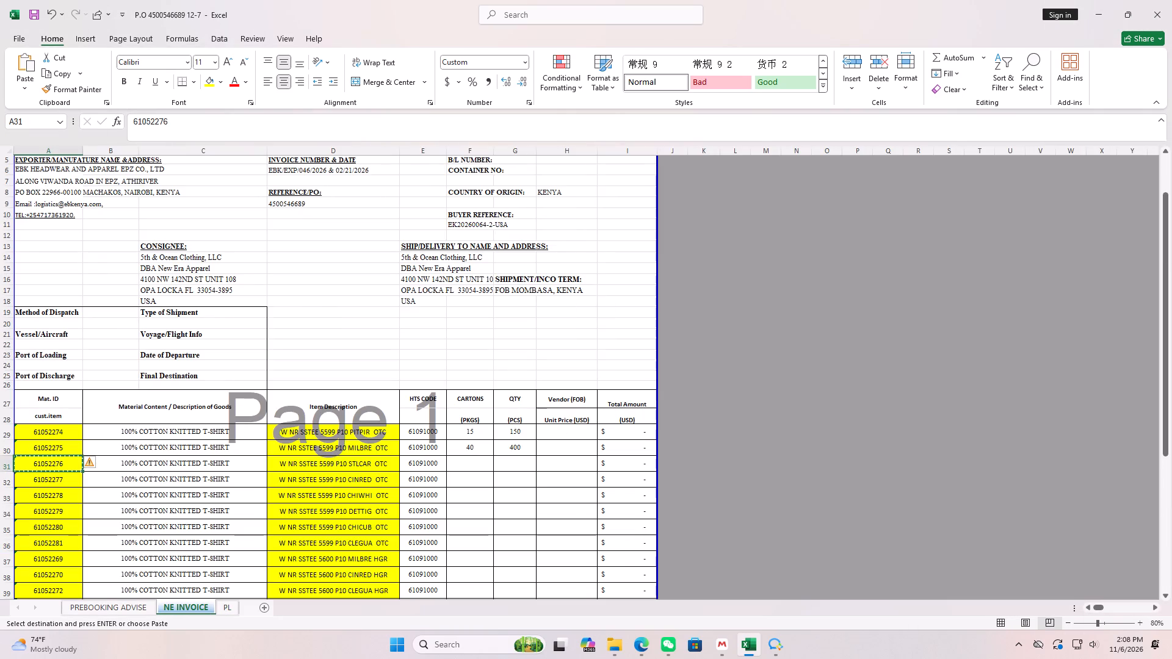
left_click(474, 456)
type("15")
key("Right")
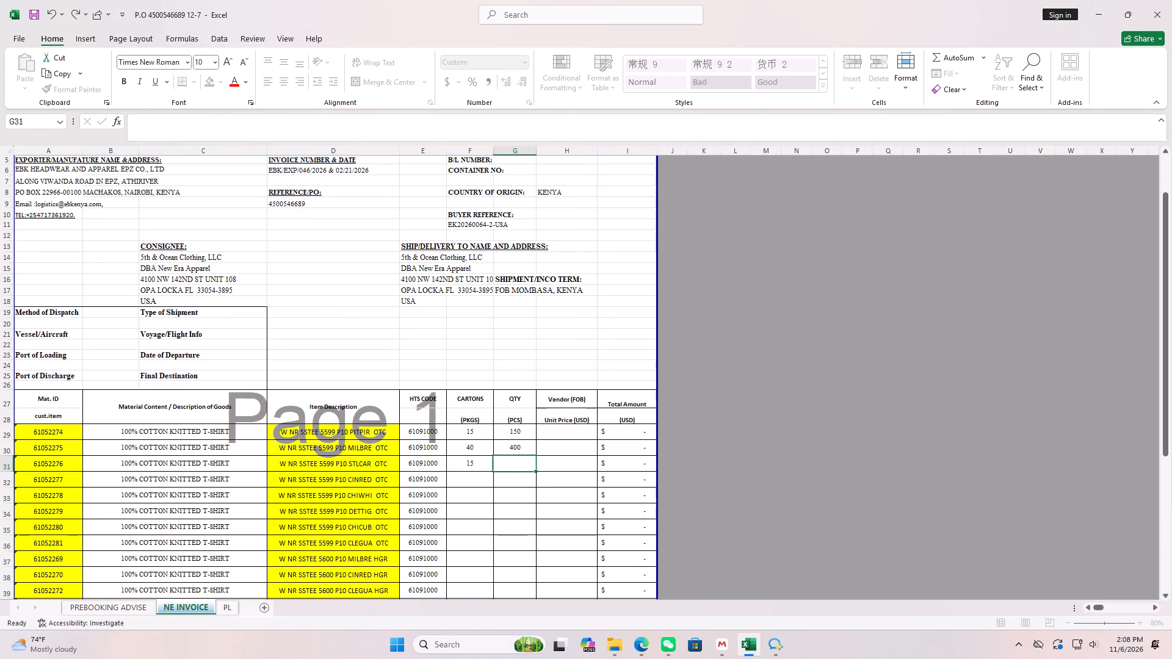
type("150")
key("Down")
Filter the PL sheet by the invoice's Mat. ID 61052277 and enter 174 cartons and quantity 1740 in its invoice row.
key("Left")
key("Left")
key("Left")
key("Left")
key("Left")
key("Left")
key("Left")
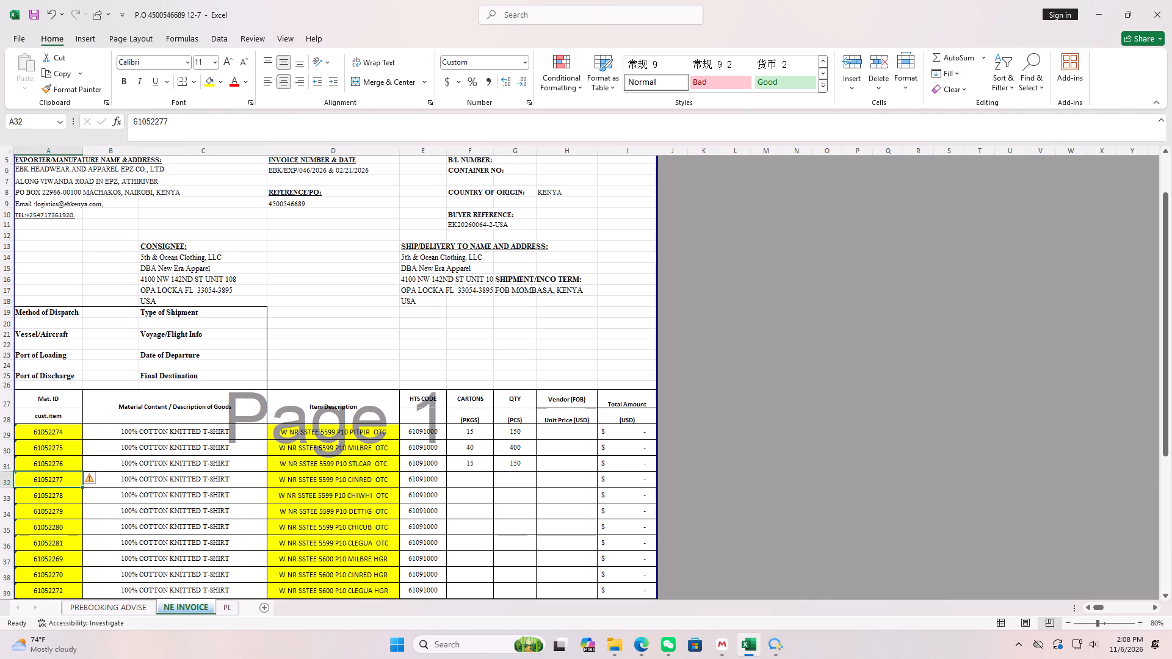
key("ctrl+c")
left_click(228, 603)
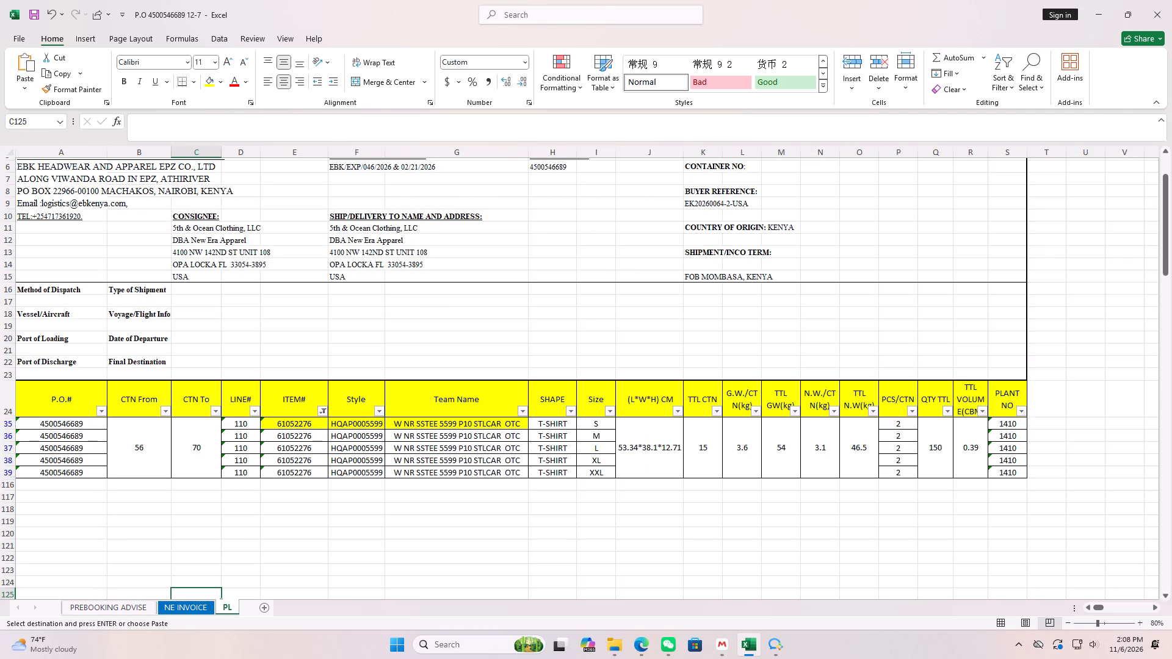
left_click(326, 414)
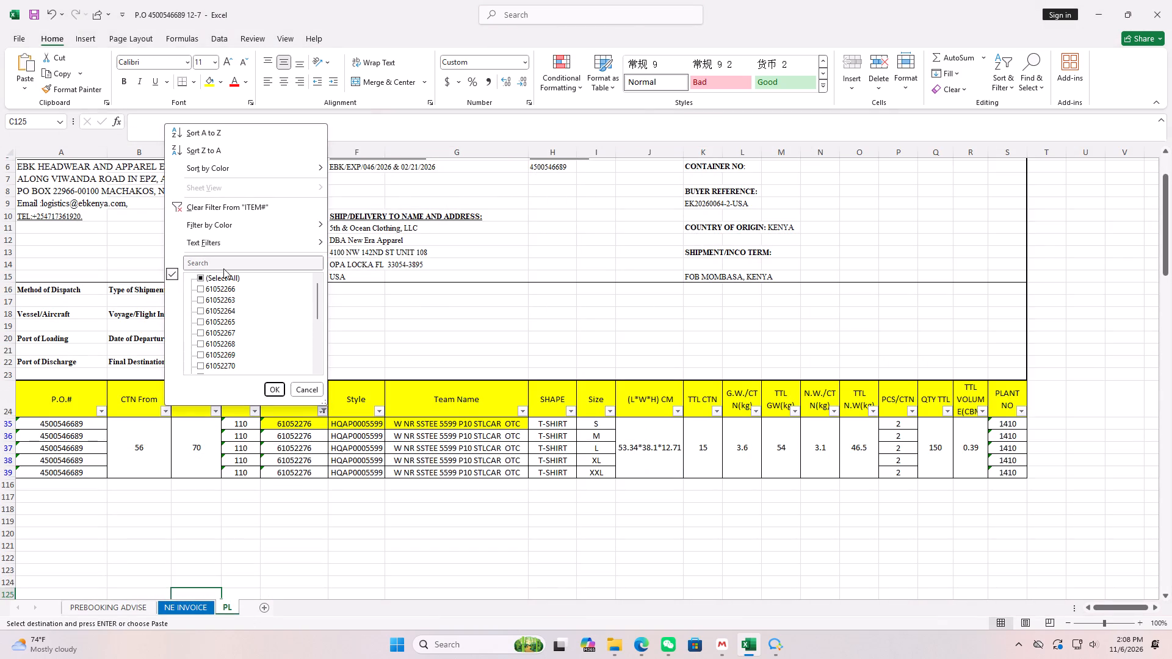
left_click(223, 266)
key("ctrl+v")
left_click(277, 387)
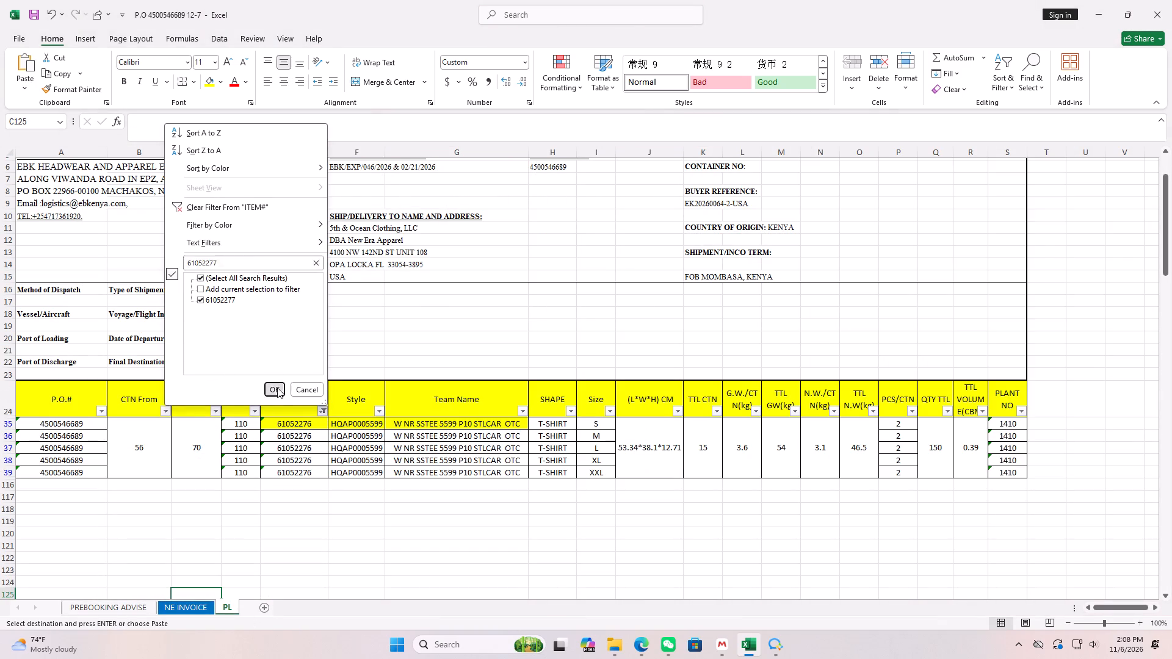
left_click(190, 606)
left_click(482, 475)
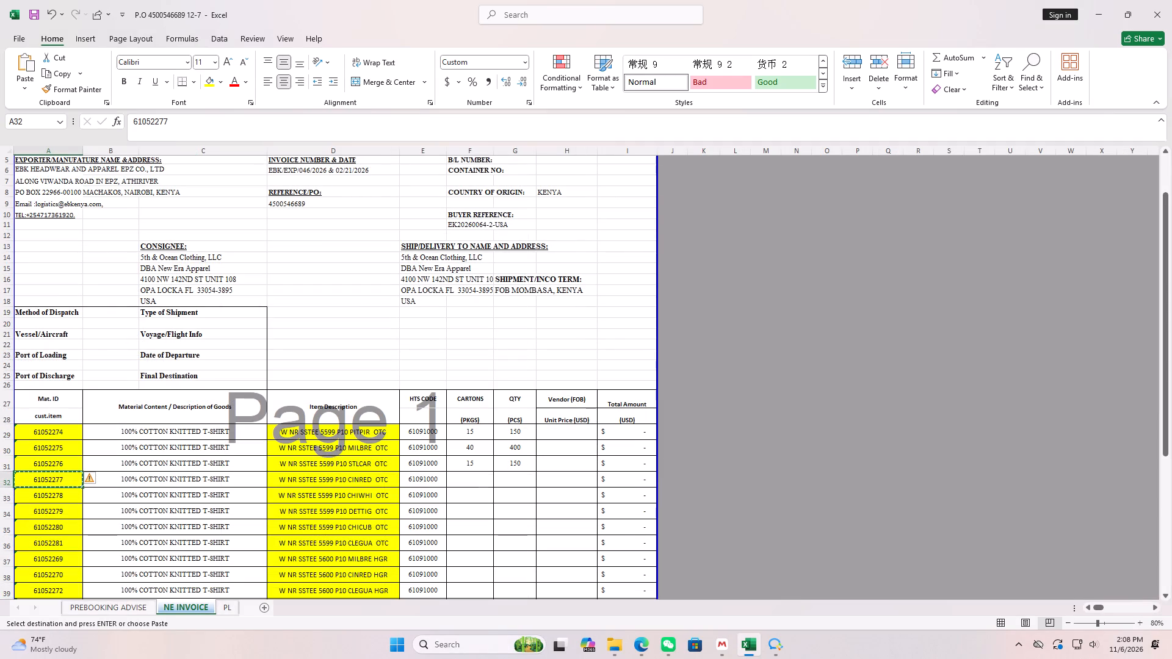
type("174")
key("Right")
type("1740")
key("Down")
Filter the PL sheet by the invoice's Mat. ID 61052278 and enter 78 cartons and quantity 780 in its invoice row.
key("Left")
key("Left")
key("Left")
key("Left")
key("Left")
key("Left")
key("Left")
key("Left")
key("Left")
key("Left")
key("Left")
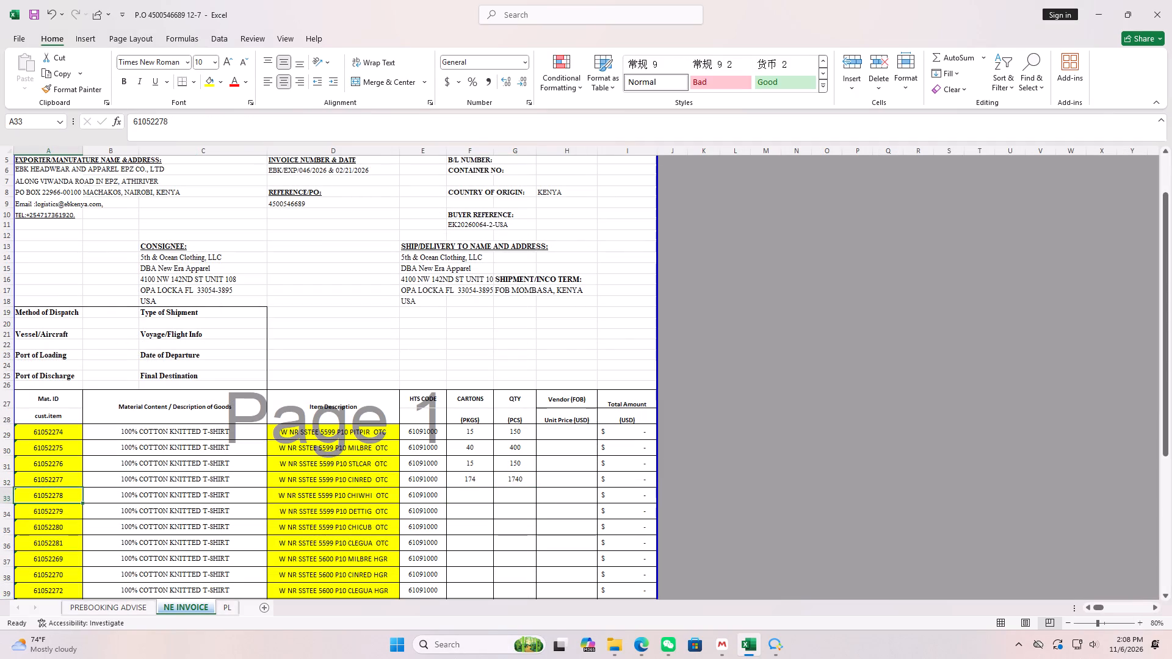
key("ctrl+c")
left_click(231, 614)
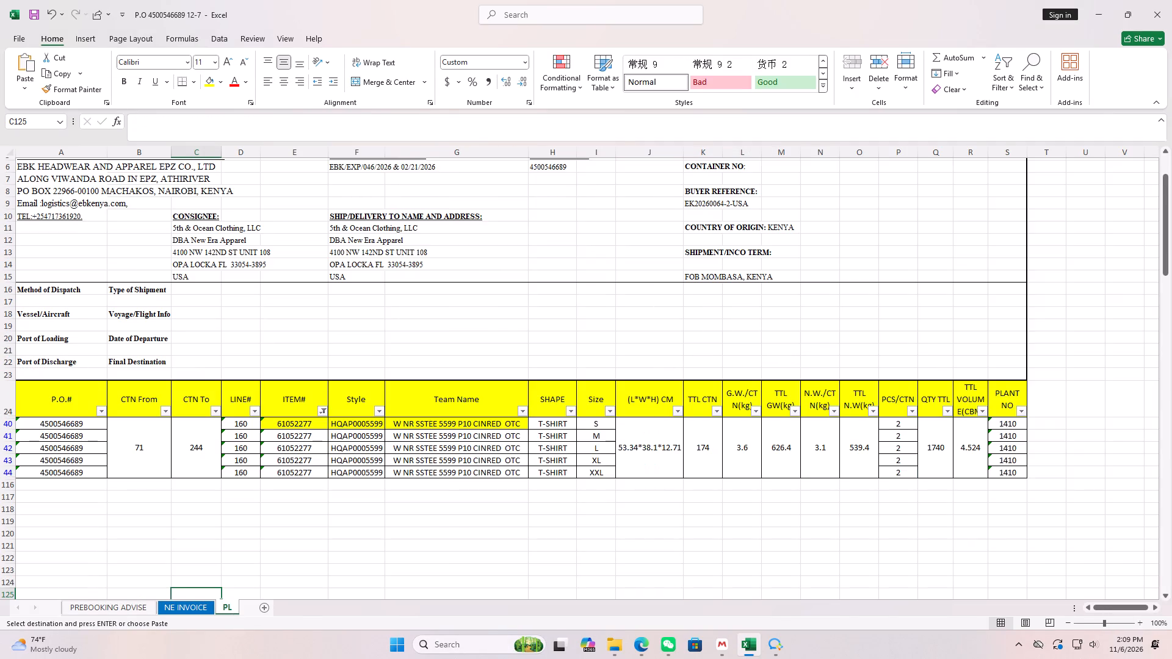
left_click(320, 413)
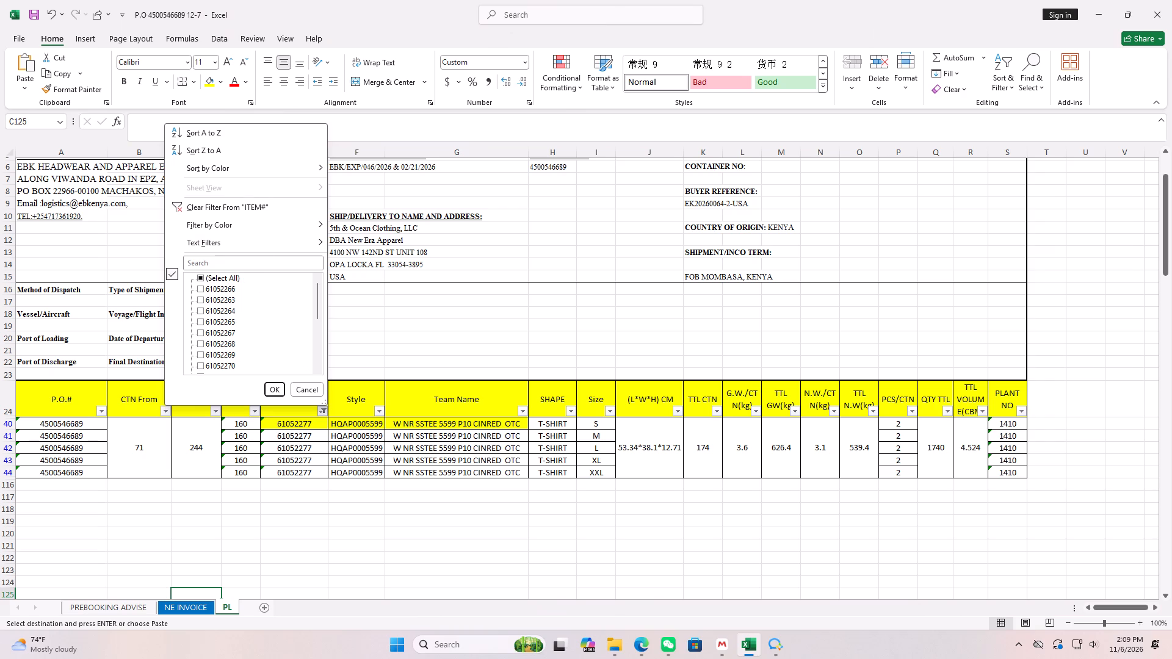
left_click(225, 262)
key("ctrl+v")
left_click(274, 387)
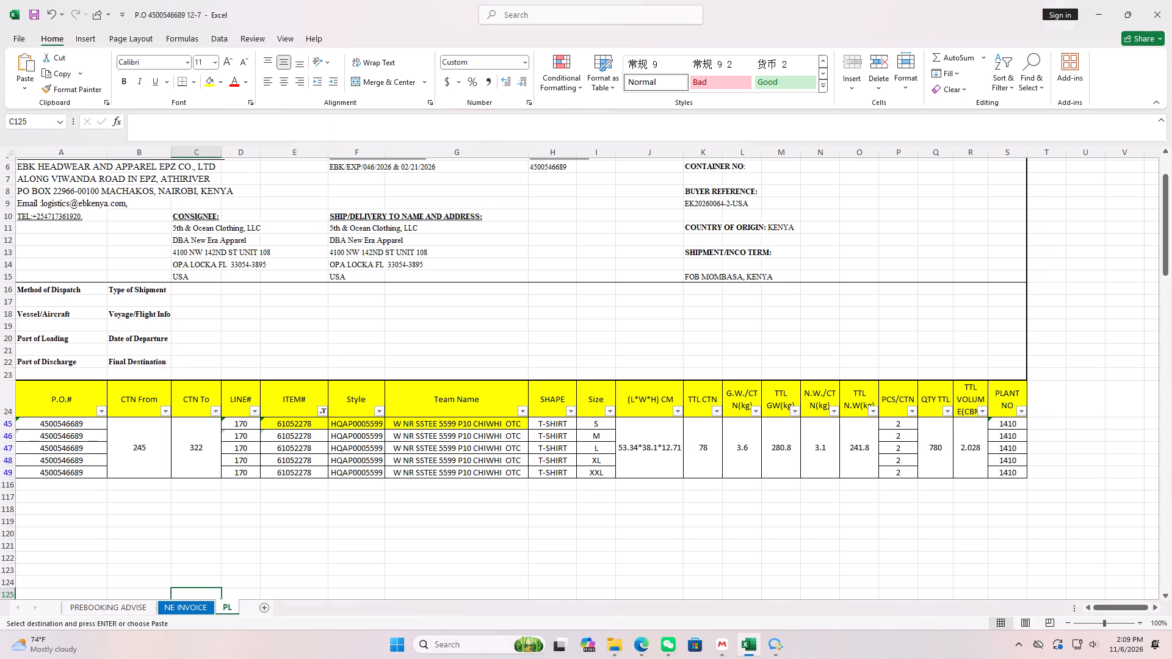
left_click(197, 601)
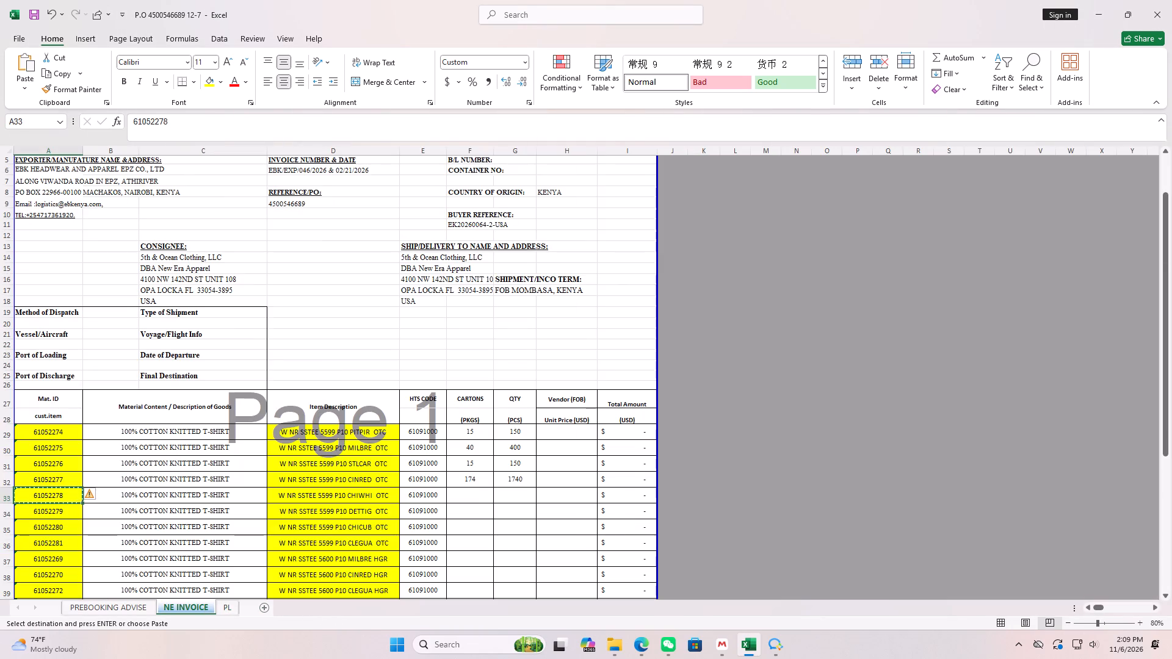
left_click(466, 496)
type("78")
key("Right")
type("780")
key("Down")
Copy Mat. ID 61052279 from the invoice's item rows.
key("Left")
key("Left")
key("Left")
key("Left")
key("Left")
key("Left")
key("Left")
key("Left")
key("Left")
key("Left")
key("Left")
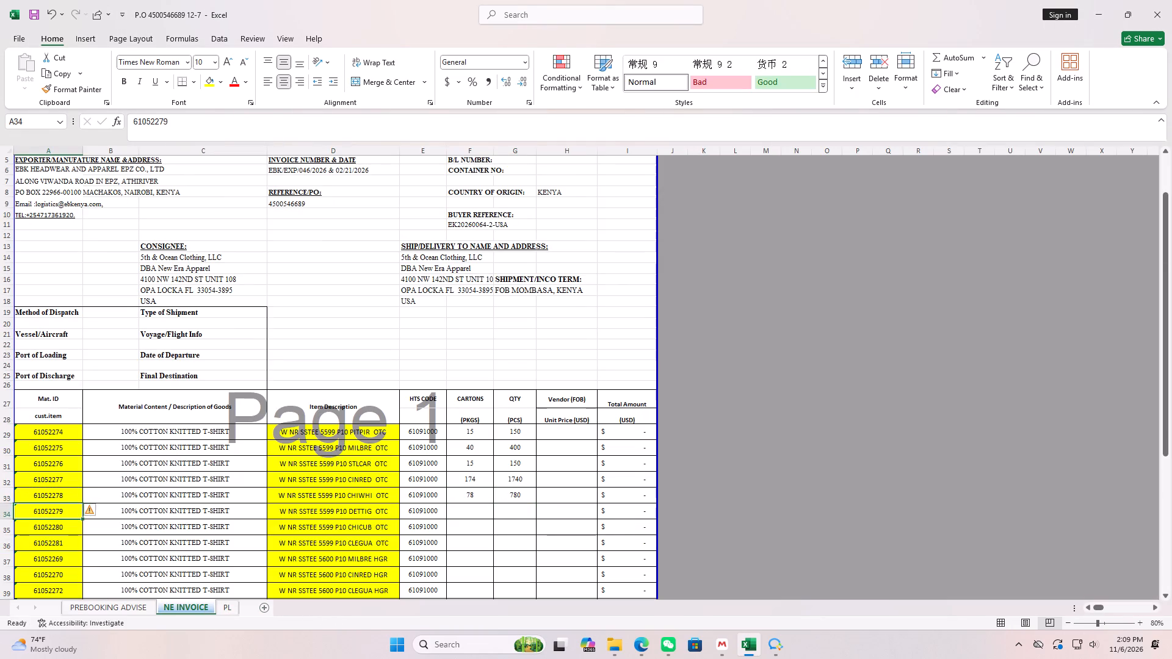
key("ctrl+c")
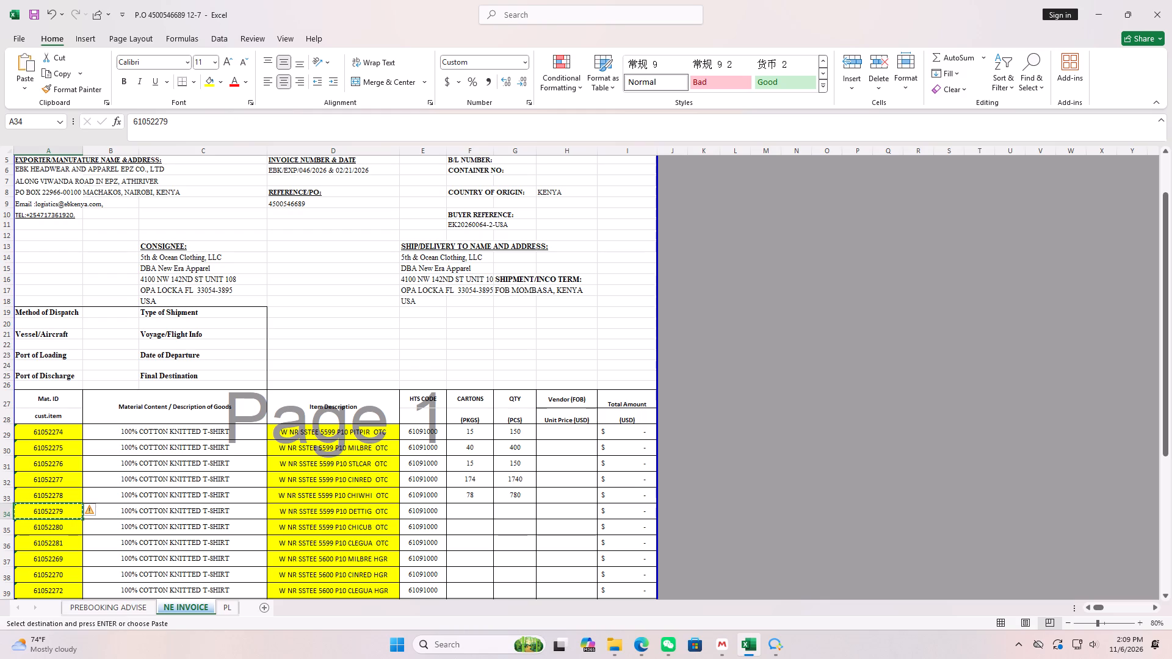
Switch to WeChat and look back through the messages and files in the NE SO group (new) chat.
left_click(659, 635)
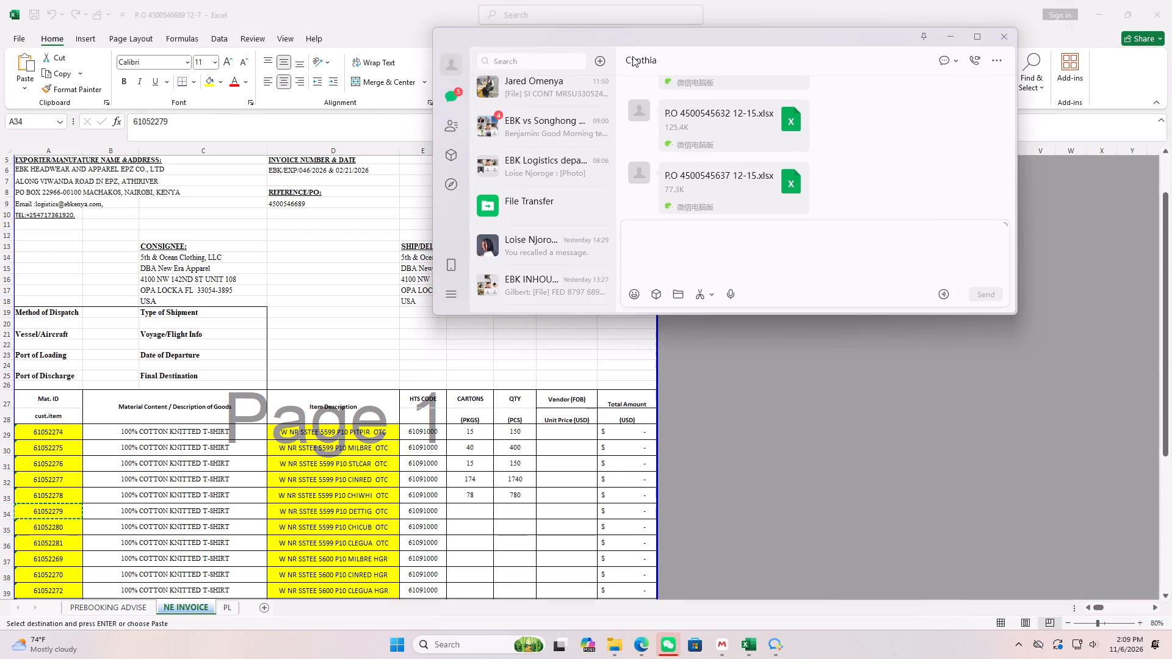
scroll(576, 122, "up", 4)
scroll(576, 122, "down", 2)
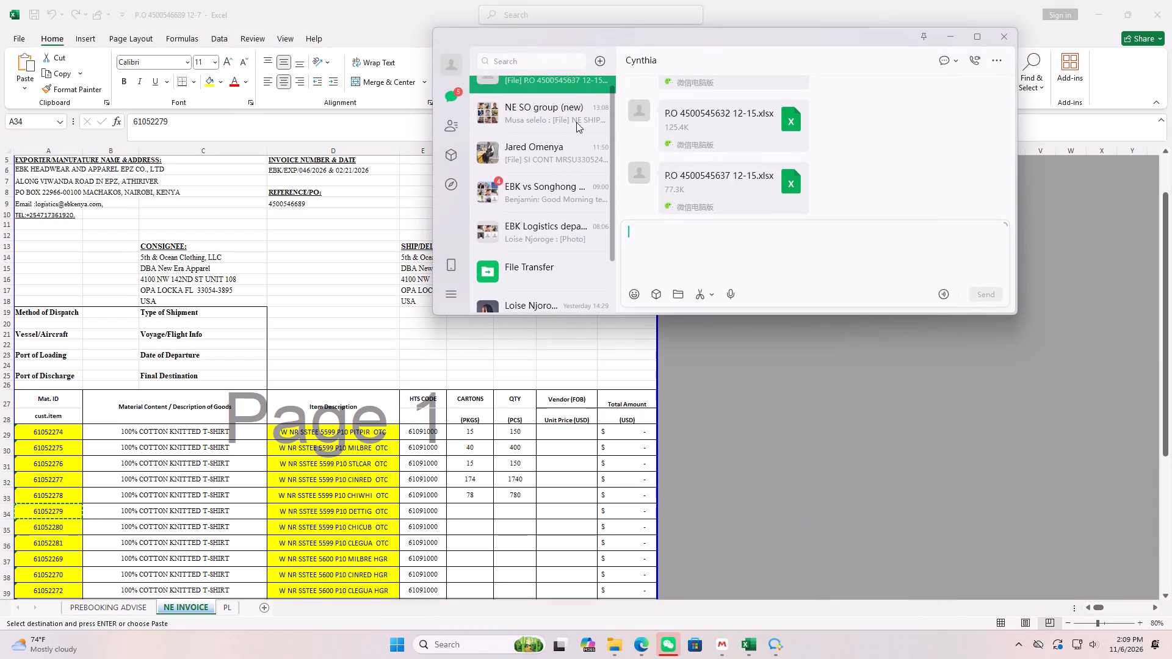
left_click(549, 104)
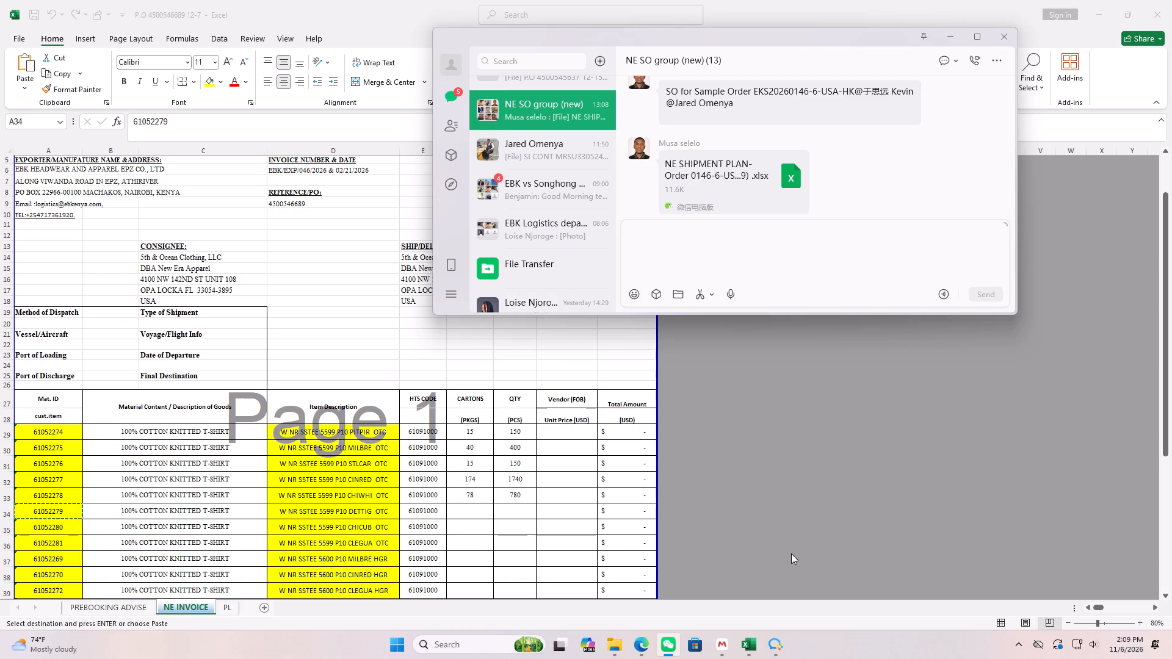
scroll(809, 171, "up", 16)
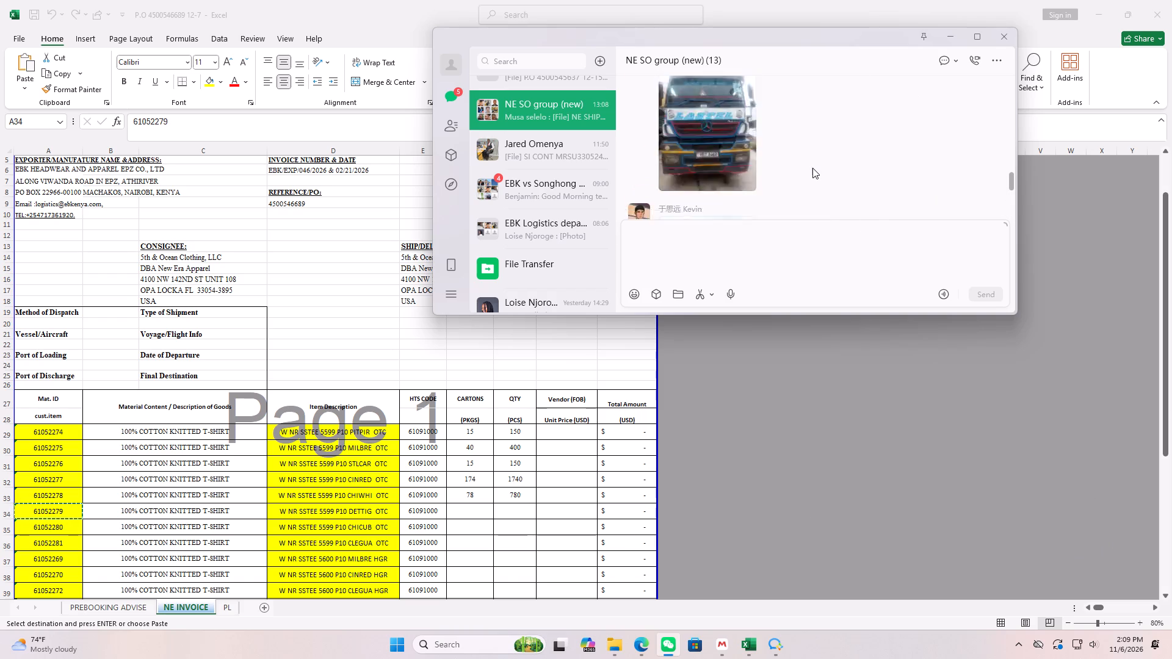
scroll(812, 168, "up", 6)
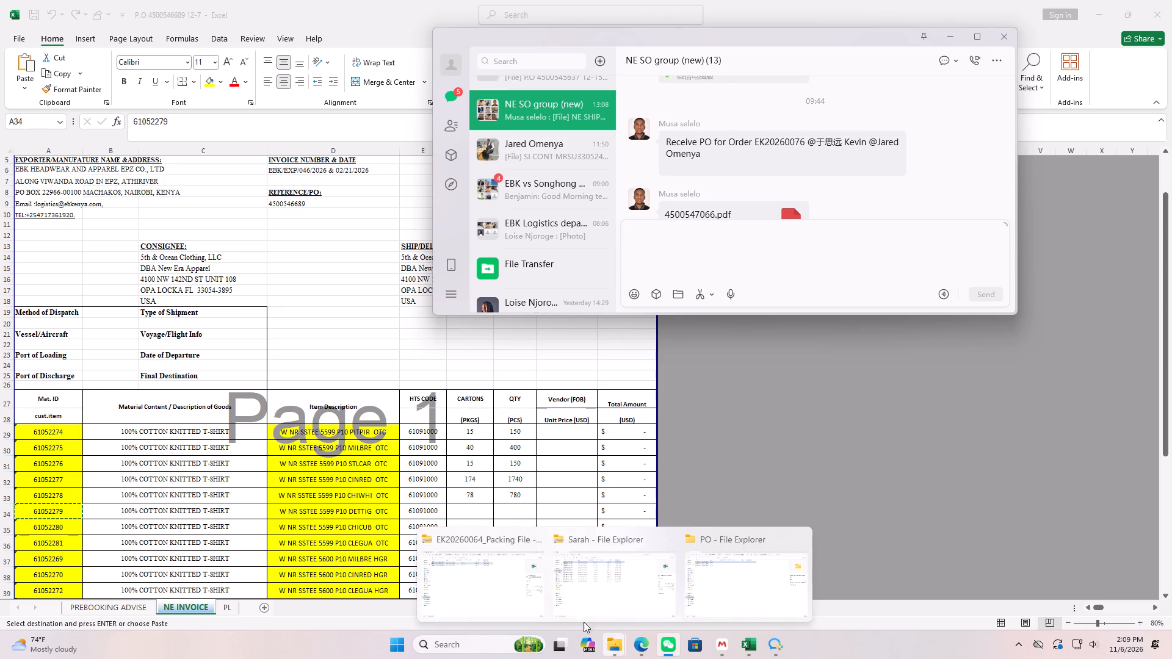
left_click(460, 567)
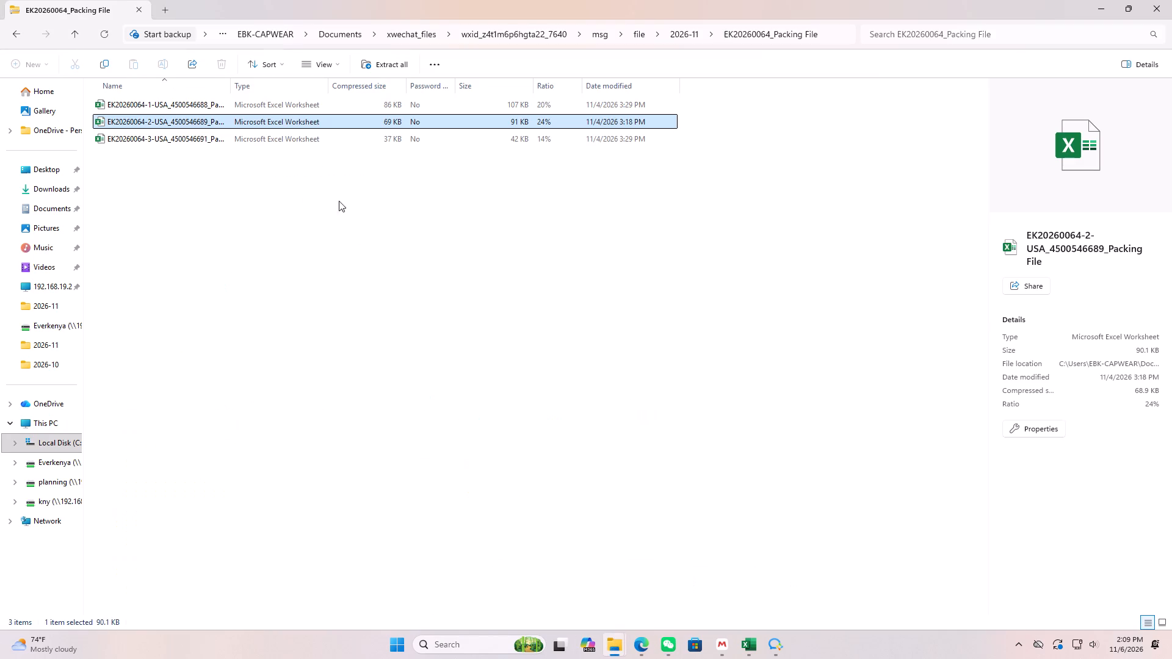
left_click_drag(200, 141, 36, 173)
left_click(1105, 9)
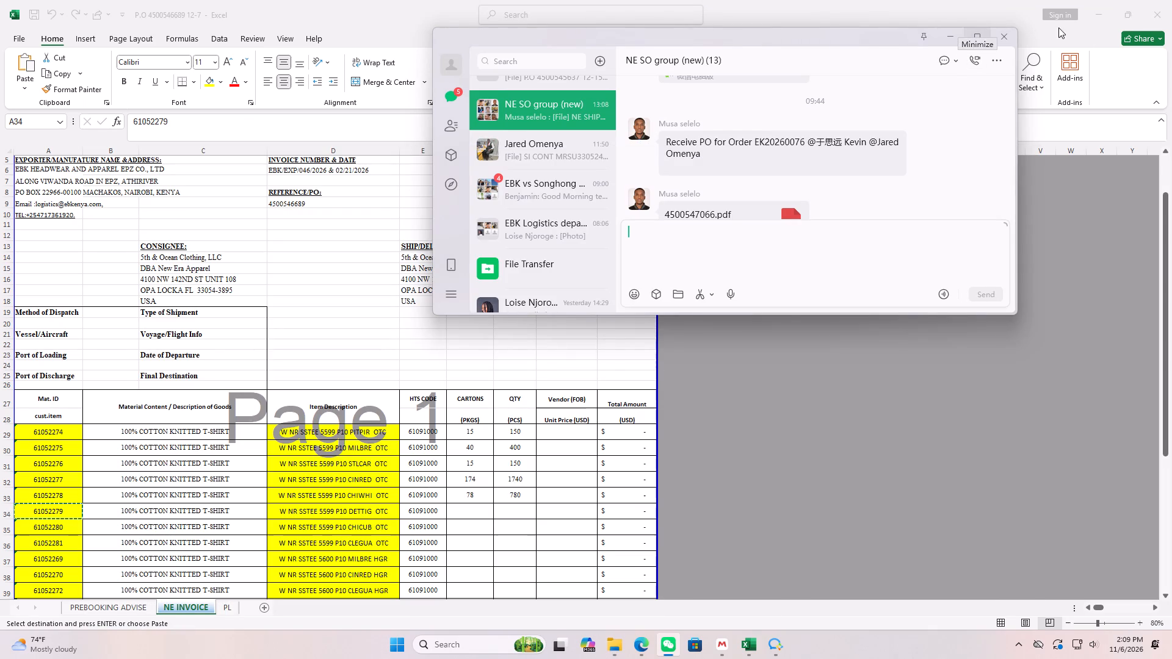
left_click(1090, 16)
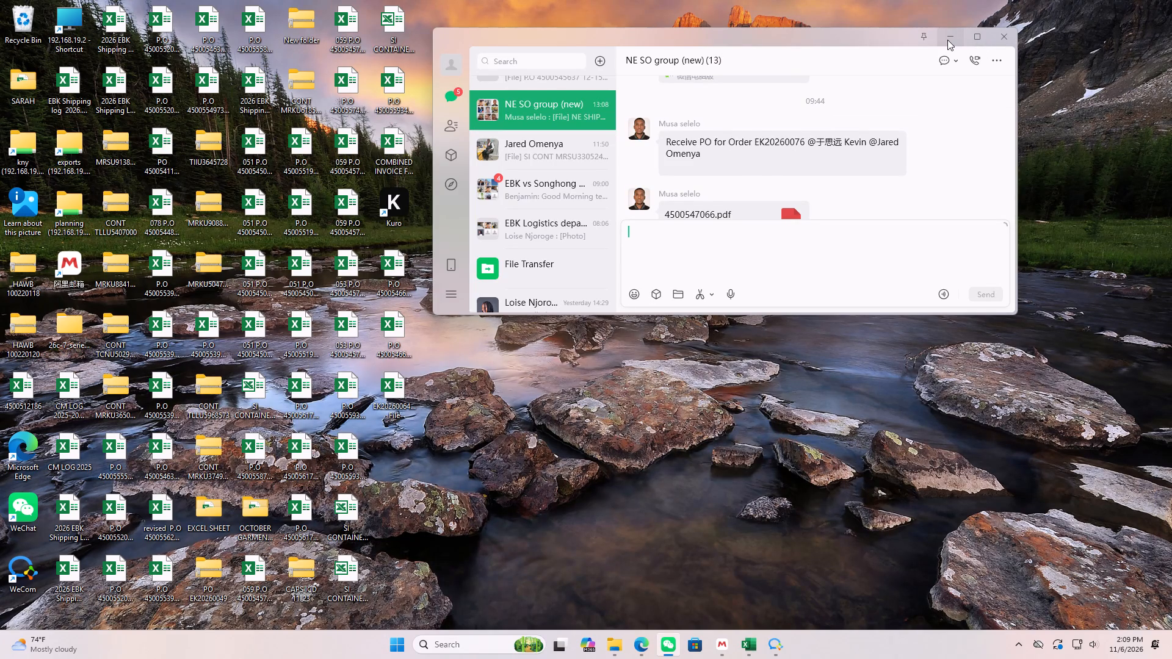
left_click(392, 389)
left_click(388, 393)
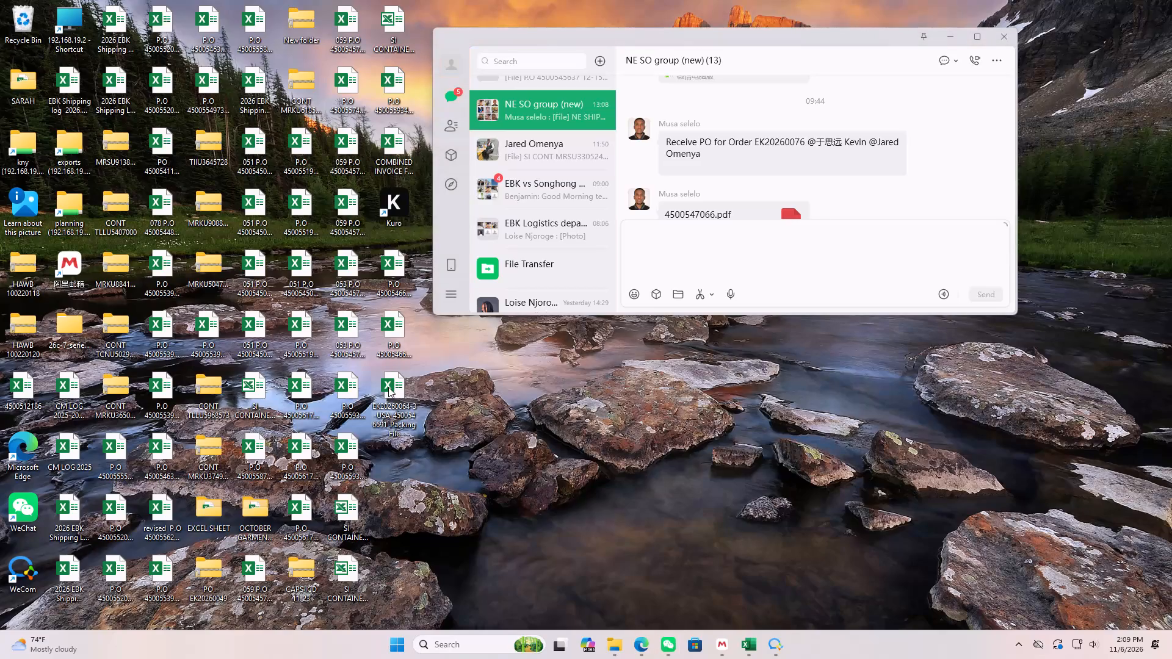
scroll(548, 129, "up", 4)
left_click(541, 138)
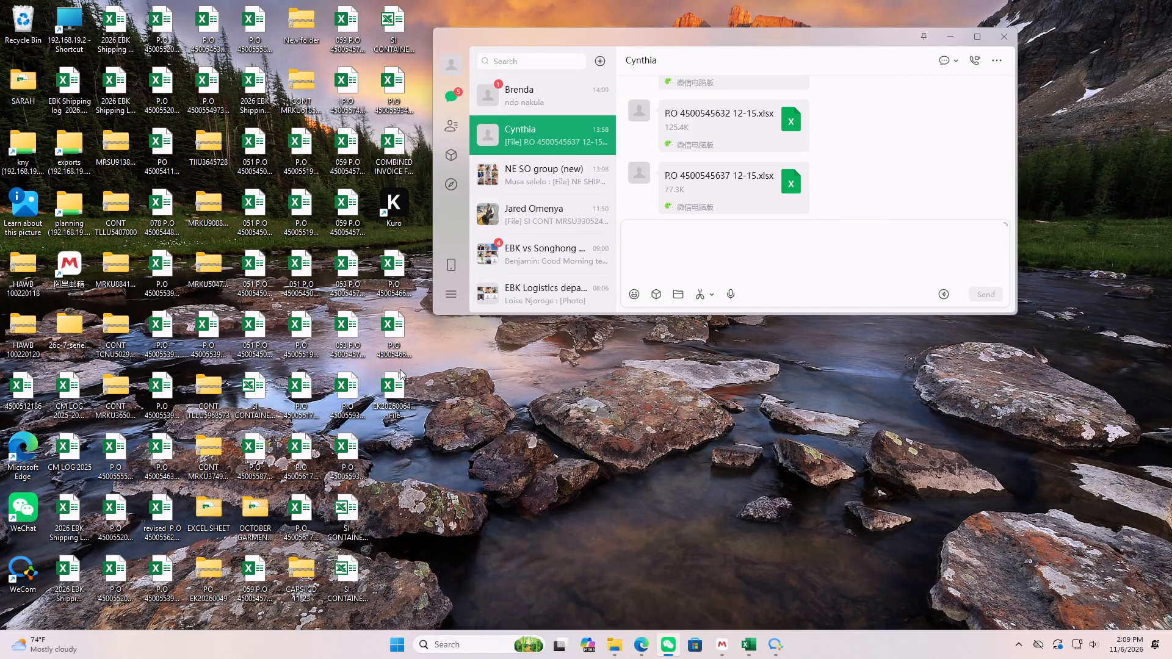
left_click_drag(386, 384, 660, 244)
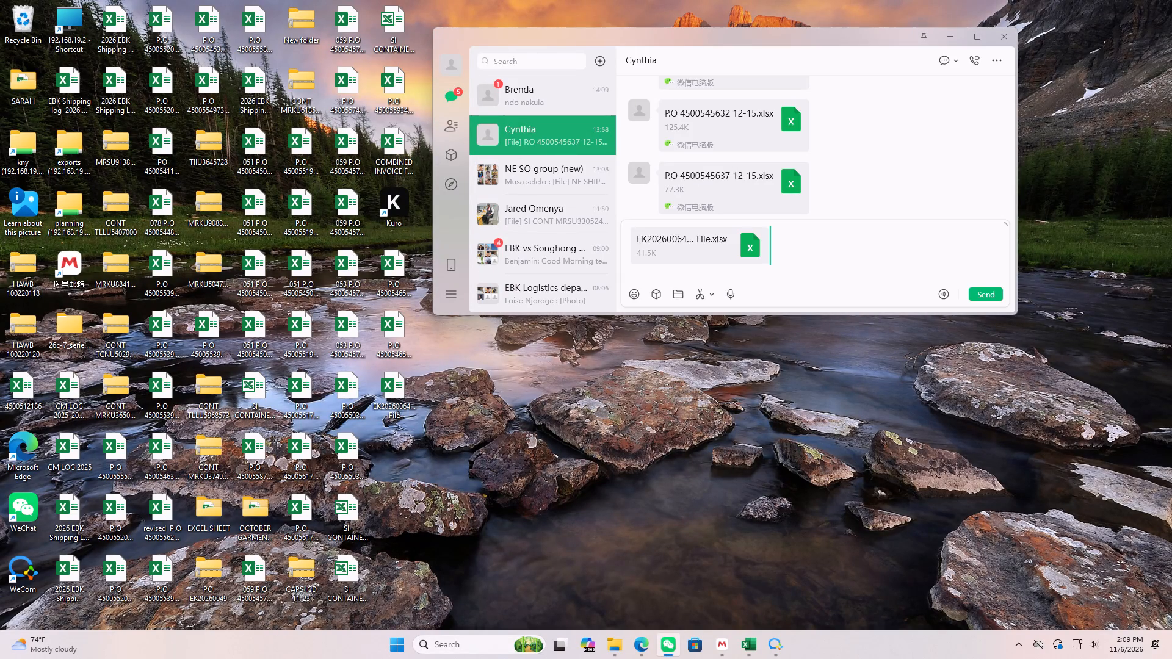
left_click(991, 294)
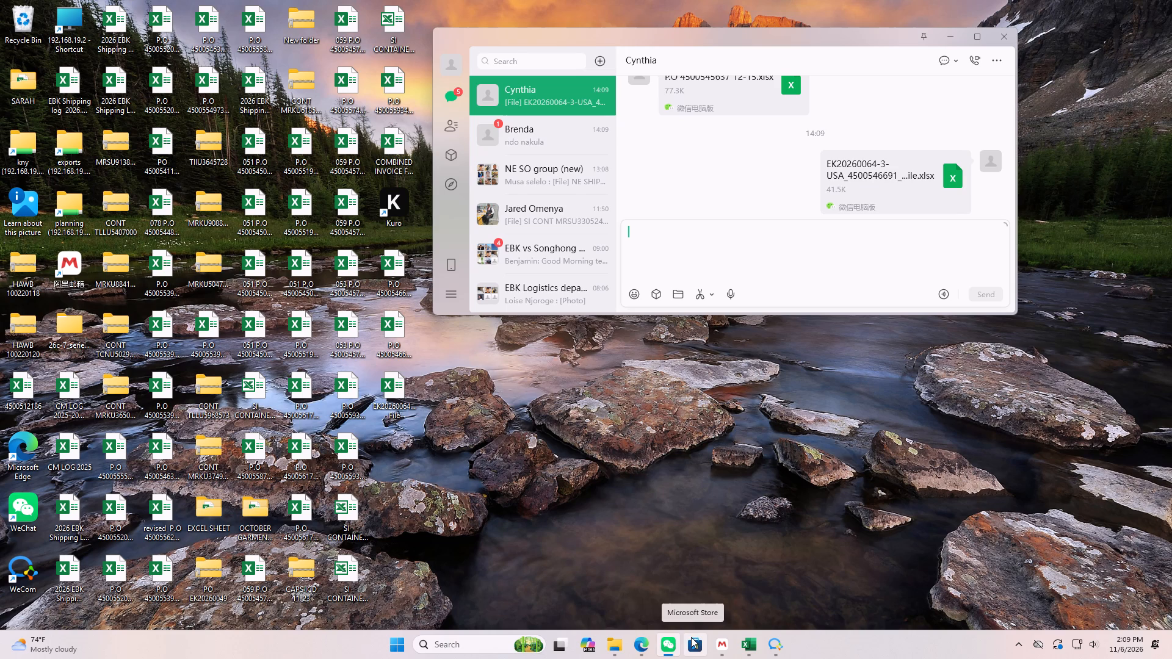
left_click(672, 649)
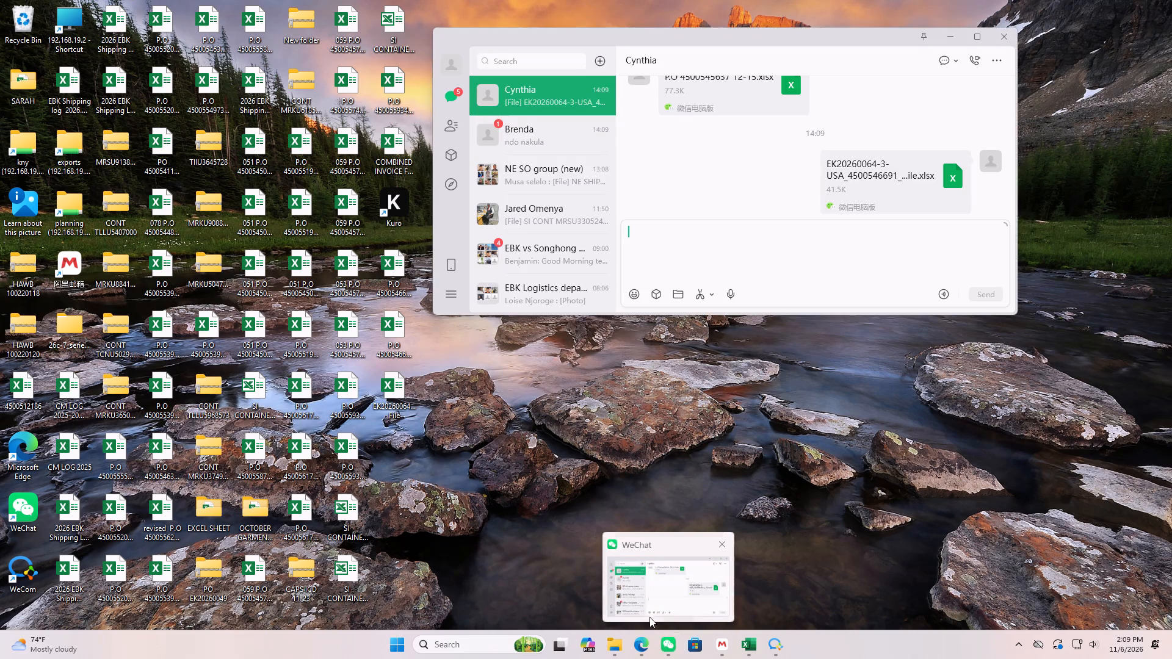
left_click(667, 646)
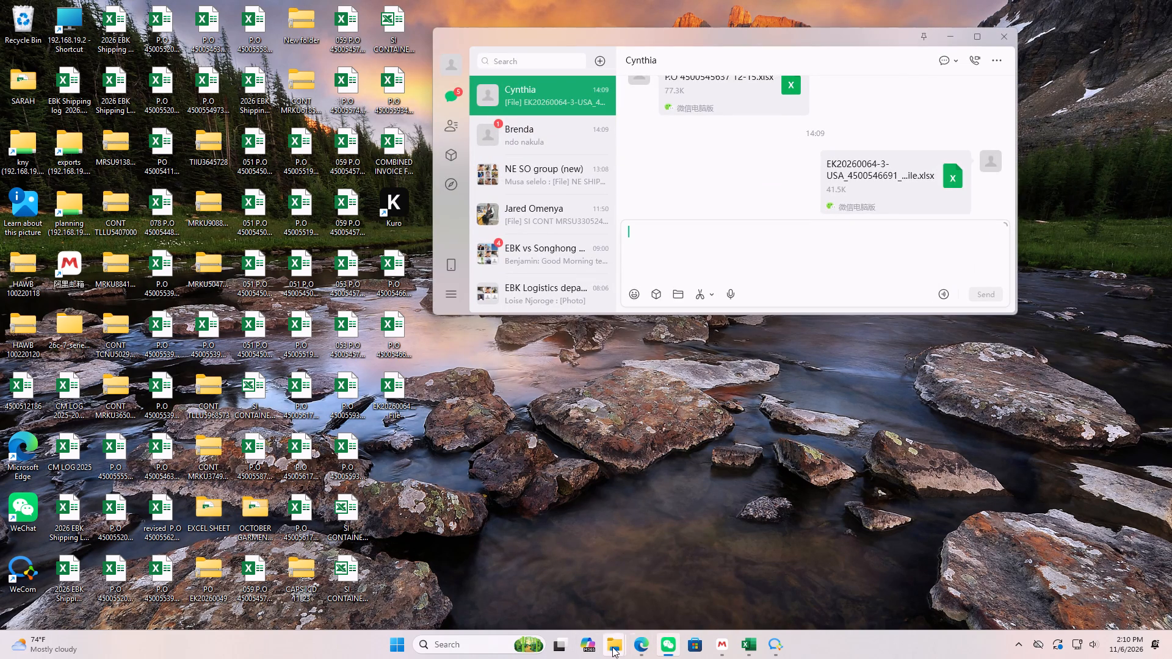
left_click(608, 597)
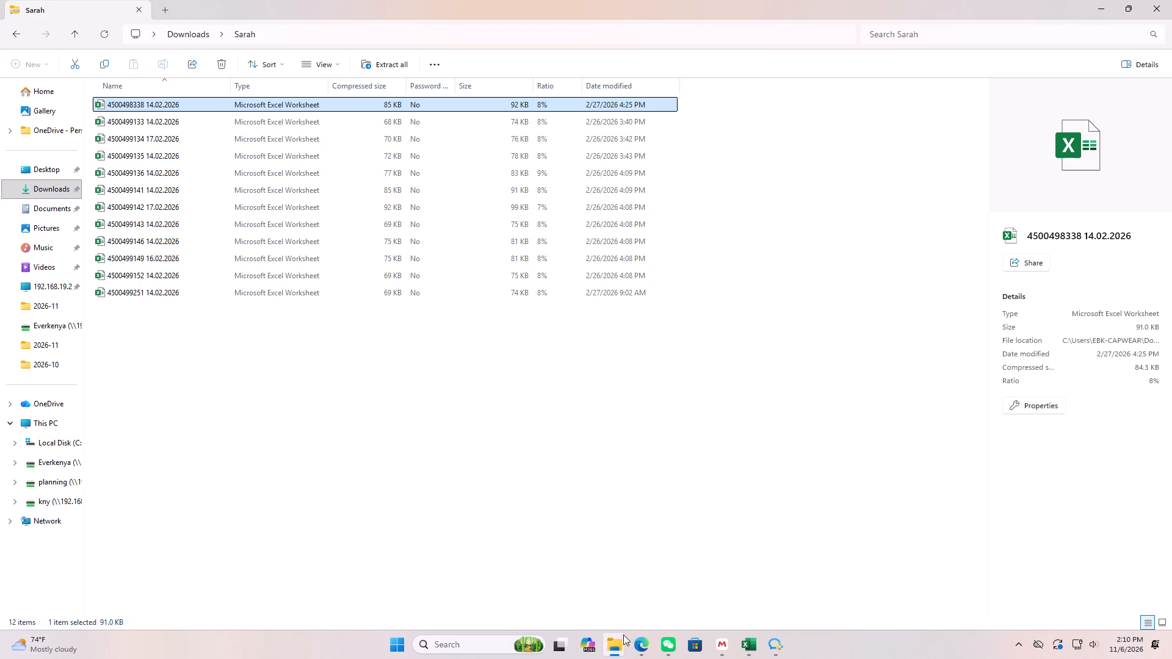
left_click(748, 586)
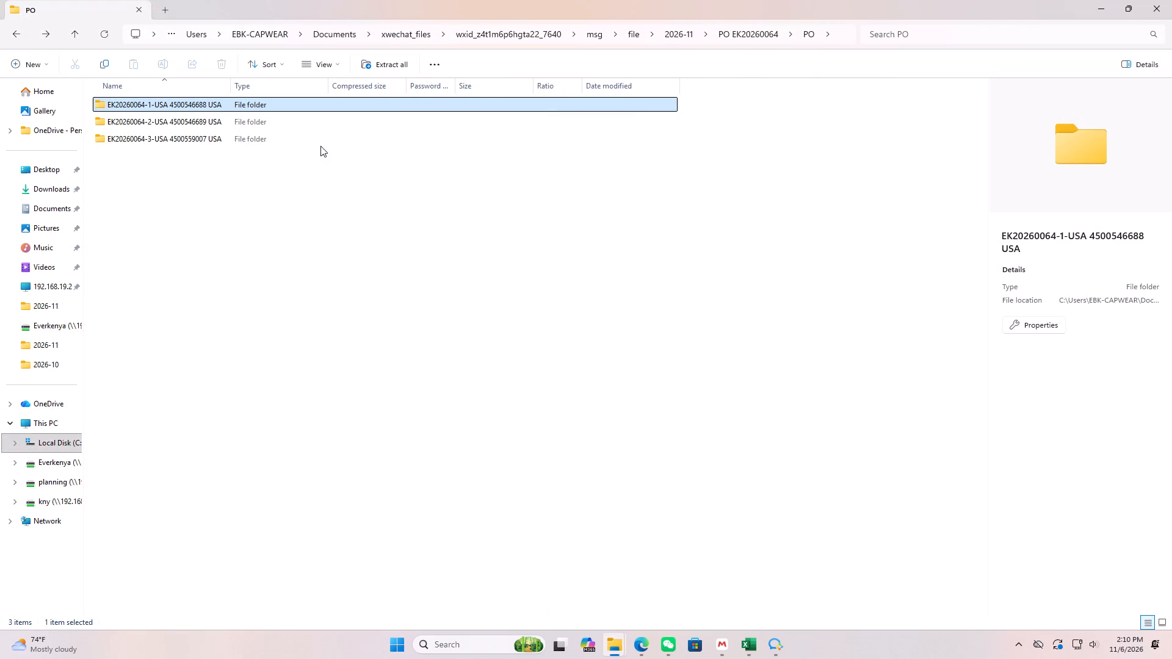
left_click_drag(186, 139, 40, 171)
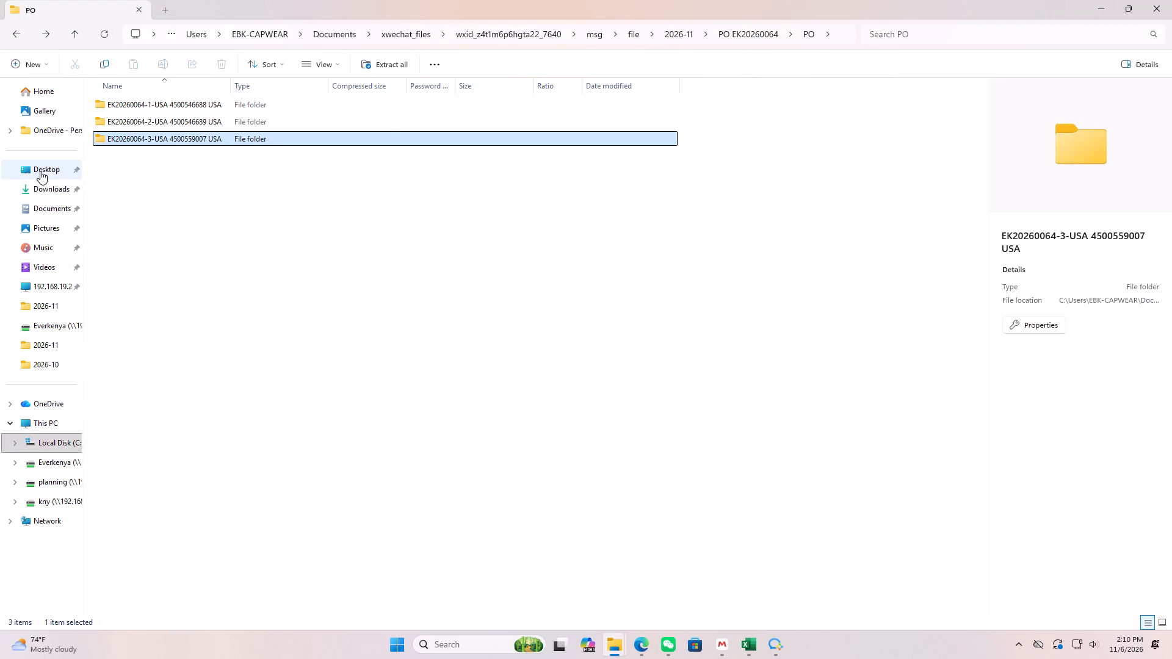
left_click(1104, 8)
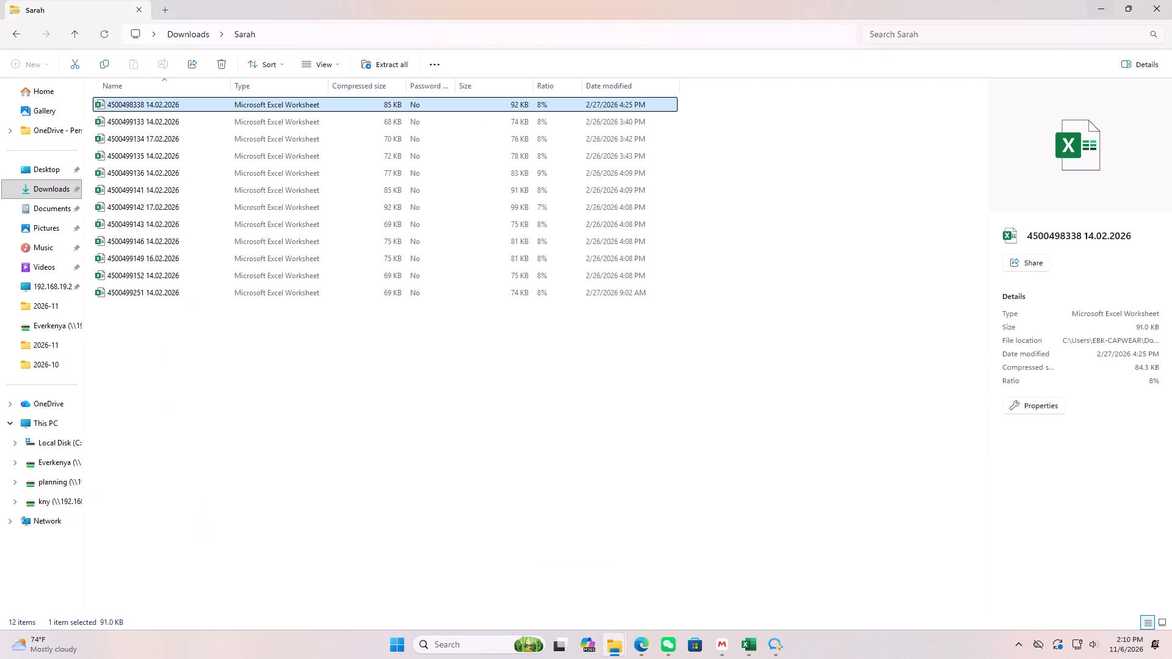
left_click(1171, 0)
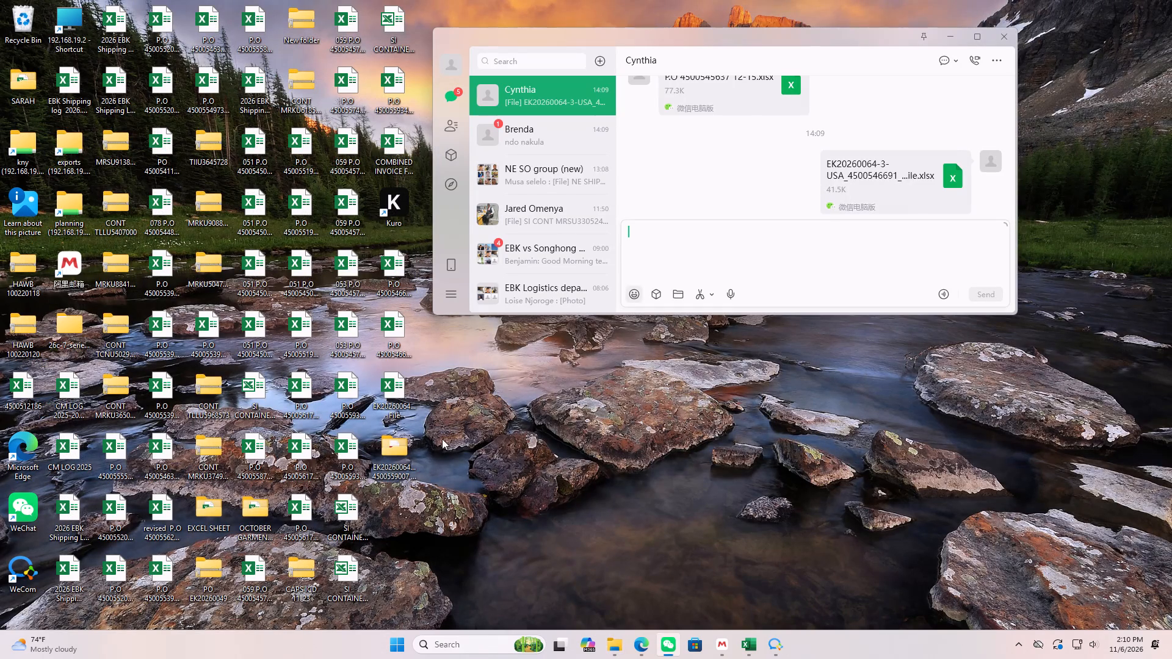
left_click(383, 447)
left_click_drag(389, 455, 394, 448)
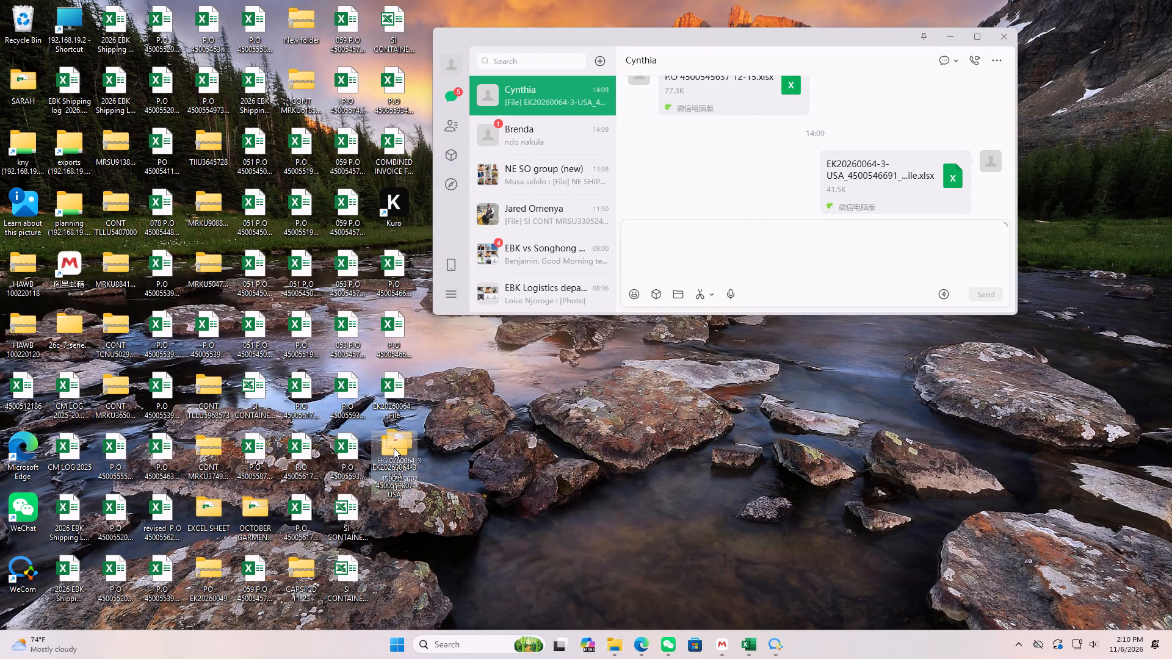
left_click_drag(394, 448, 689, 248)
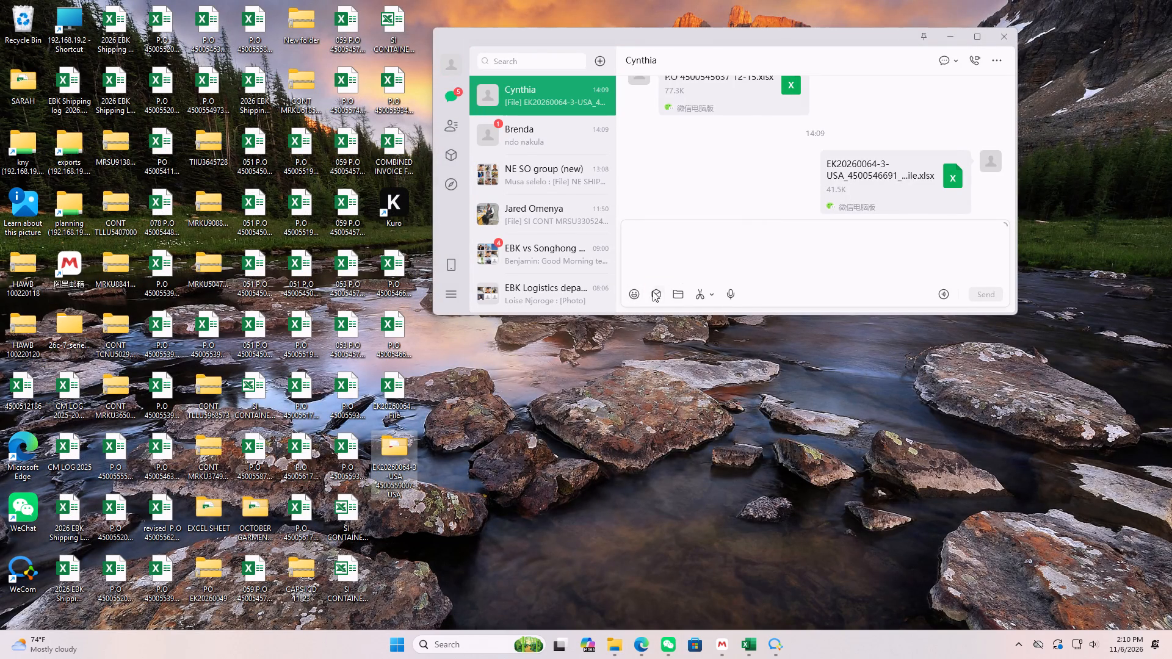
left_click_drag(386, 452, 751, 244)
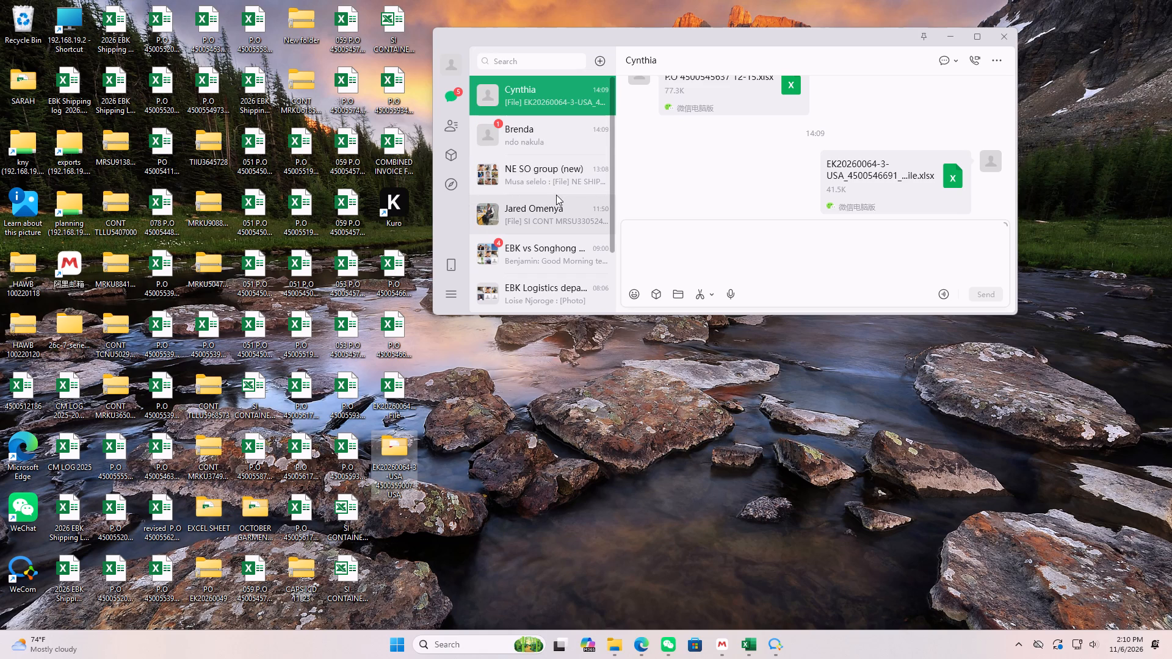
Look back through the NE SO group (new) chat for the purchase order archive of order EK20260064.
left_click(542, 189)
scroll(765, 171, "up", 8)
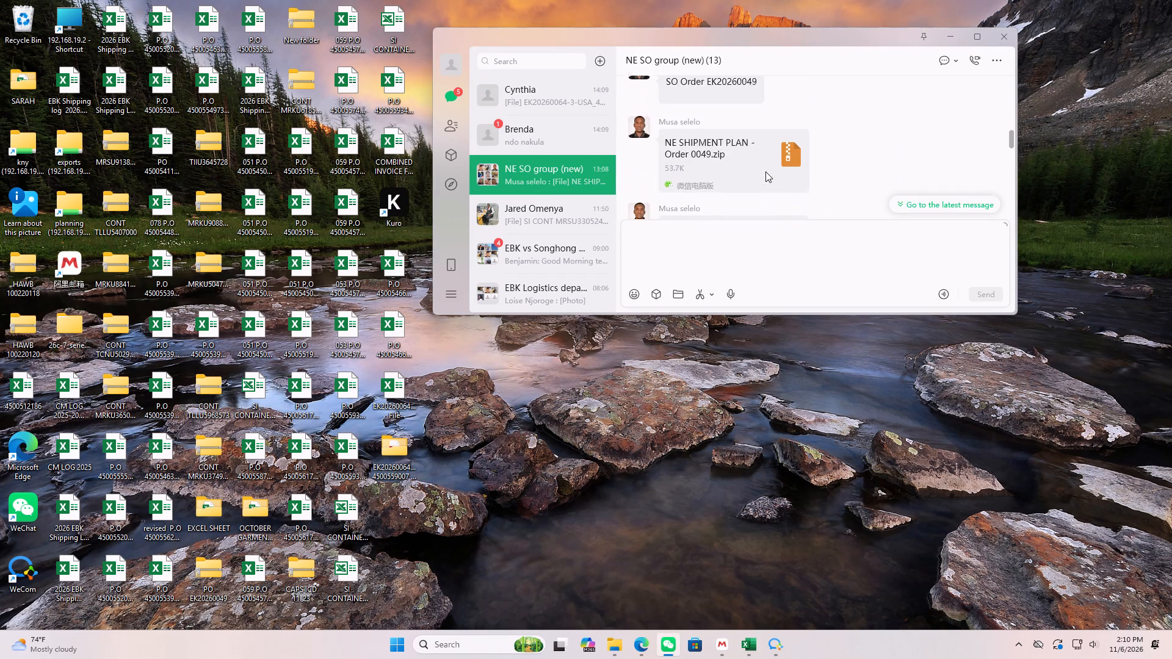
scroll(765, 171, "up", 12)
scroll(765, 171, "down", 5)
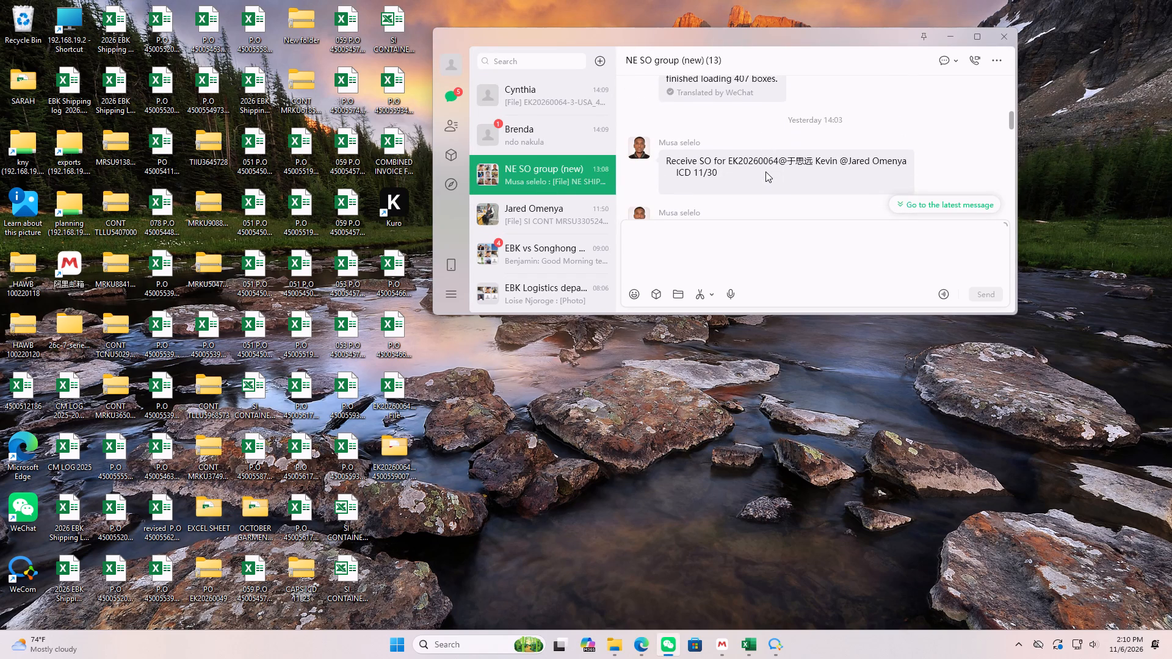
scroll(765, 171, "down", 4)
scroll(766, 171, "up", 11)
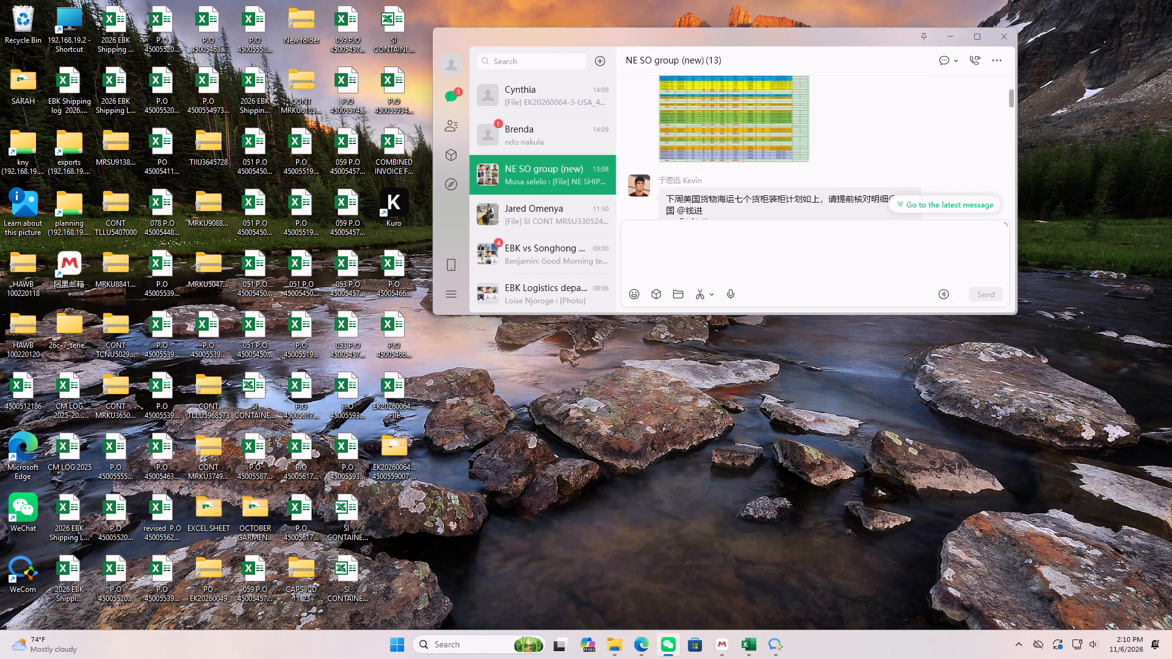
scroll(766, 171, "up", 16)
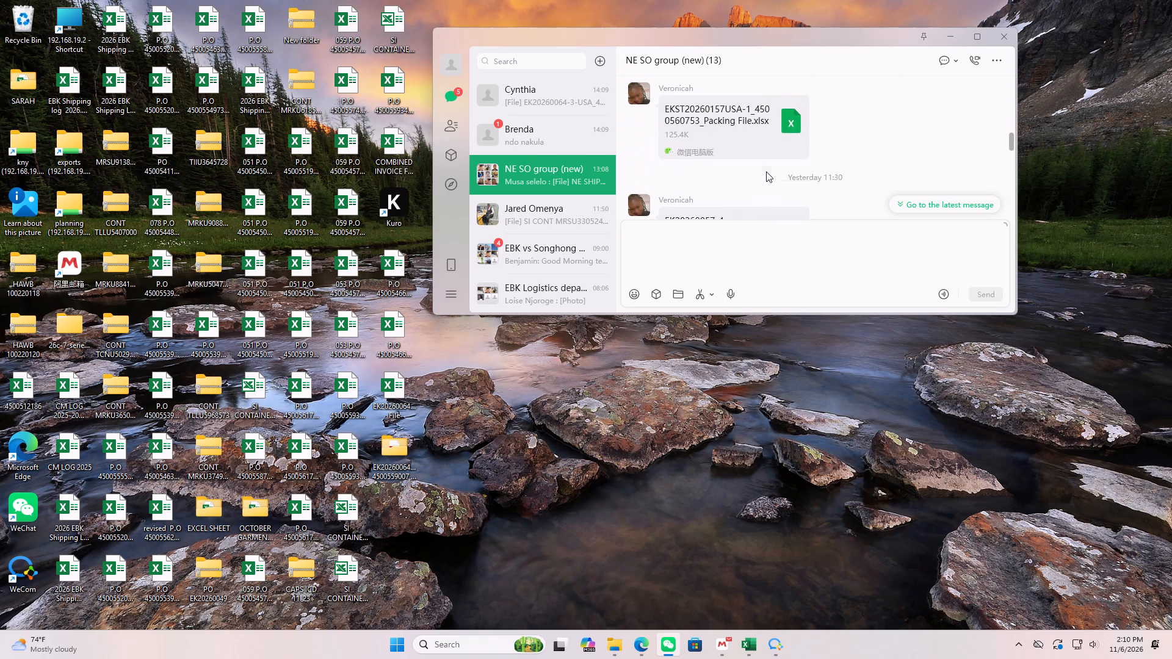
scroll(766, 171, "up", 17)
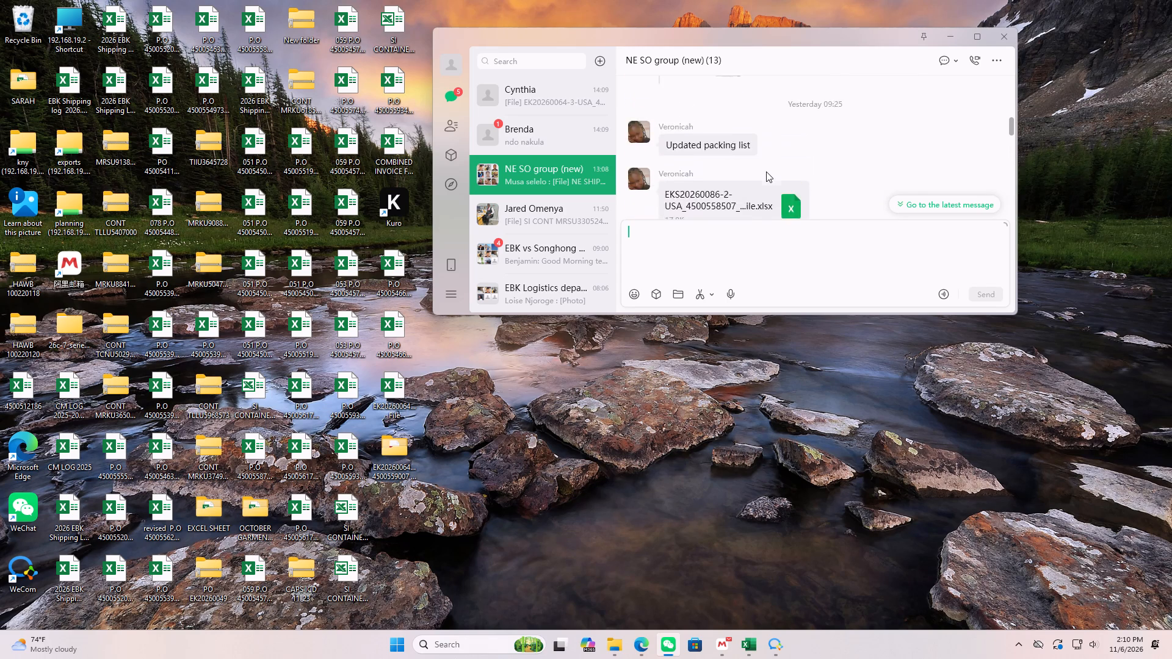
scroll(766, 171, "up", 11)
scroll(766, 171, "down", 14)
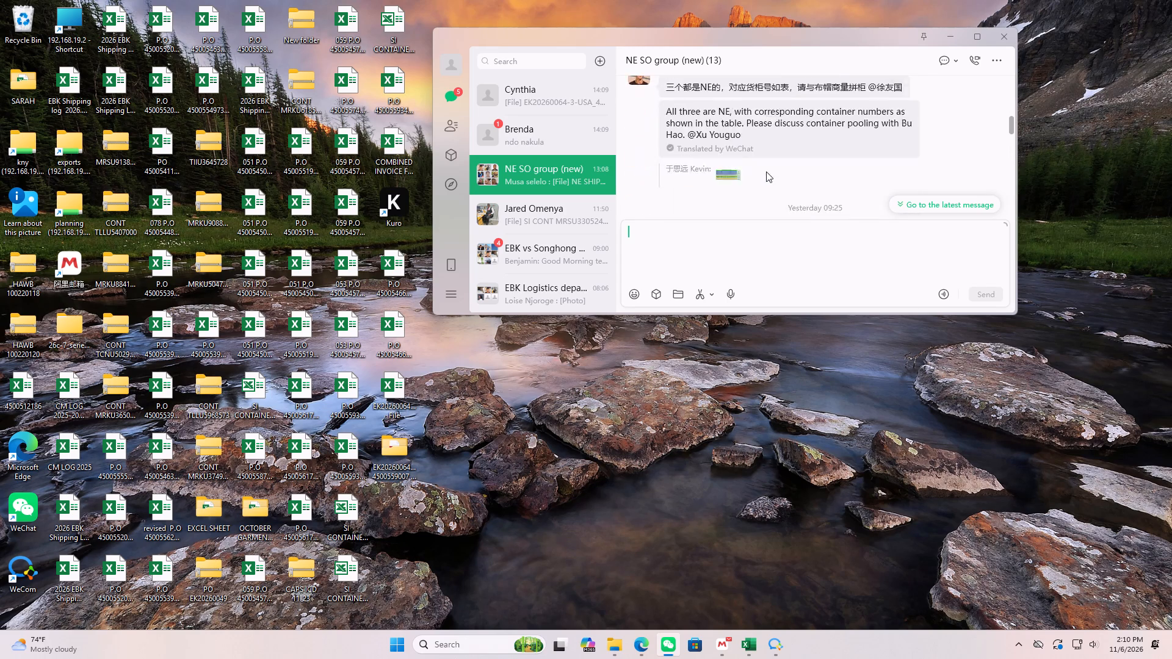
scroll(766, 171, "down", 2)
scroll(766, 171, "up", 3)
scroll(766, 171, "down", 7)
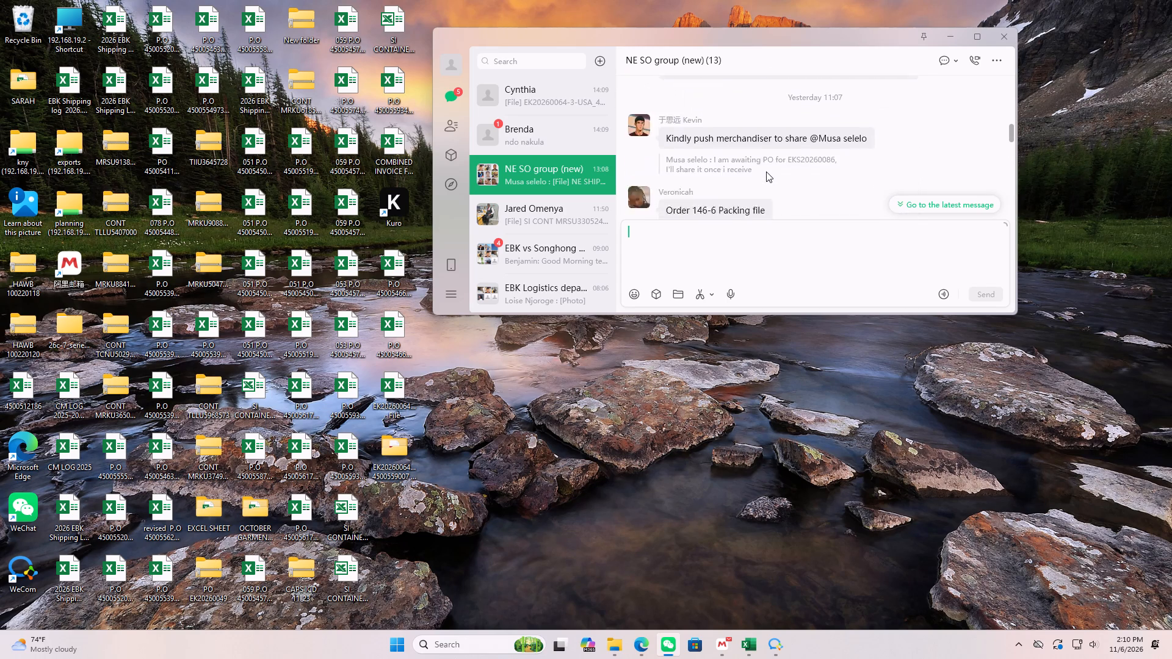
scroll(766, 171, "down", 12)
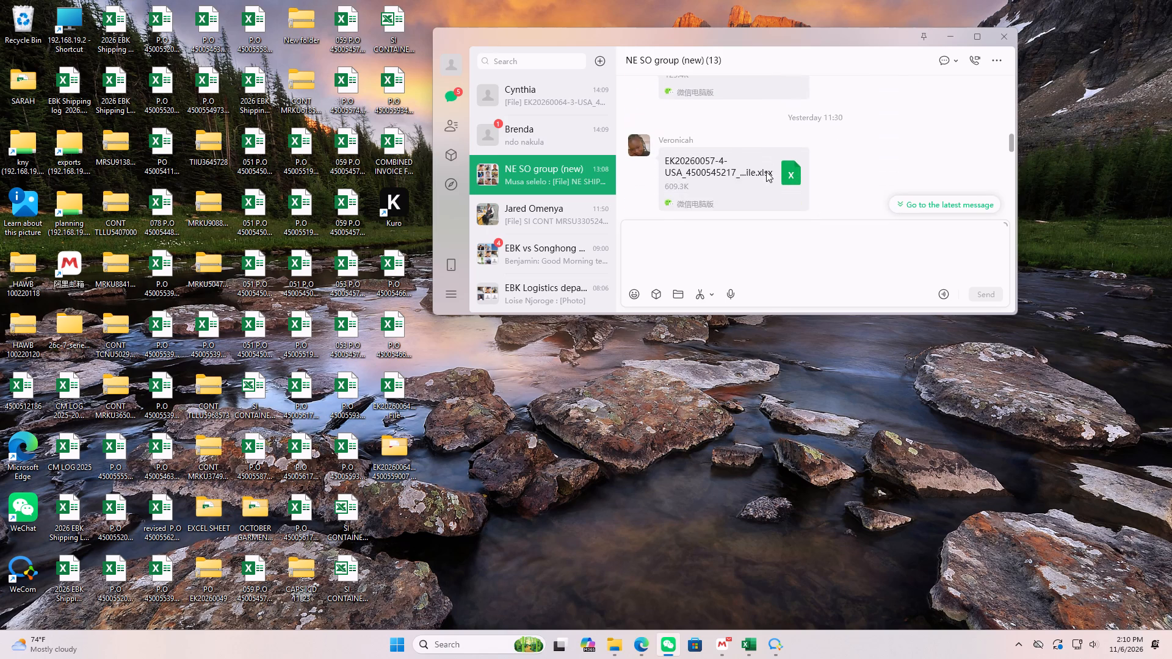
scroll(766, 171, "down", 10)
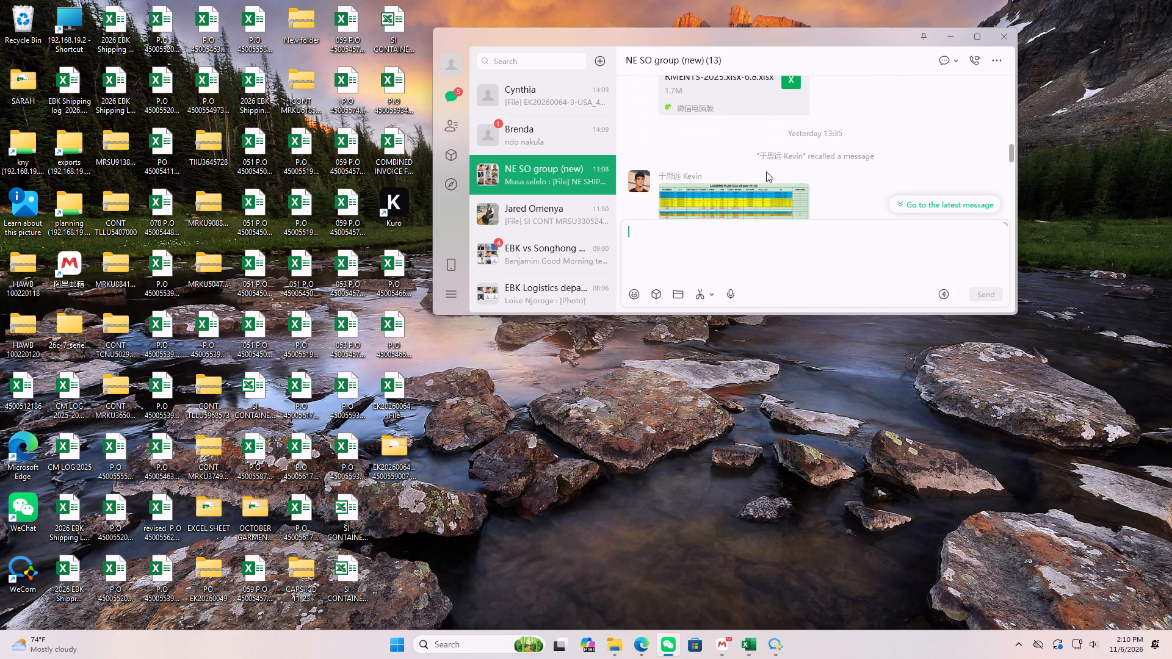
scroll(766, 171, "down", 14)
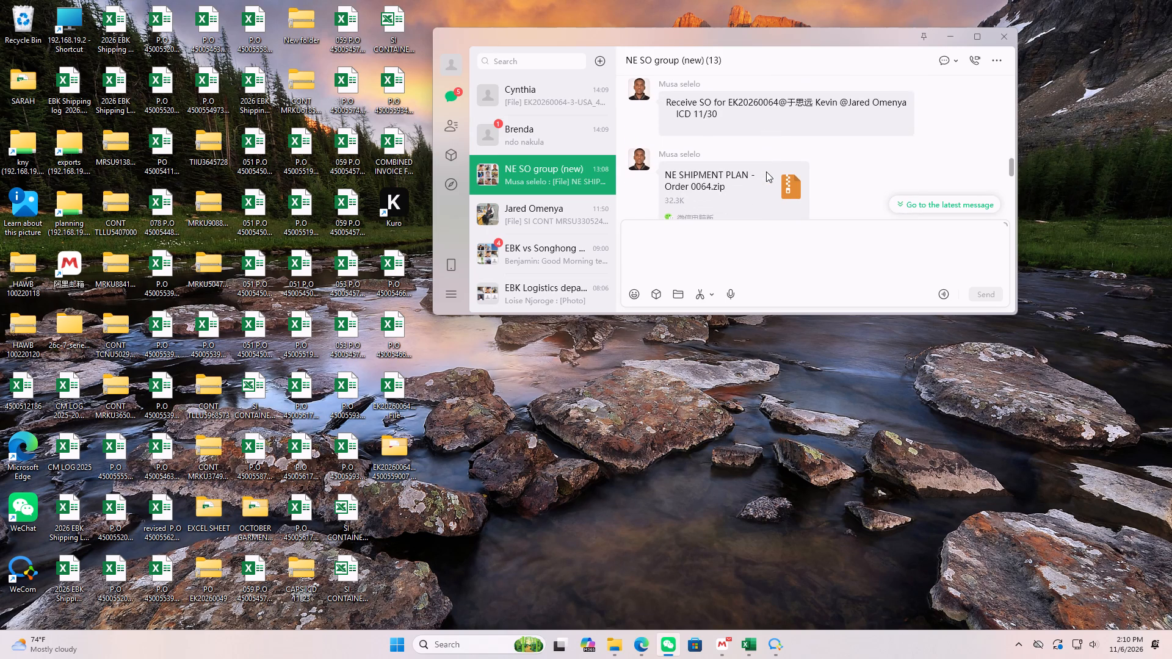
scroll(766, 171, "down", 14)
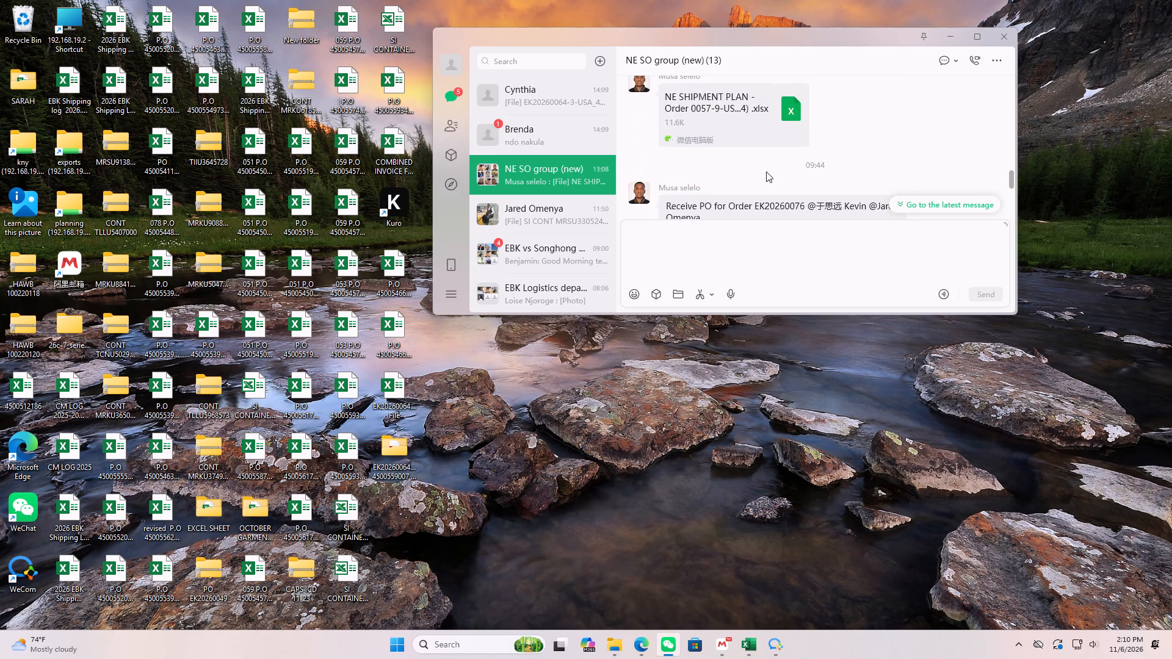
scroll(766, 171, "down", 8)
scroll(766, 171, "up", 5)
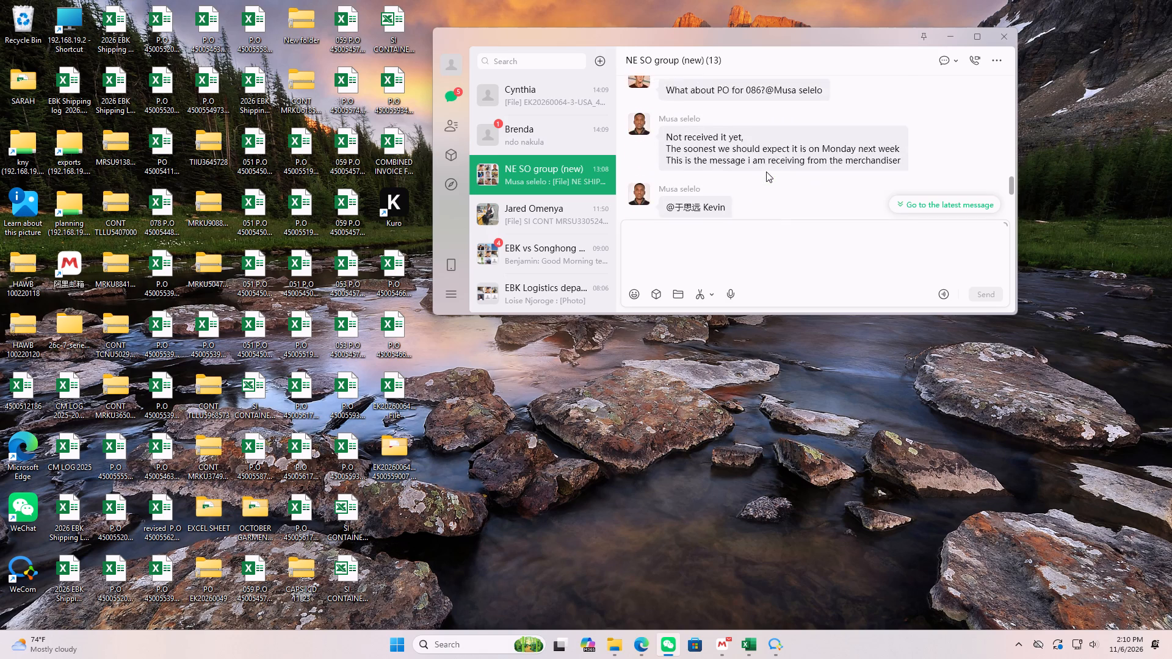
scroll(766, 171, "up", 3)
scroll(766, 171, "down", 6)
scroll(766, 171, "up", 4)
scroll(766, 171, "down", 12)
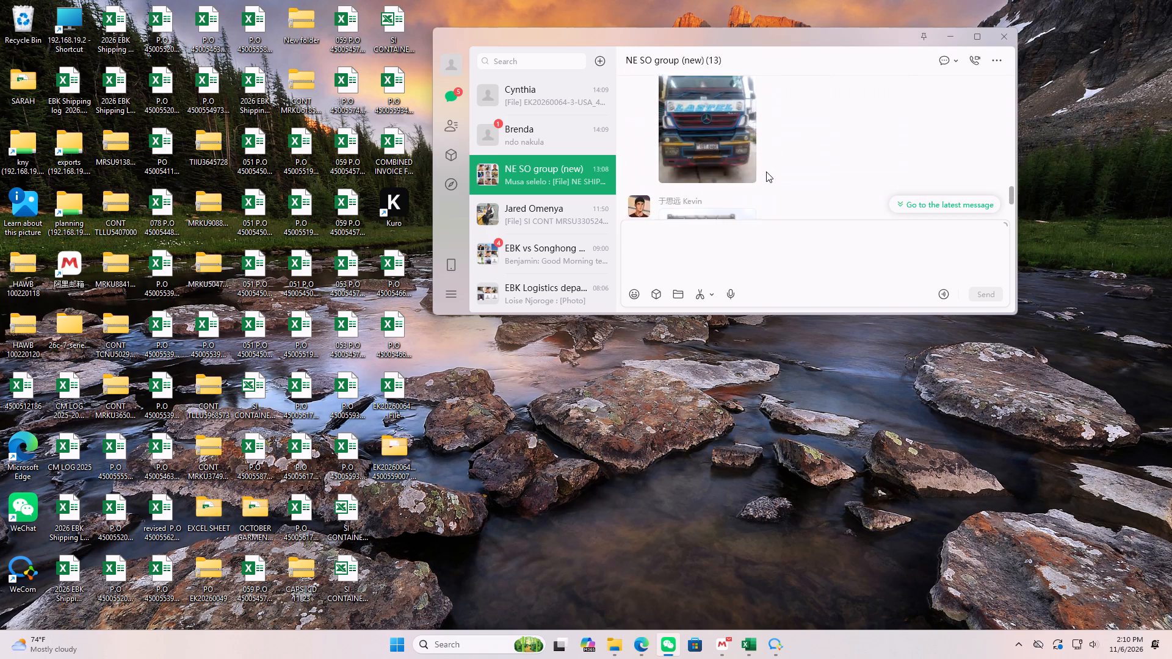
scroll(766, 171, "down", 7)
scroll(766, 171, "up", 4)
scroll(766, 171, "down", 9)
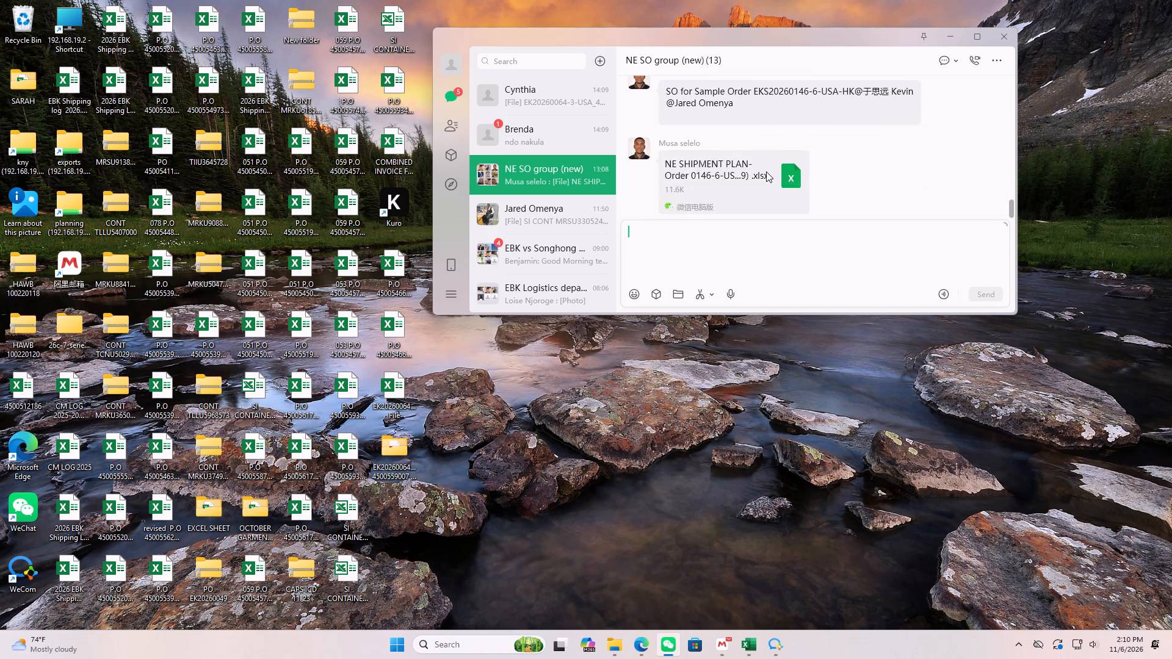
scroll(766, 171, "up", 20)
scroll(766, 171, "up", 16)
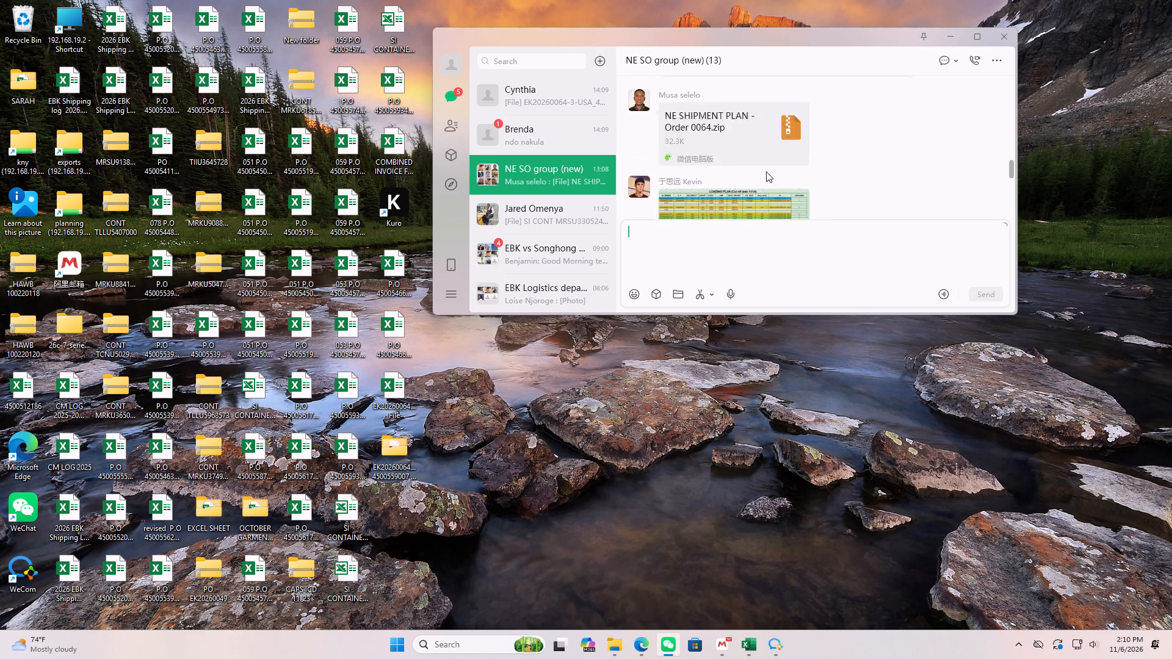
scroll(766, 171, "up", 2)
scroll(766, 171, "down", 4)
scroll(766, 171, "up", 14)
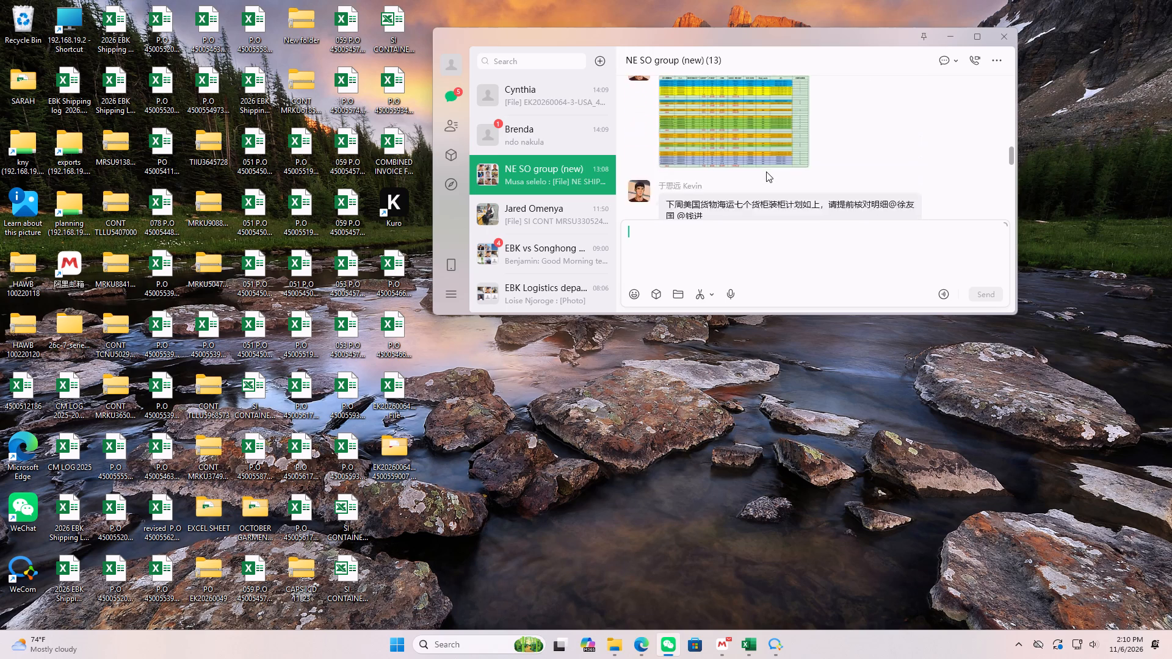
scroll(766, 171, "up", 15)
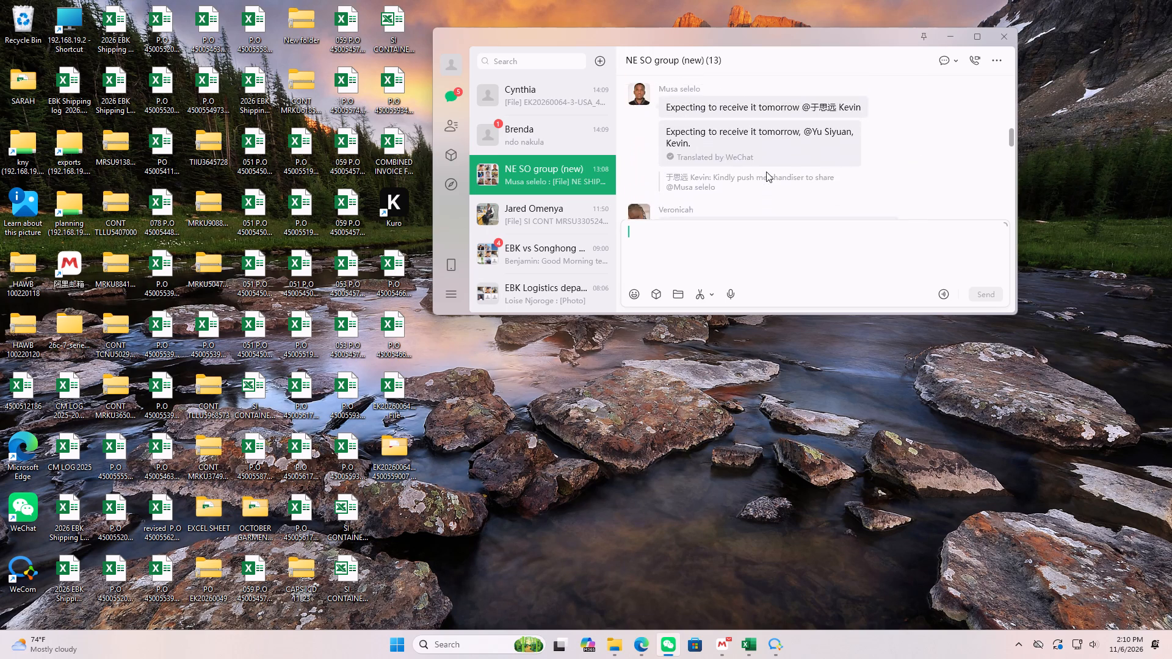
scroll(766, 171, "up", 18)
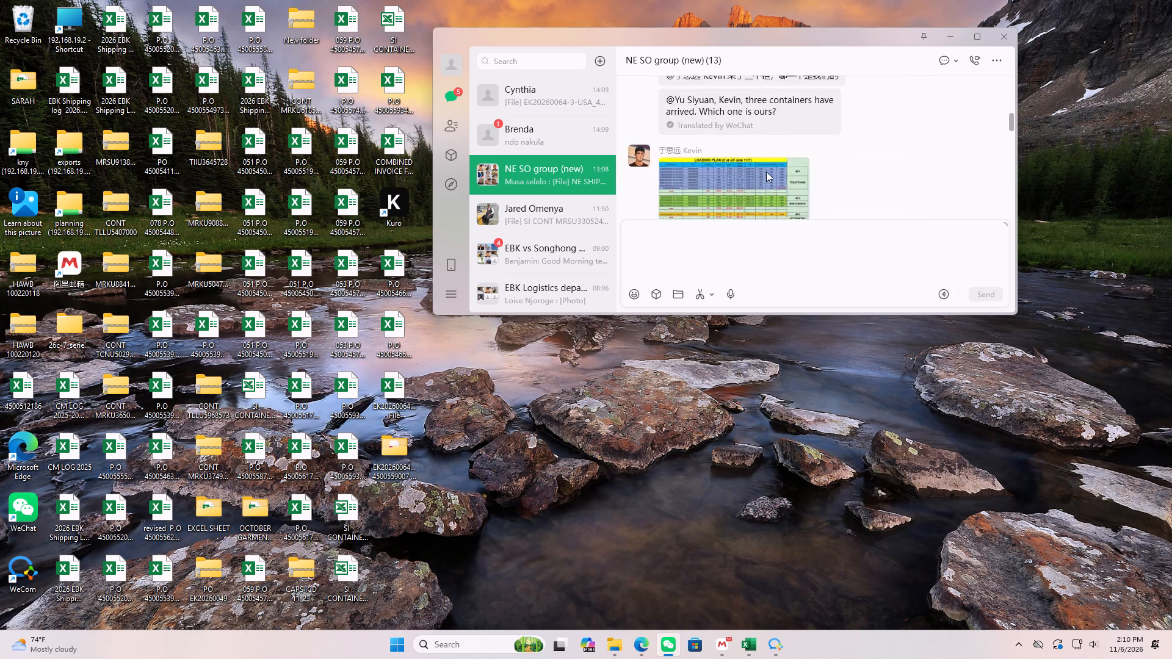
scroll(766, 171, "up", 18)
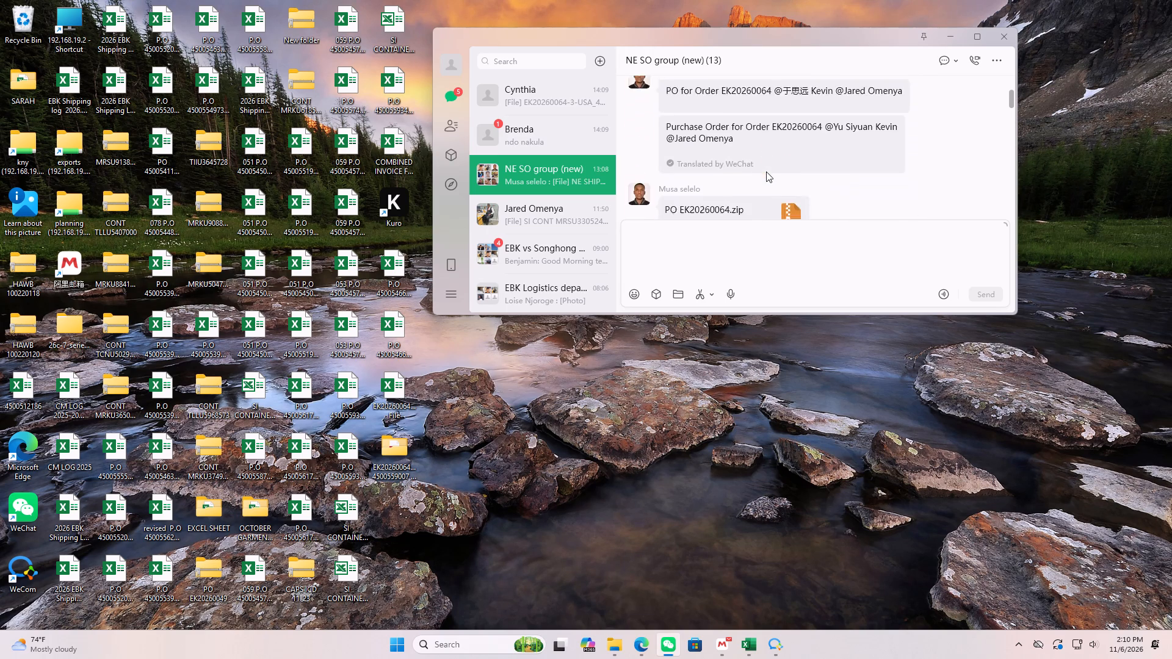
Forward PO EK20260064.zip from the group chat to Cynthia, check it in her chat, and minimize WeChat.
scroll(766, 171, "down", 2)
left_click_drag(748, 183, 589, 91)
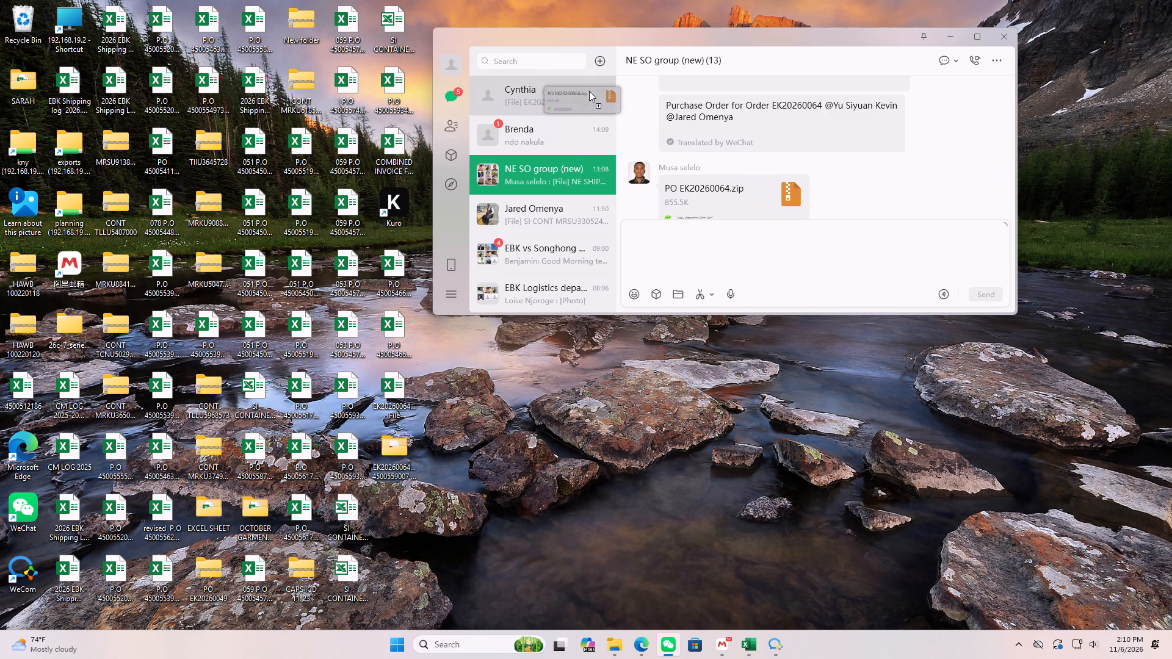
left_click_drag(589, 91, 567, 82)
left_click(790, 333)
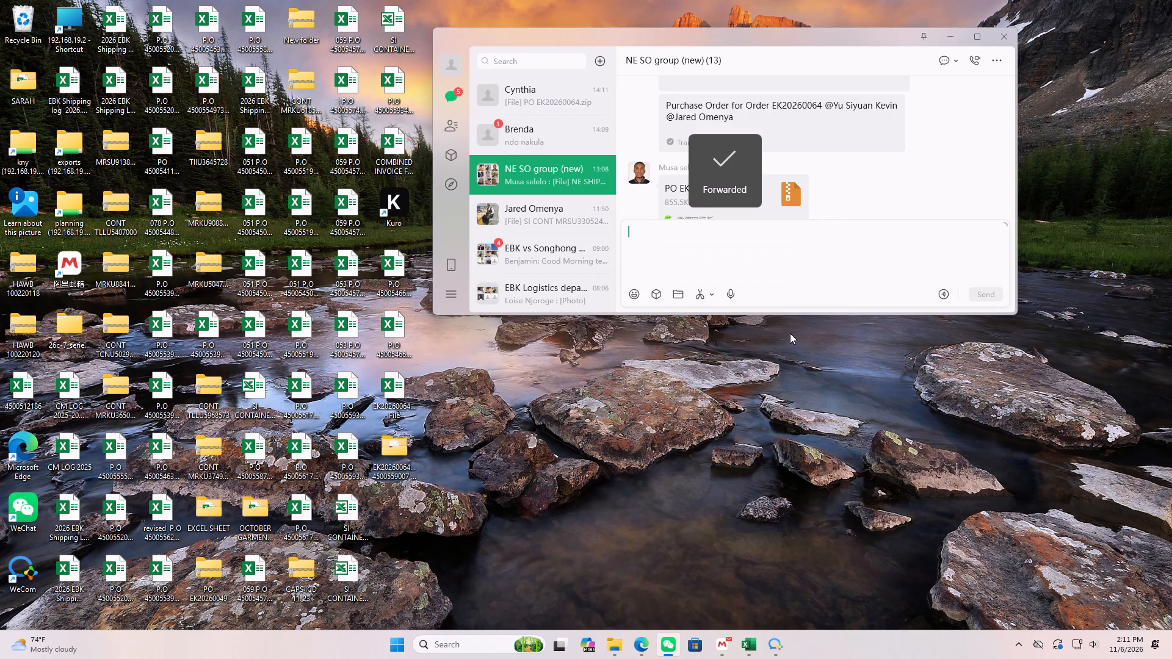
left_click(555, 99)
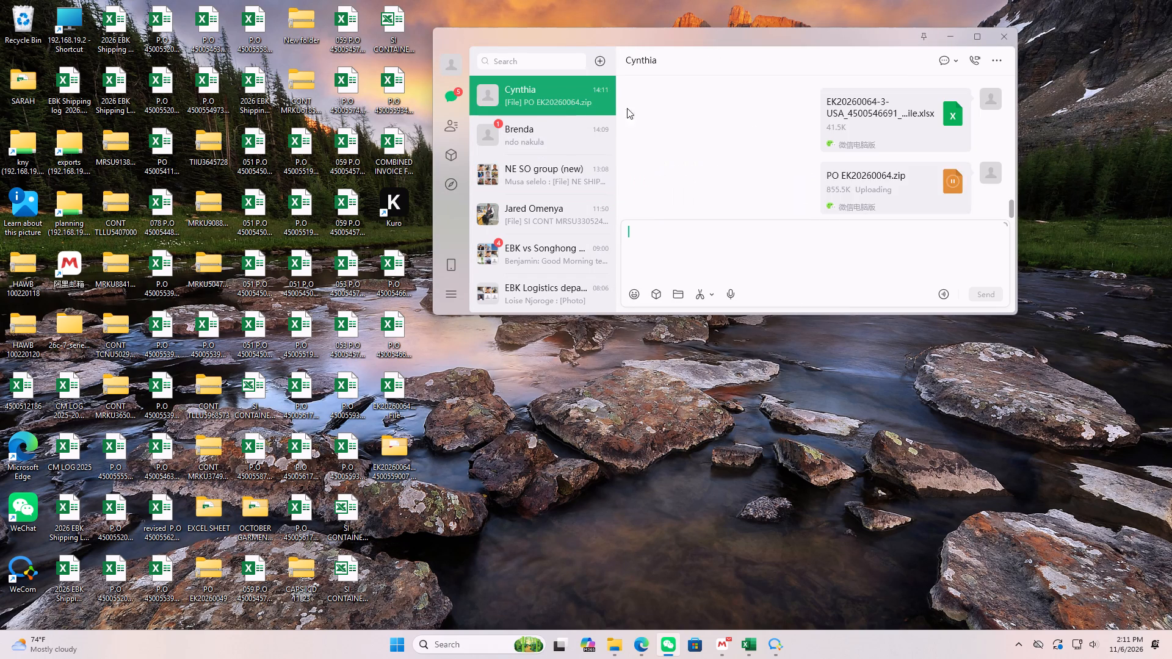
scroll(886, 164, "up", 1)
scroll(886, 164, "down", 2)
left_click(954, 33)
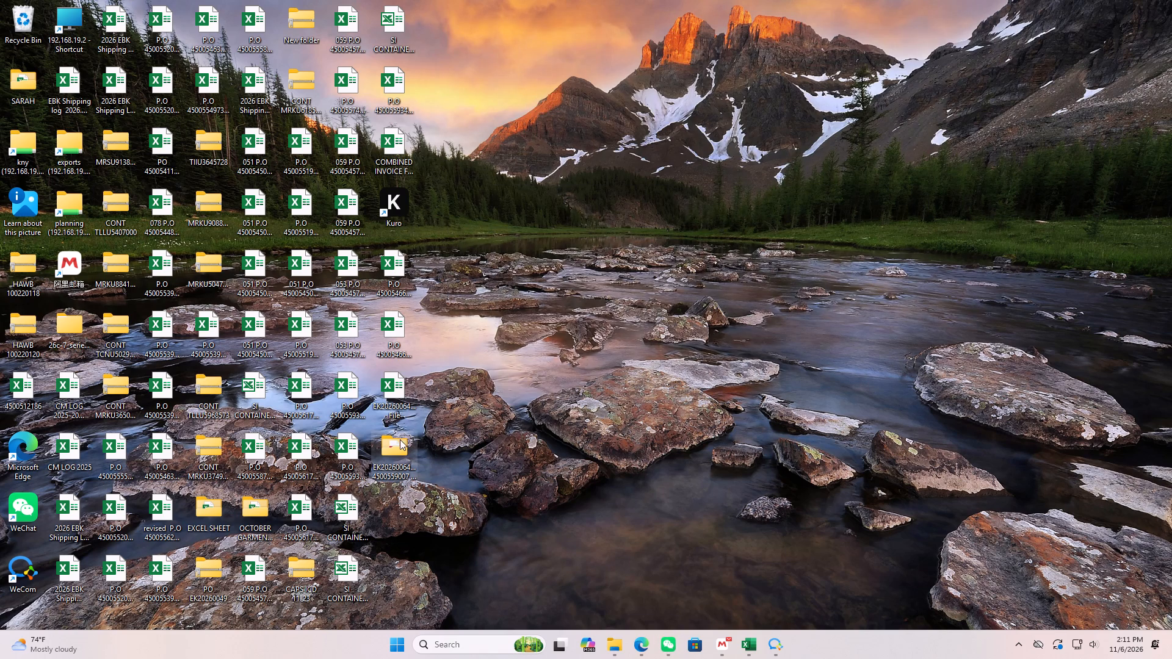
right_click(404, 436)
left_click(546, 457)
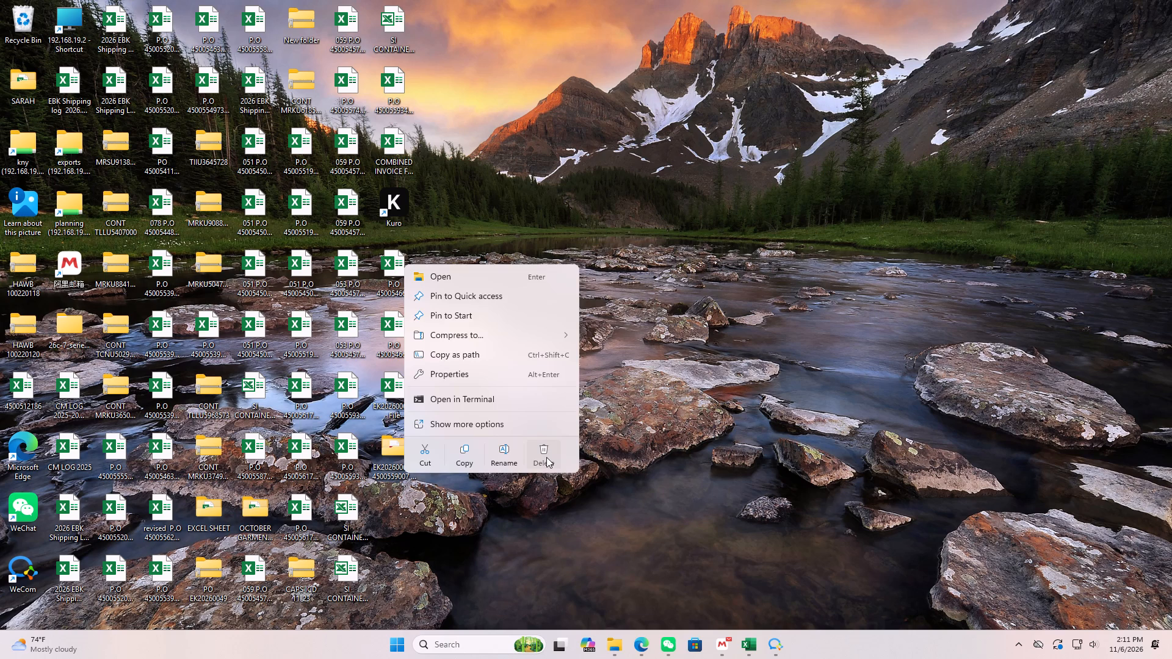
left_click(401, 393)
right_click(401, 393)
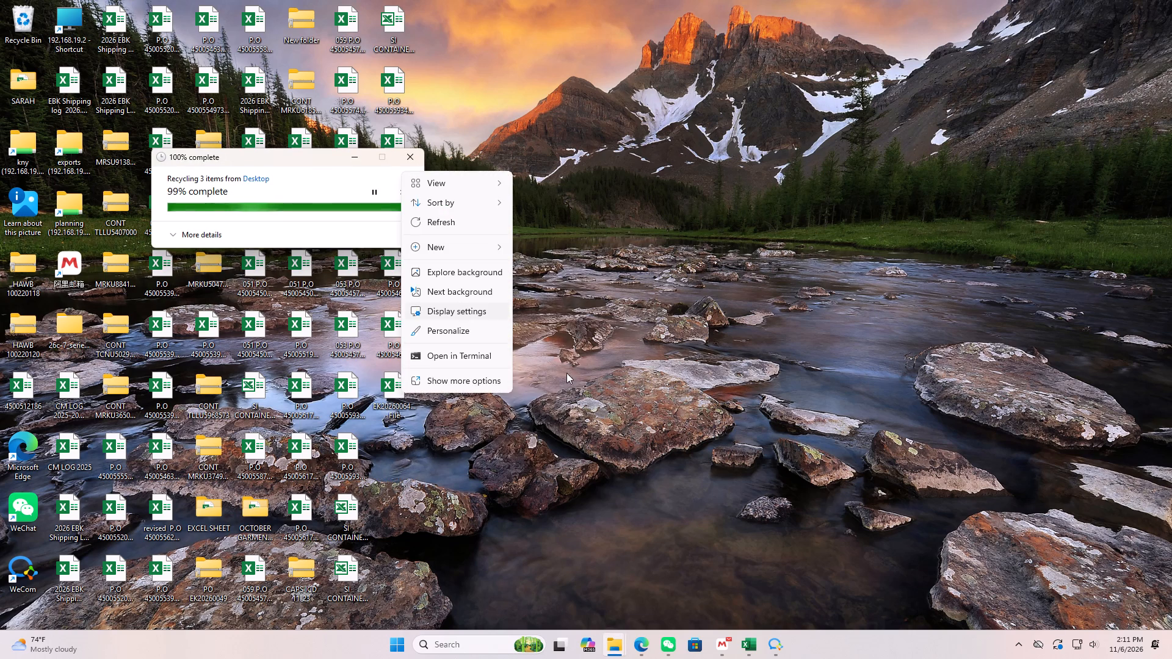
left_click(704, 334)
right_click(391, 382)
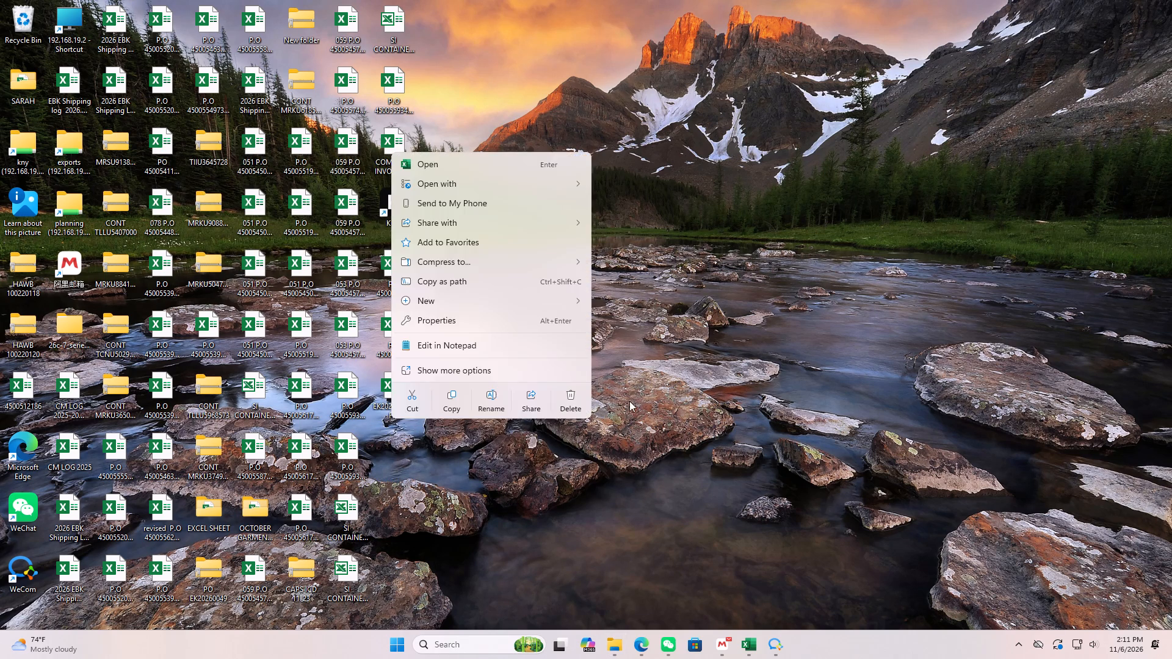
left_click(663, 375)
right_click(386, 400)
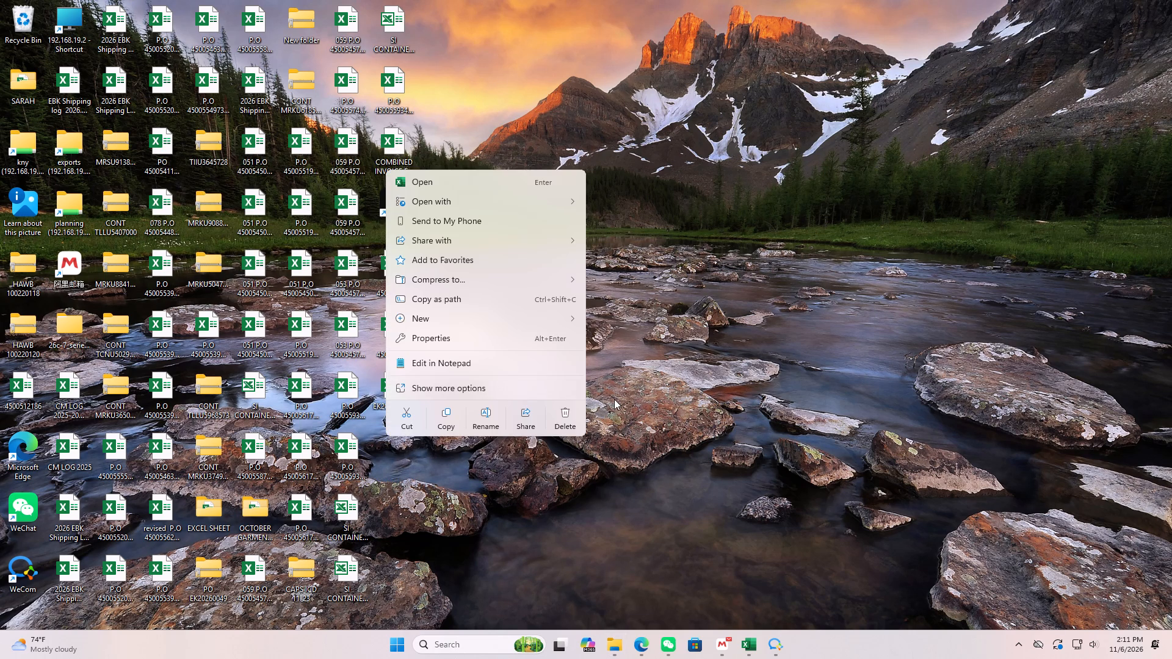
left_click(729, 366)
double_click(396, 399)
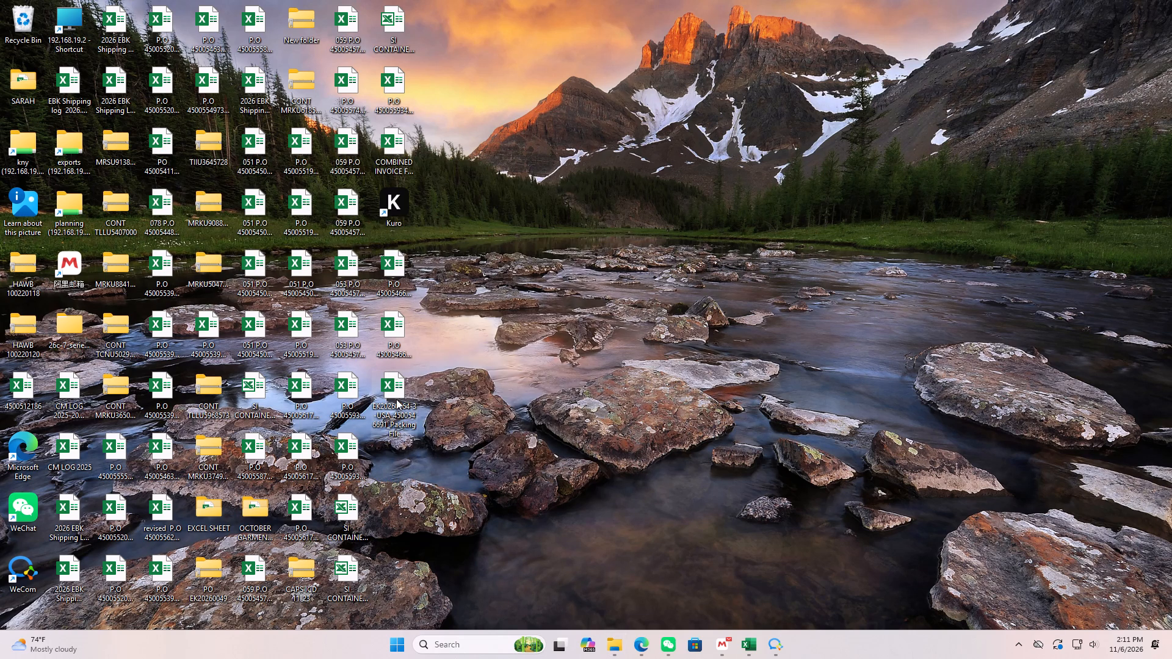
left_click(396, 399)
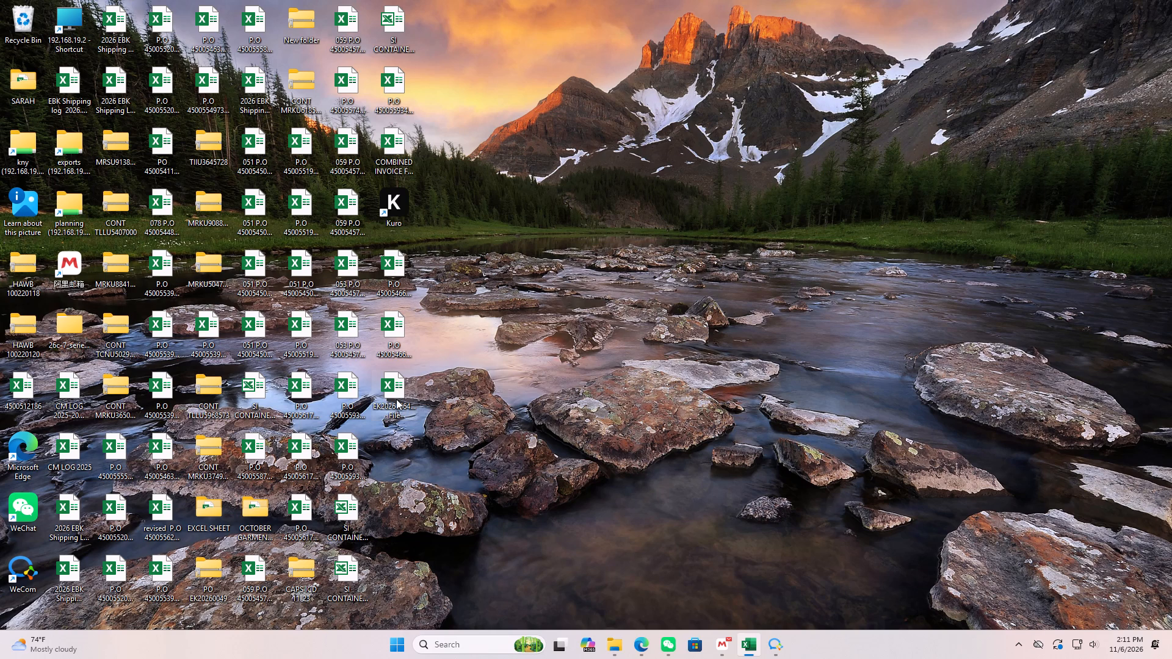
scroll(396, 399, "down", 16)
scroll(396, 399, "up", 6)
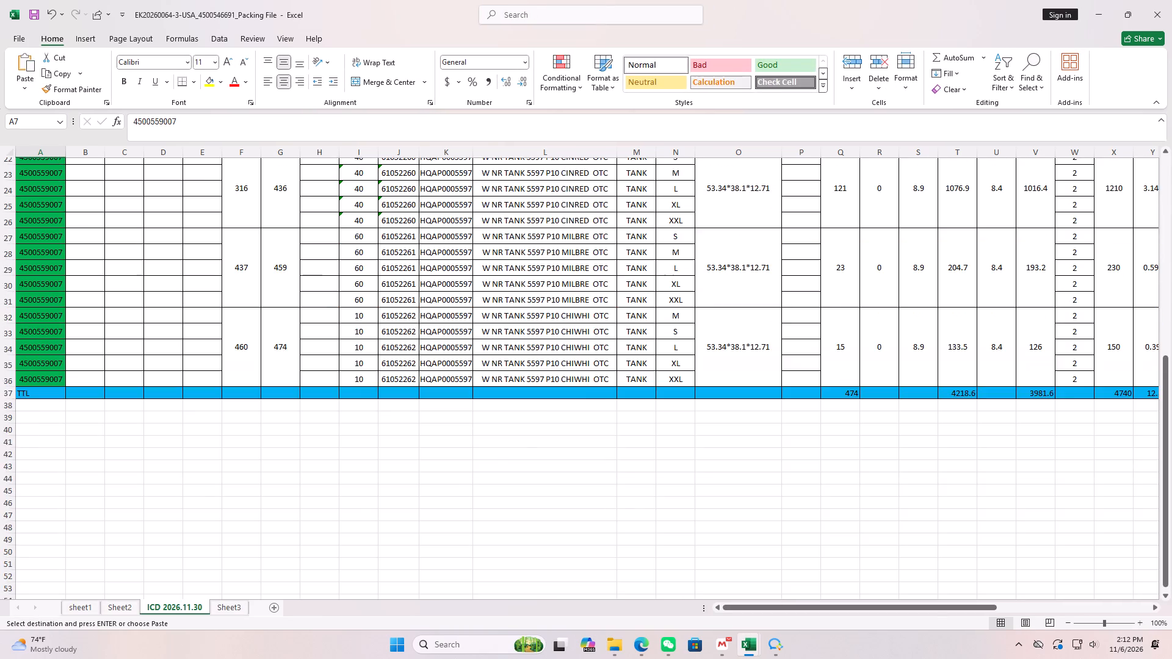
scroll(396, 399, "up", 17)
left_click(1171, 0)
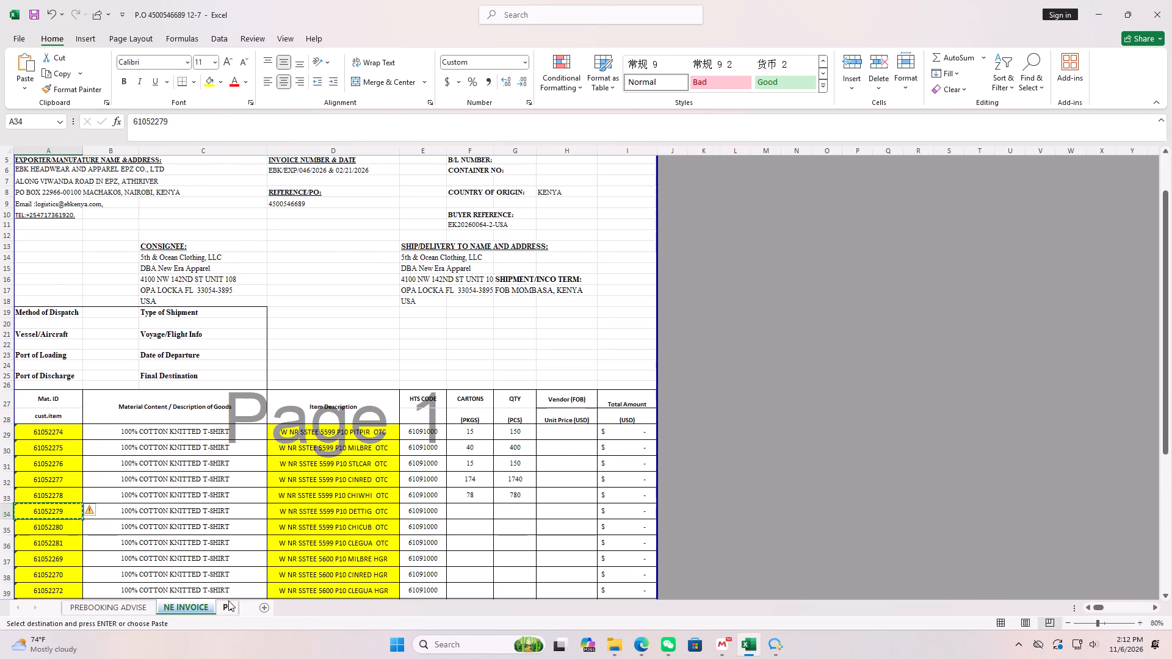
left_click(228, 600)
left_click(324, 416)
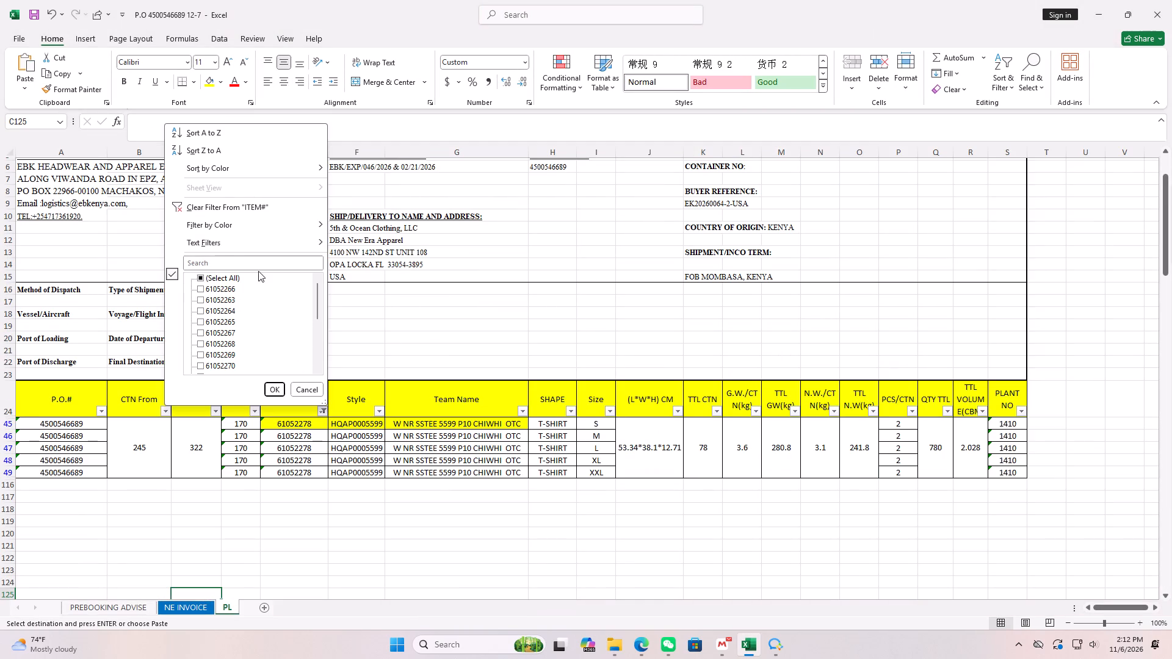
left_click(218, 262)
key("ctrl+v")
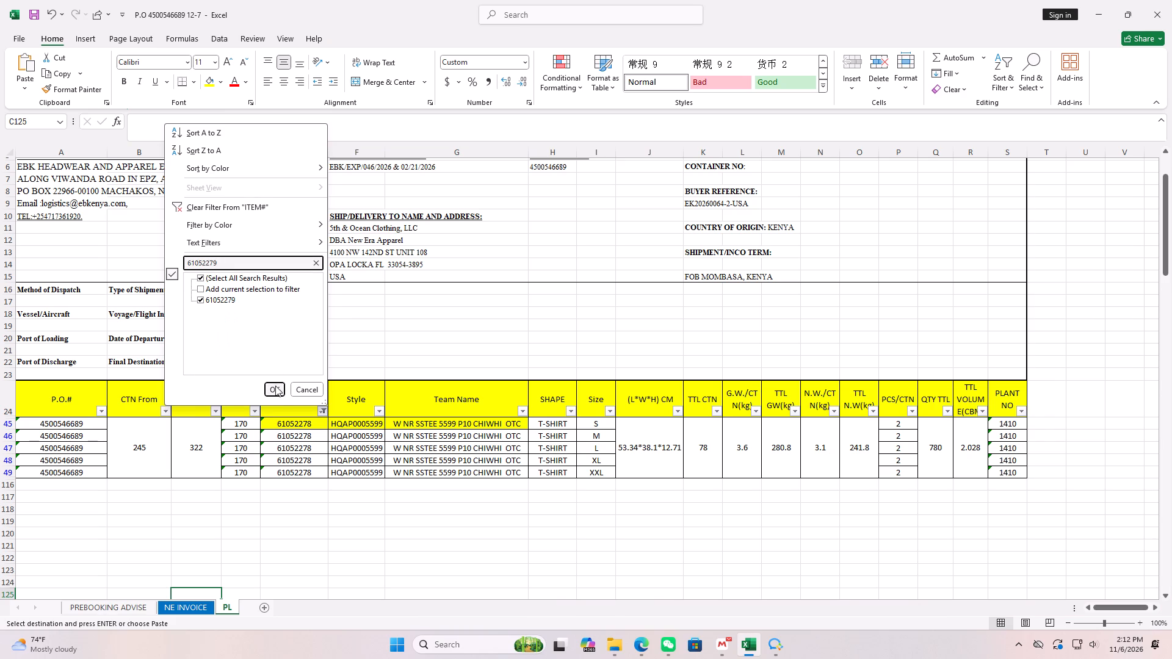
left_click(275, 386)
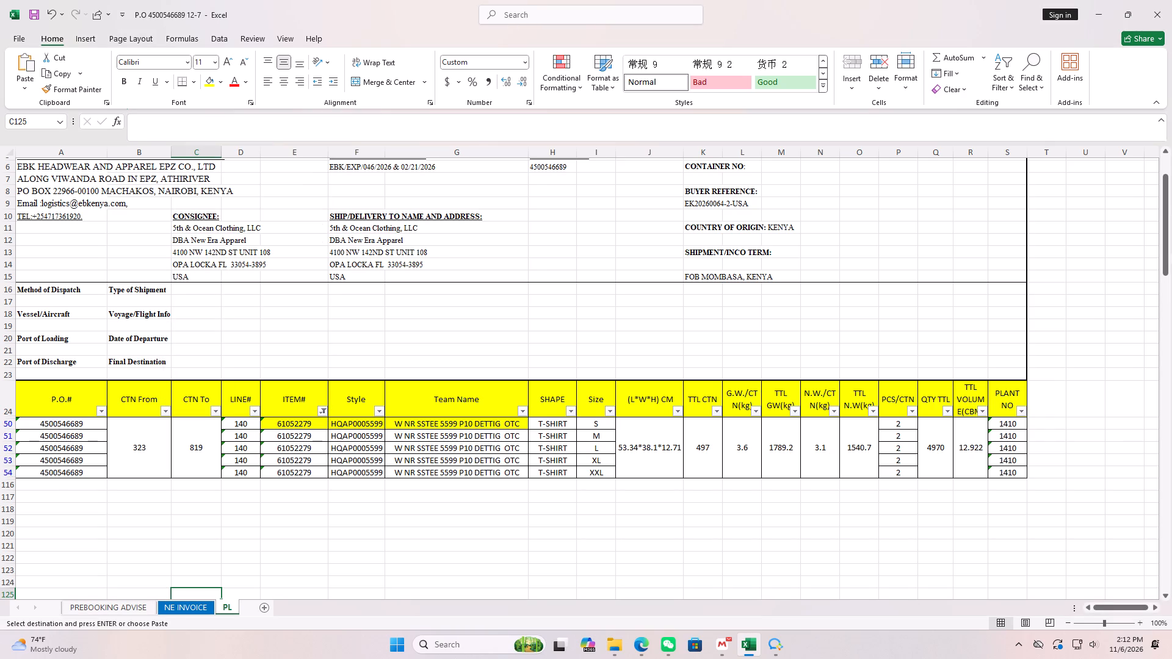
Enter 497 cartons and 4970 pieces for item 61052279 on the NE INVOICE sheet.
left_click(171, 607)
left_click(472, 508)
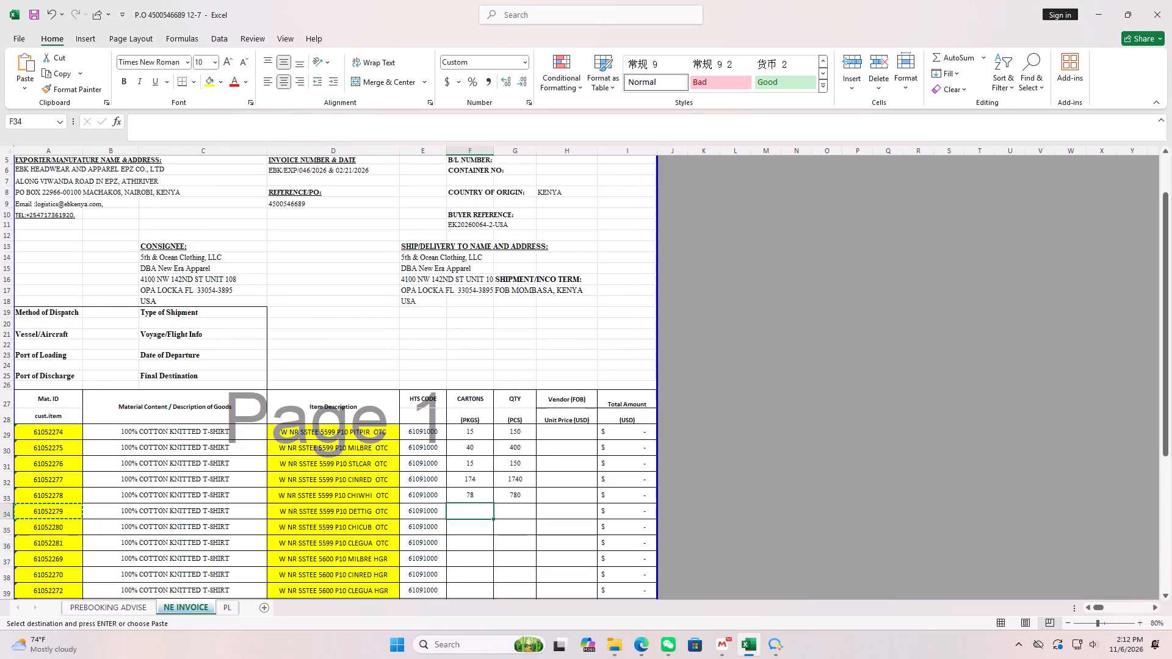
type("497")
key("Right")
type("4970")
key("Down")
Copy material ID 61052280 from the invoice and filter the PL sheet's ITEM# column to that item.
key("Left")
key("Left")
key("Left")
key("Left")
key("Left")
key("Left")
key("Left")
key("Left")
key("Left")
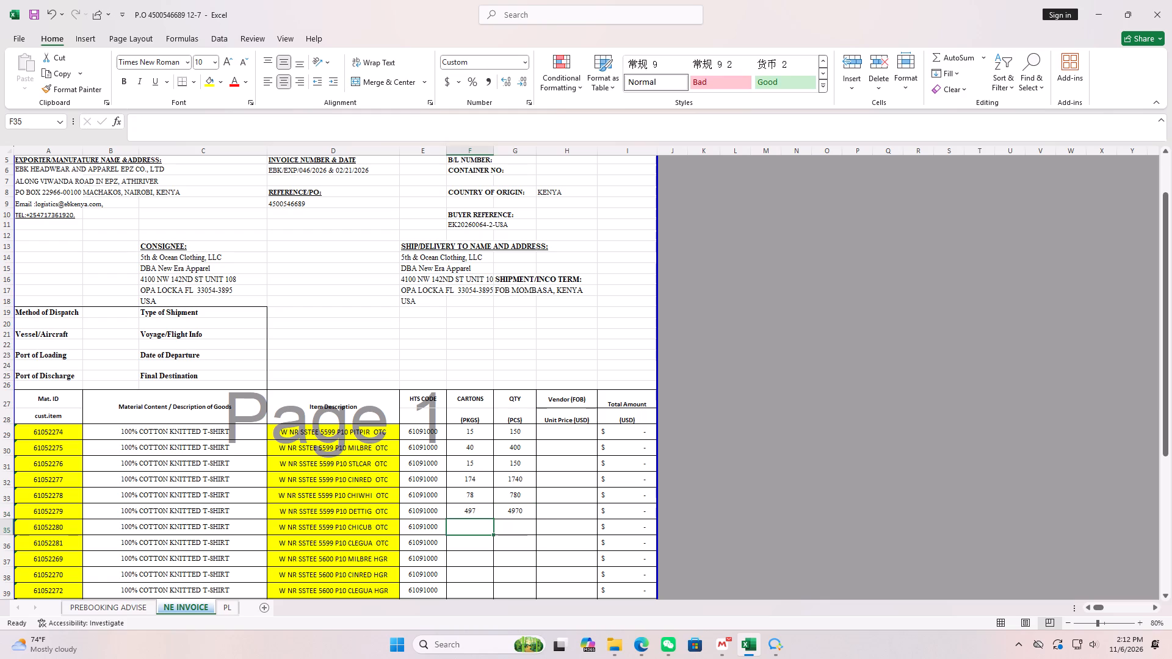
key("ctrl+c")
scroll(362, 520, "down", 5)
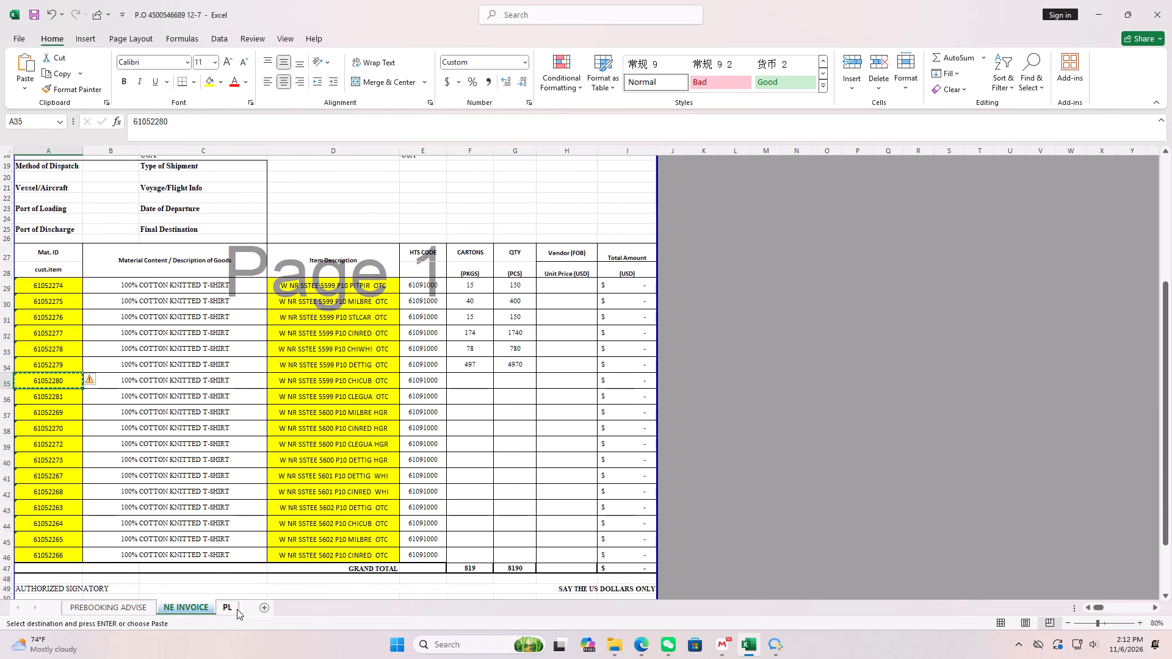
left_click(237, 609)
left_click(318, 412)
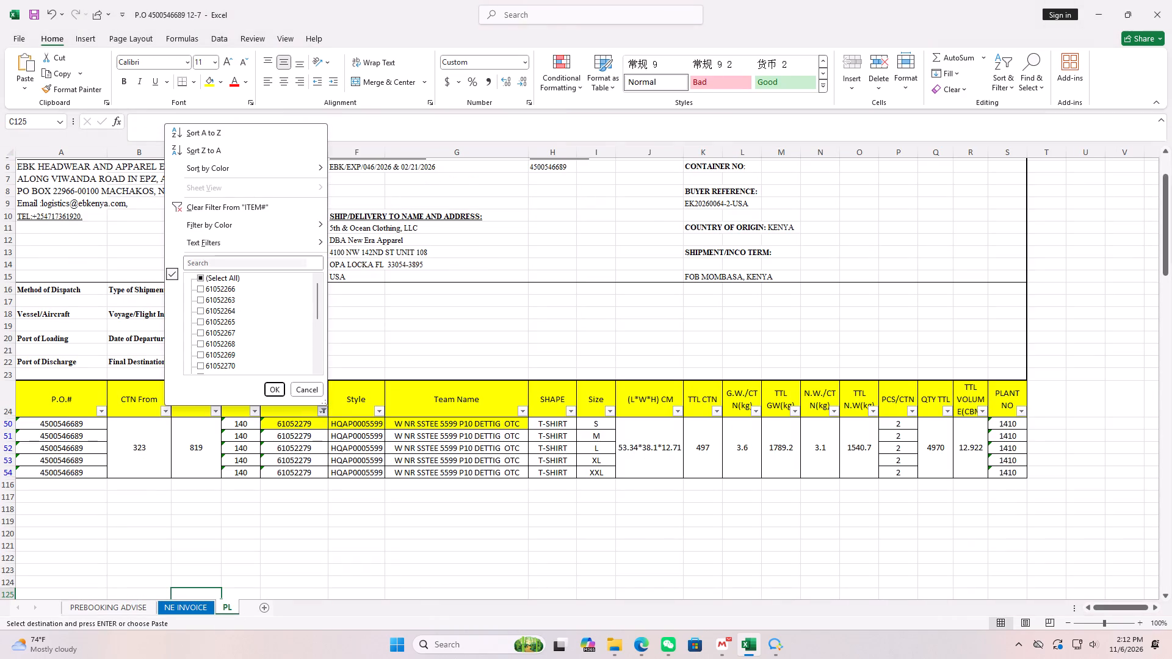
left_click(233, 262)
key("ctrl+v")
left_click(272, 394)
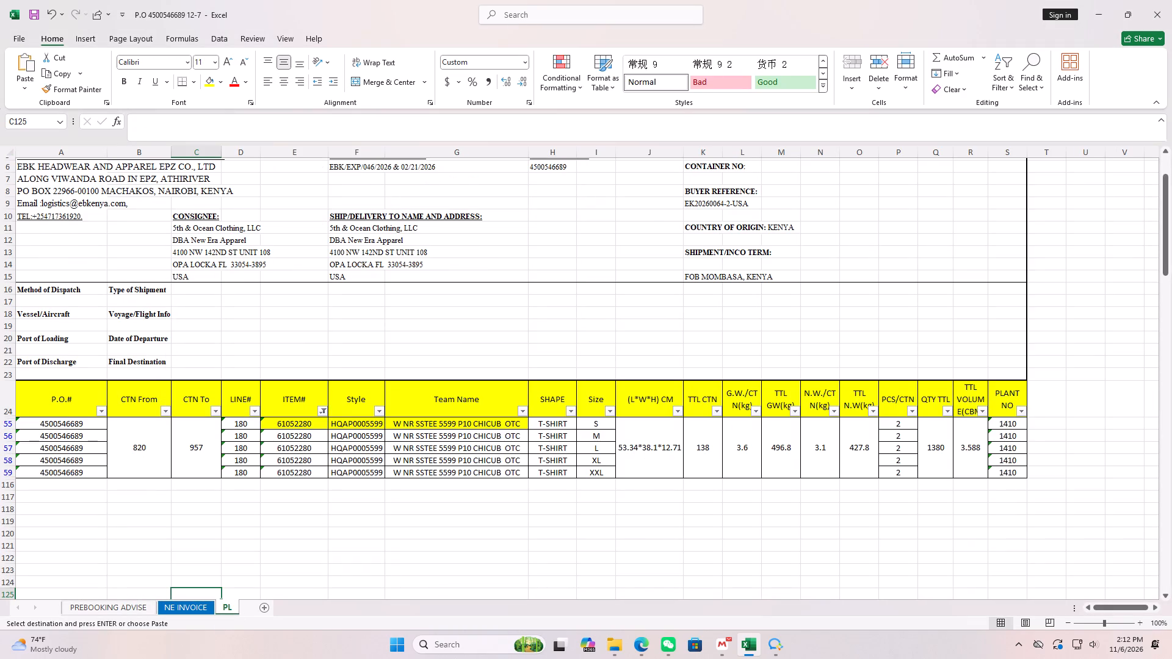
Enter 138 cartons and 1380 pieces for item 61052280 on the NE INVOICE sheet.
left_click(206, 610)
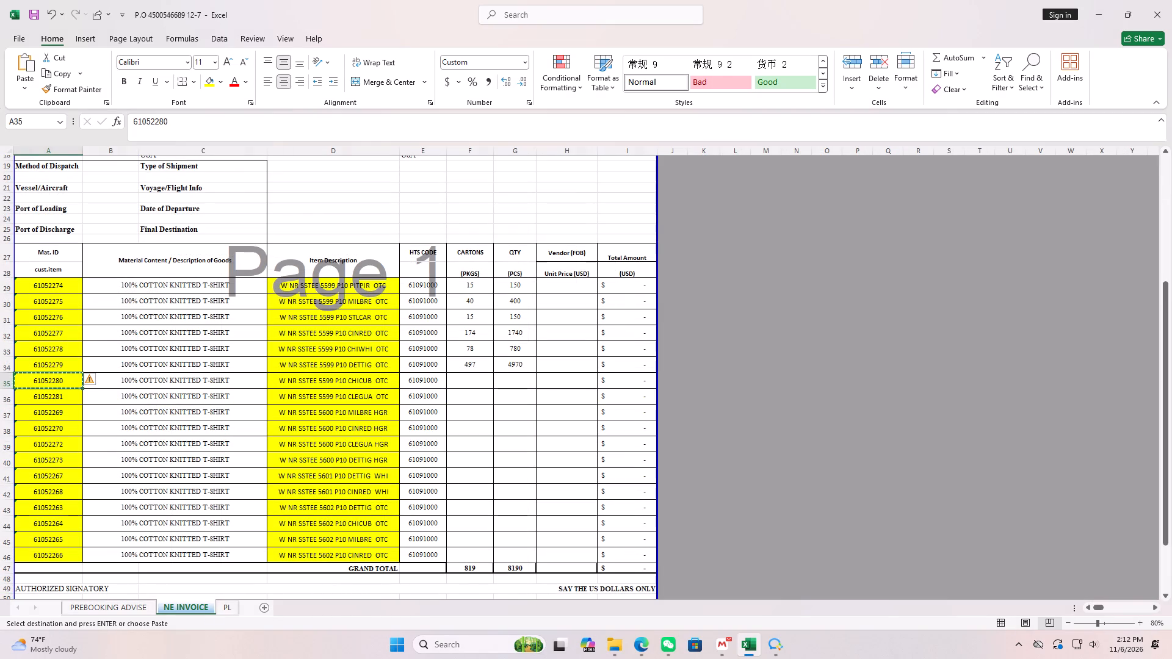
left_click(482, 379)
type("138")
key("Right")
type("1380")
key("Down")
Copy material ID 61052281 from the invoice and filter the PL sheet's ITEM# column to that item.
key("Left")
key("Left")
key("Left")
key("Left")
key("Left")
key("Left")
key("Left")
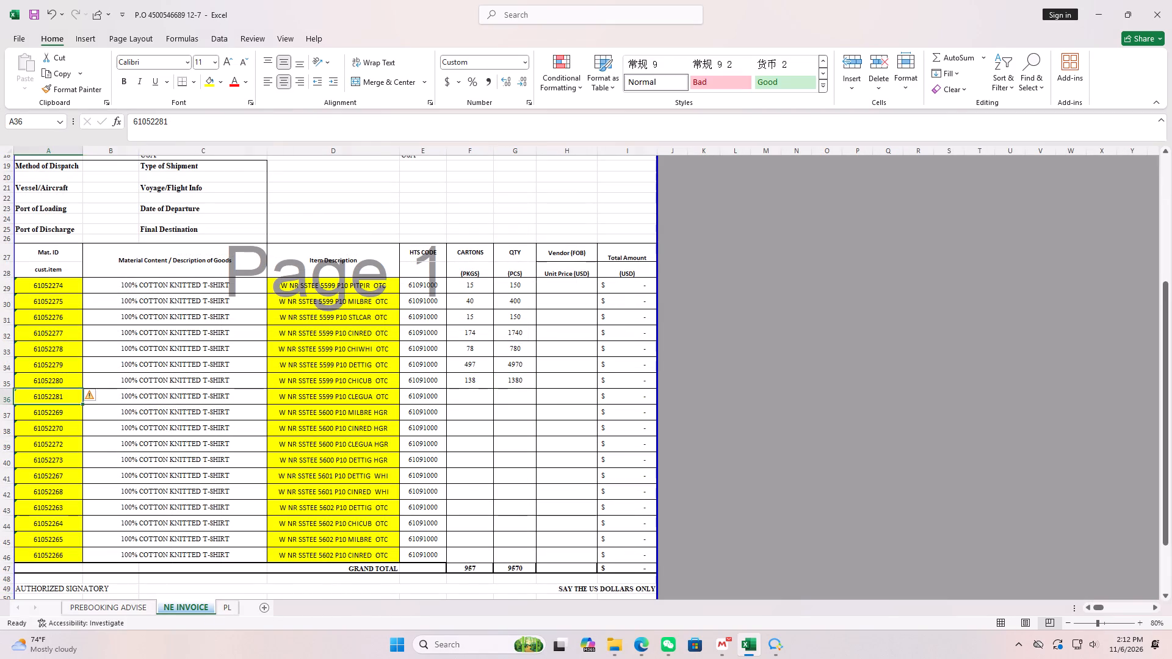
key("ctrl+c")
left_click(225, 602)
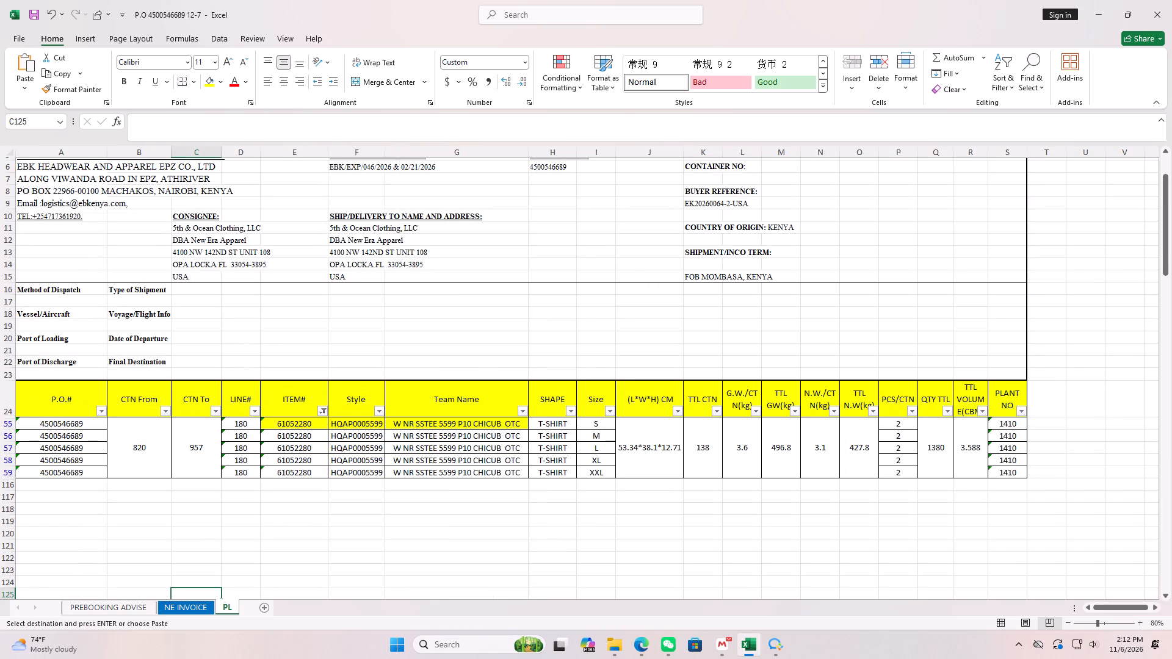
left_click(319, 413)
left_click(226, 264)
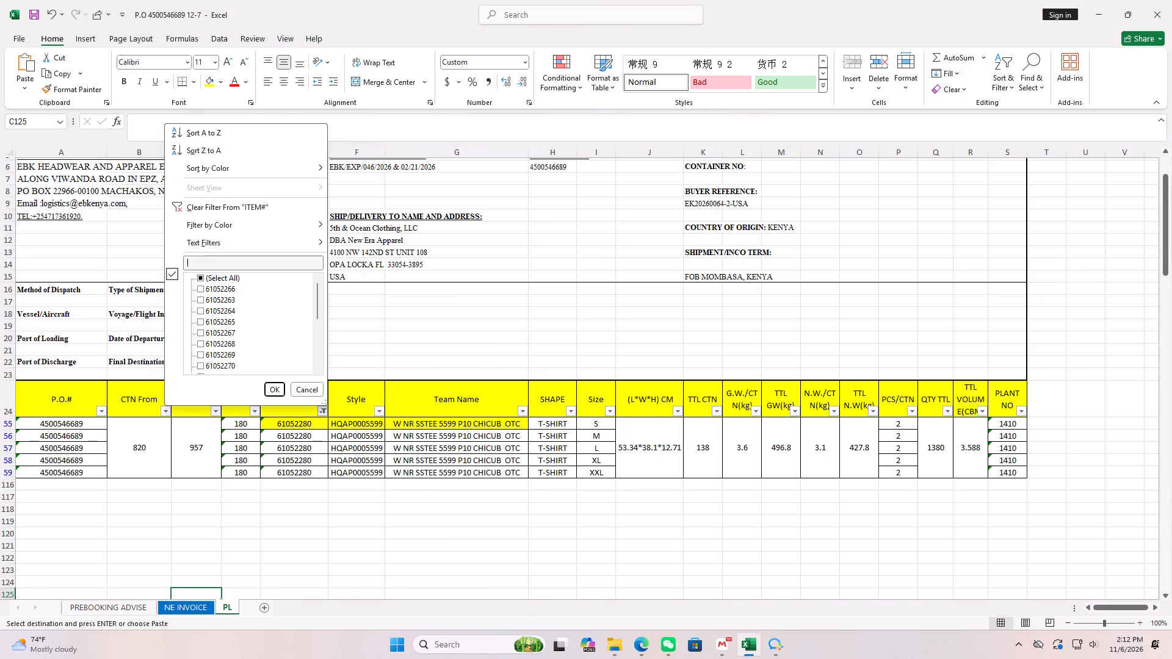
key("ctrl+v")
left_click(272, 388)
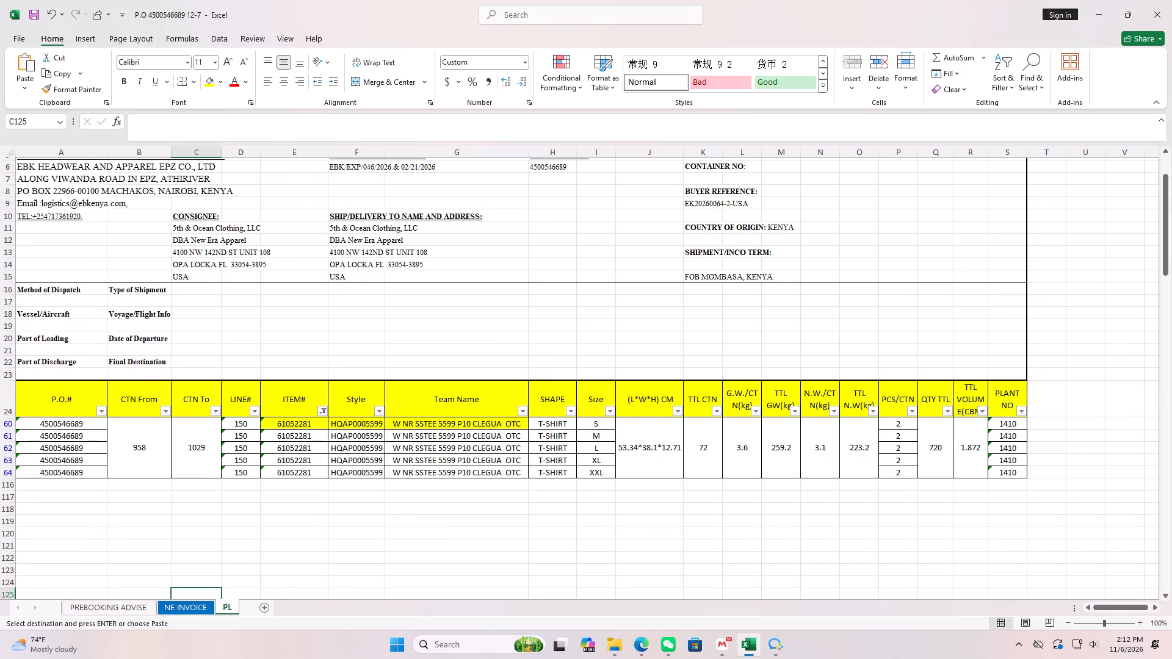
Enter 72 cartons and 720 pieces for item 61052281 on the NE INVOICE sheet.
left_click(183, 608)
left_click(477, 397)
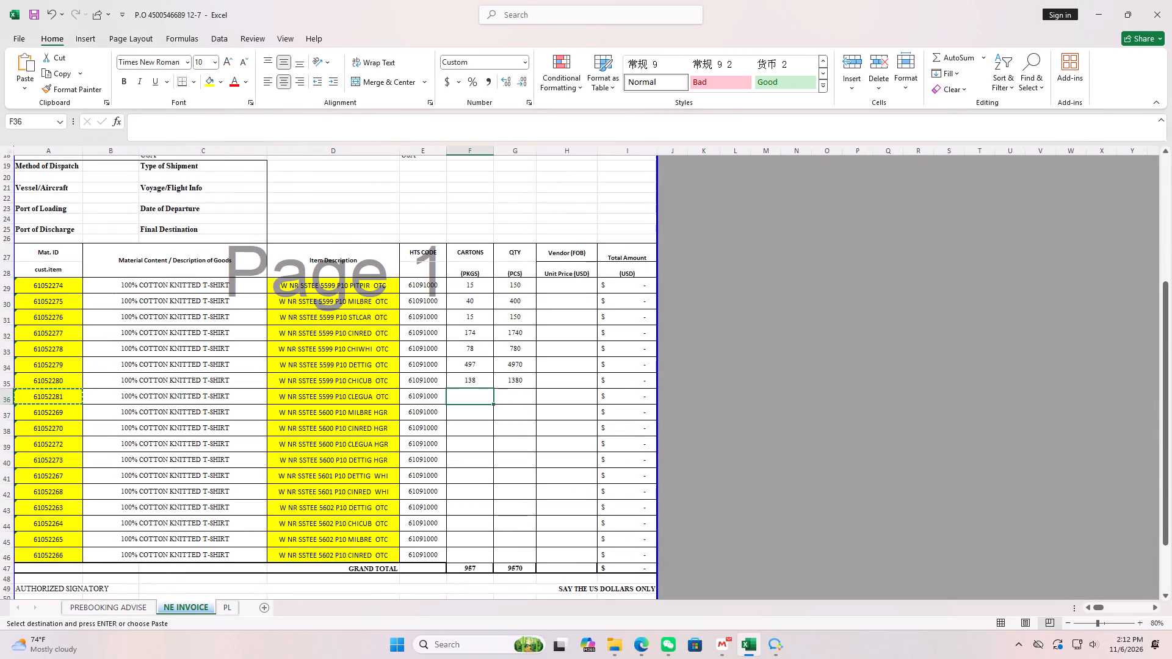
type("72")
key("Right")
key("7")
type("20")
key("Down")
Copy material ID 61052269 from the invoice and filter the PL sheet's ITEM# column to that item.
key("Left")
key("Left")
key("Left")
key("Left")
key("Left")
key("Left")
key("Left")
key("Left")
key("Left")
key("Left")
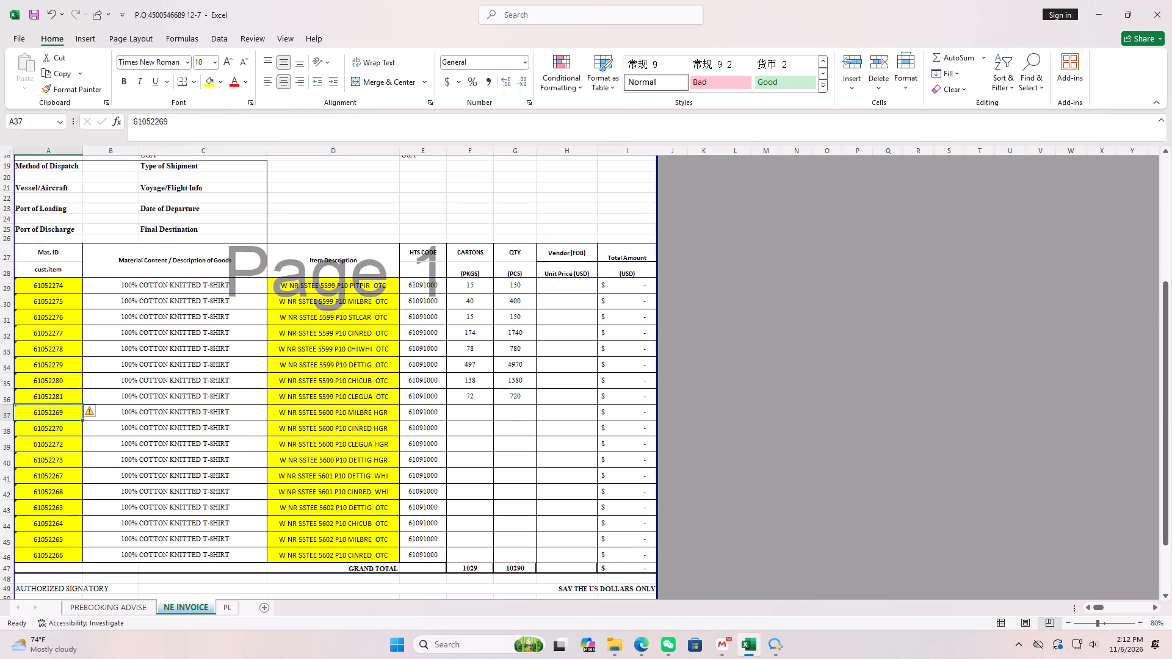
key("ctrl+c")
left_click(228, 608)
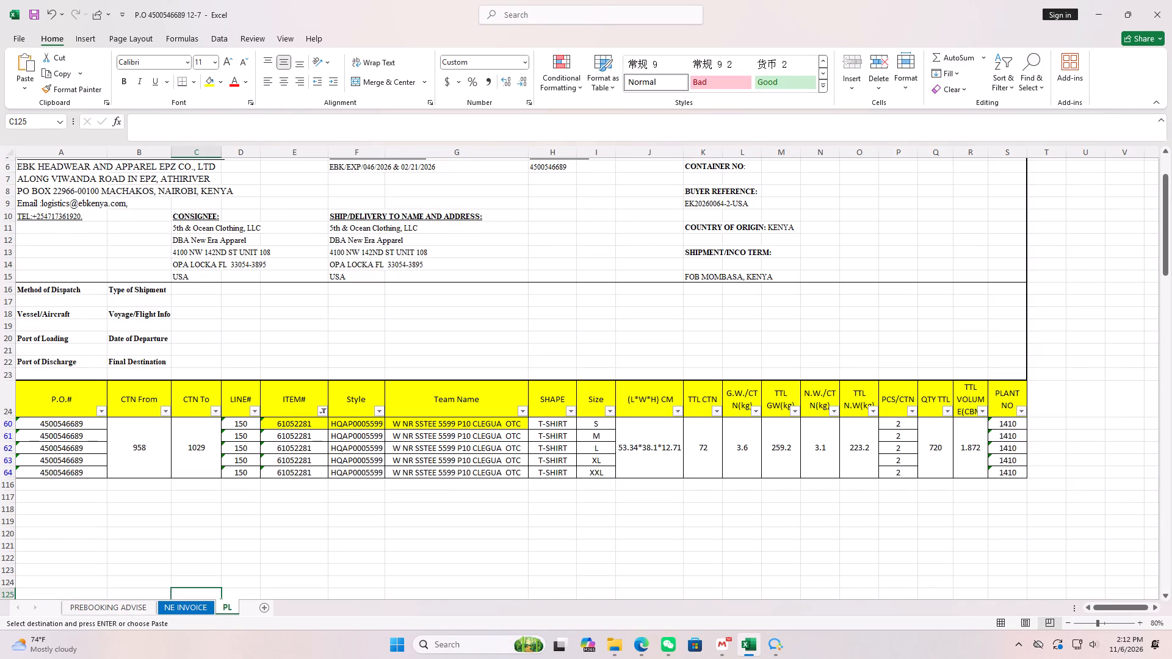
left_click(323, 412)
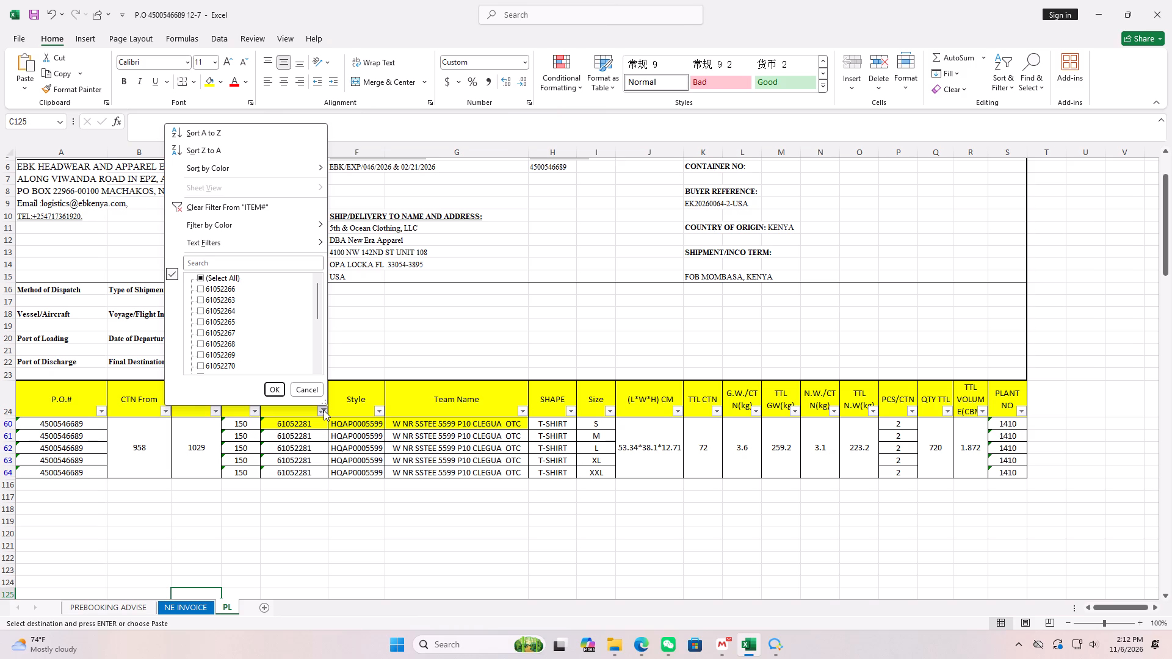
left_click(248, 267)
key("ctrl+v")
left_click(264, 391)
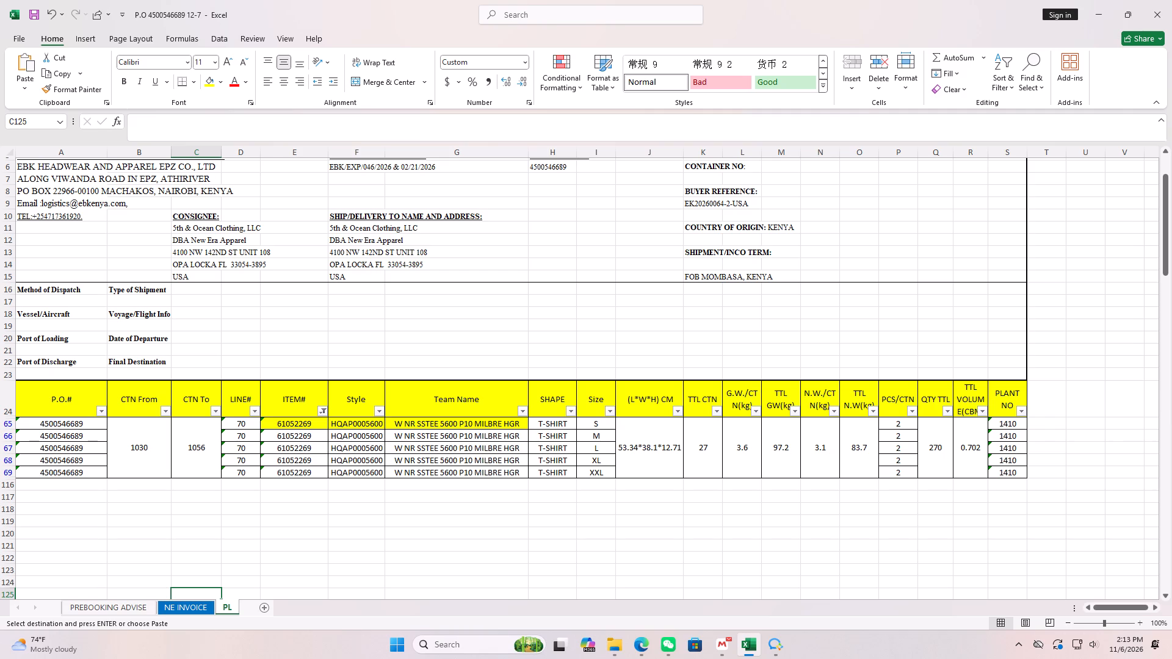
Enter 27 cartons and 270 pieces for item 61052269 on the NE INVOICE sheet.
left_click(200, 605)
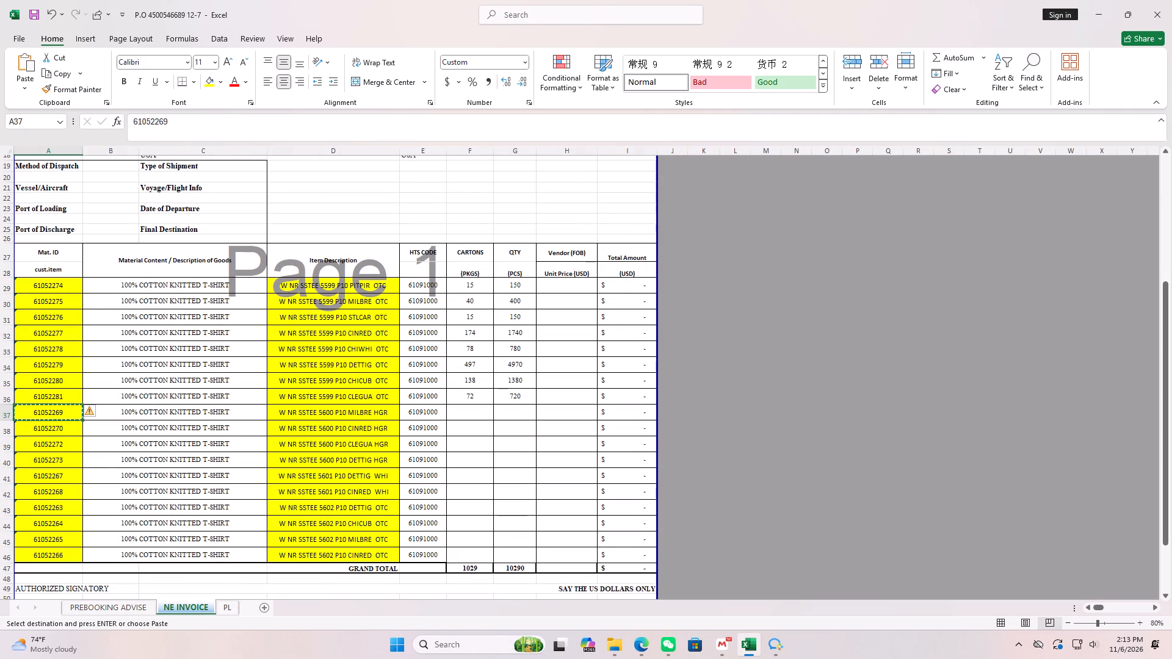
left_click(470, 417)
type("27")
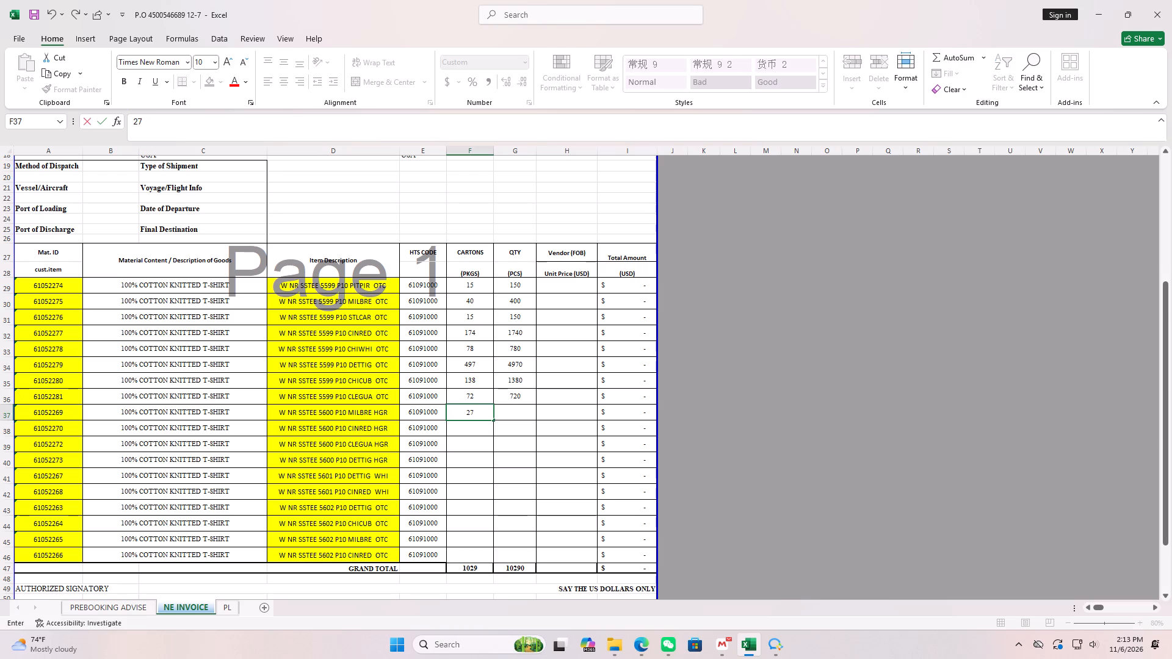
key("Right")
type("270")
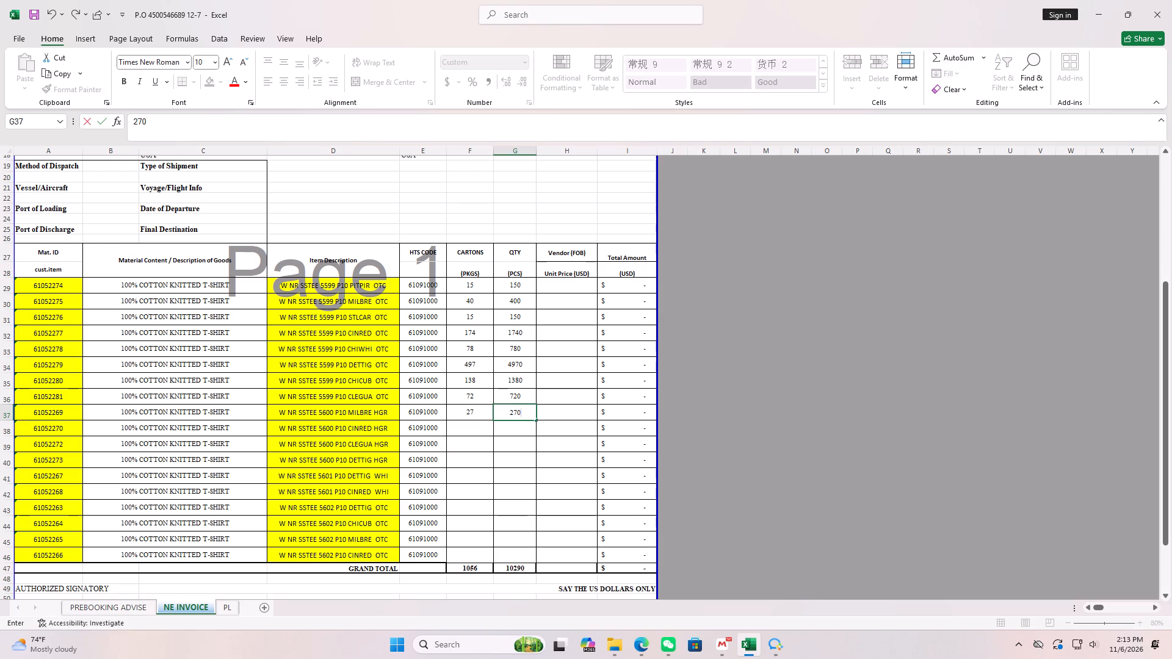
key("Down")
Copy material ID 61052270 from the invoice and filter the PL sheet's ITEM# column to that item.
key("Left")
key("Left")
key("Left")
key("Left")
key("Left")
key("Left")
key("Left")
key("Left")
key("Left")
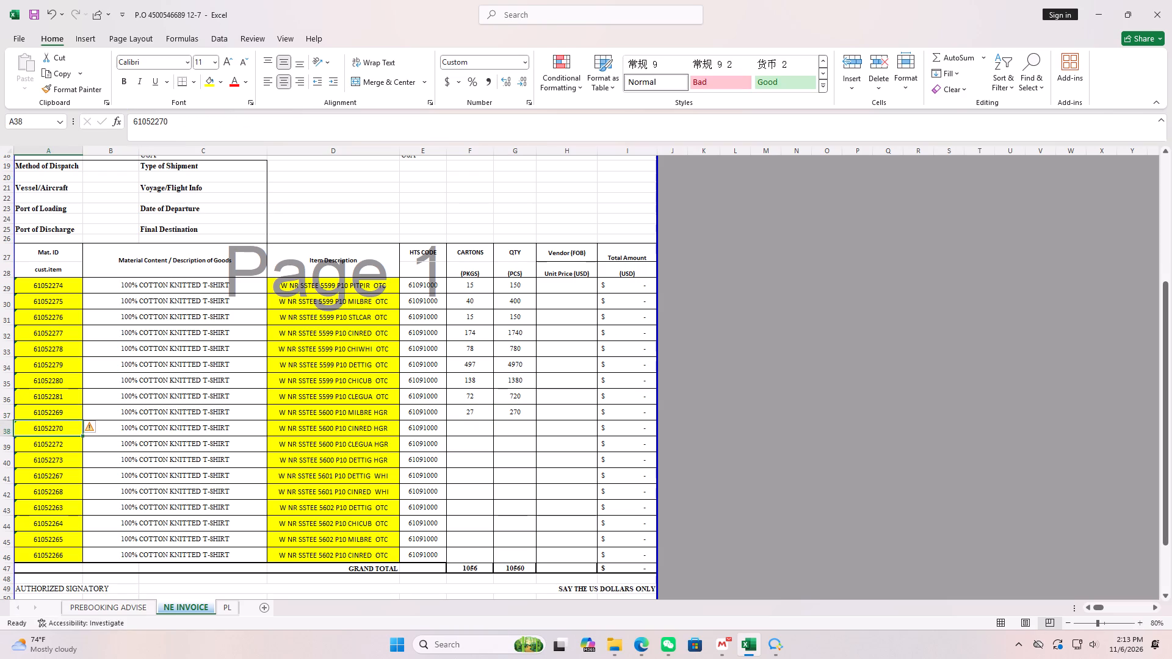
key("ctrl+c")
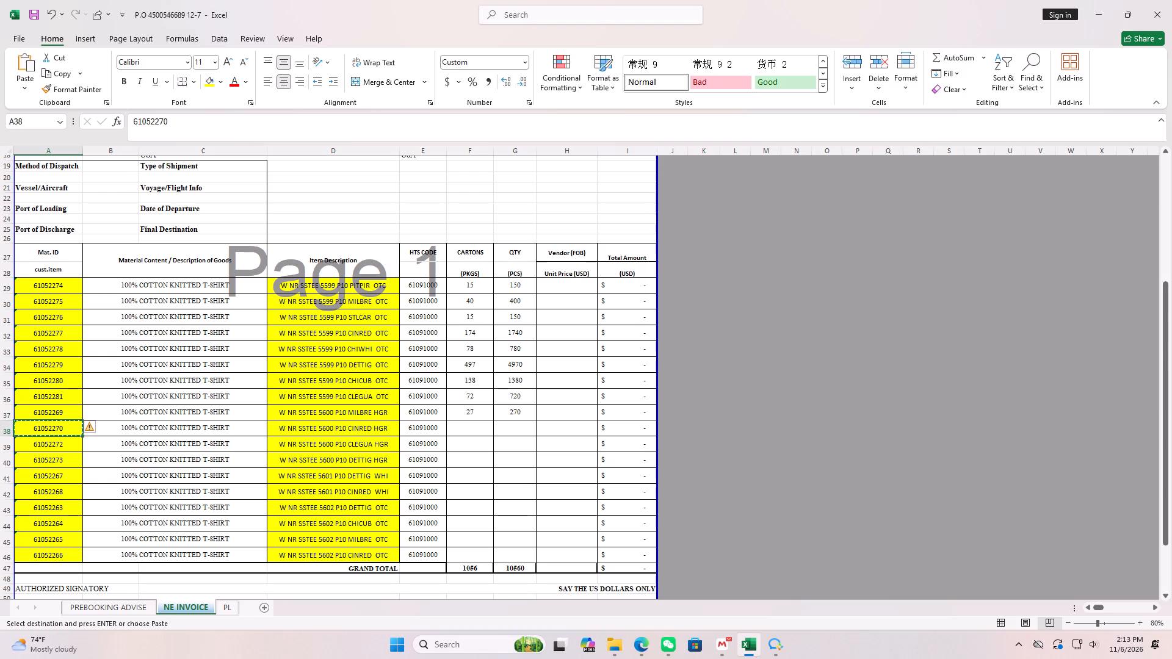
left_click(230, 605)
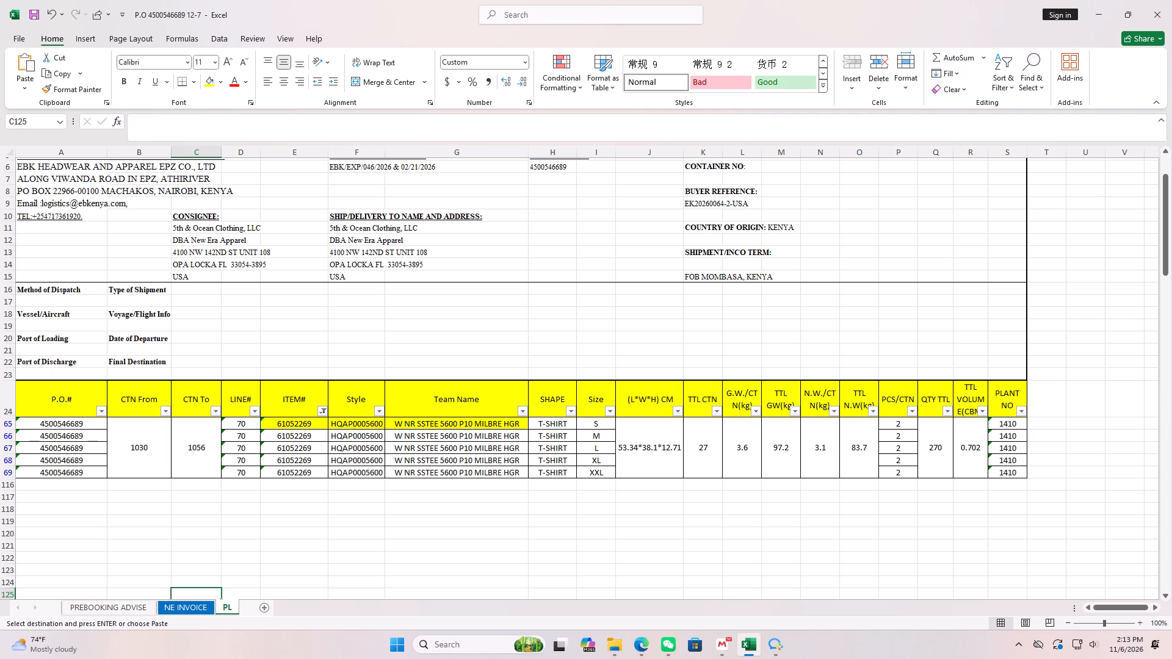
left_click(184, 607)
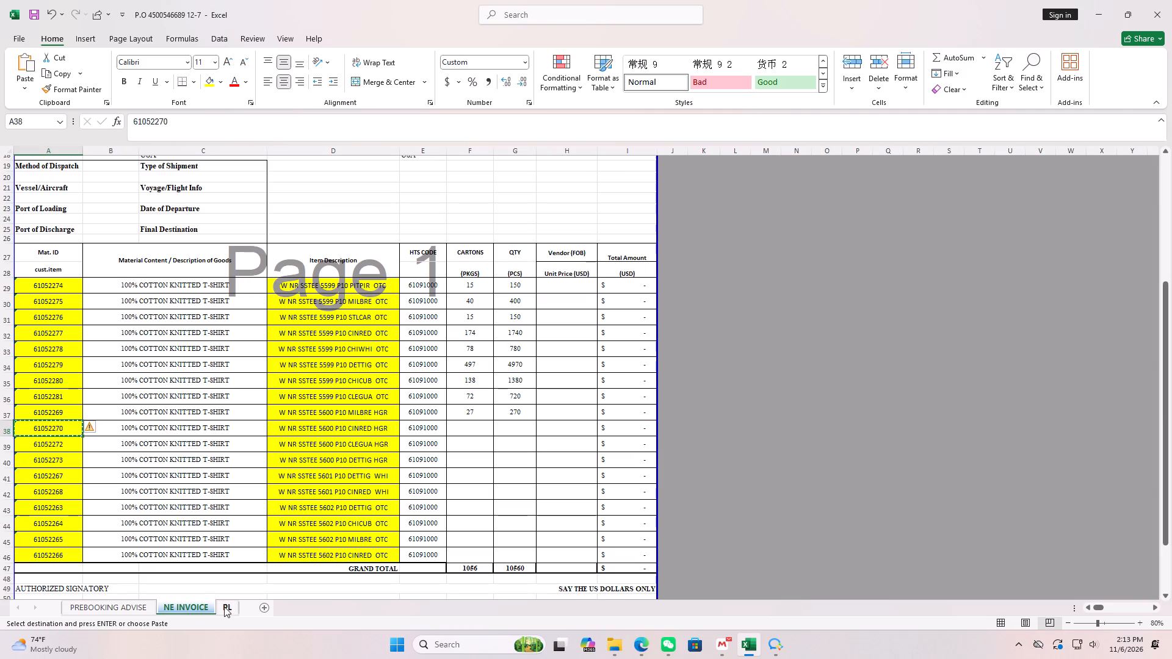
left_click(224, 607)
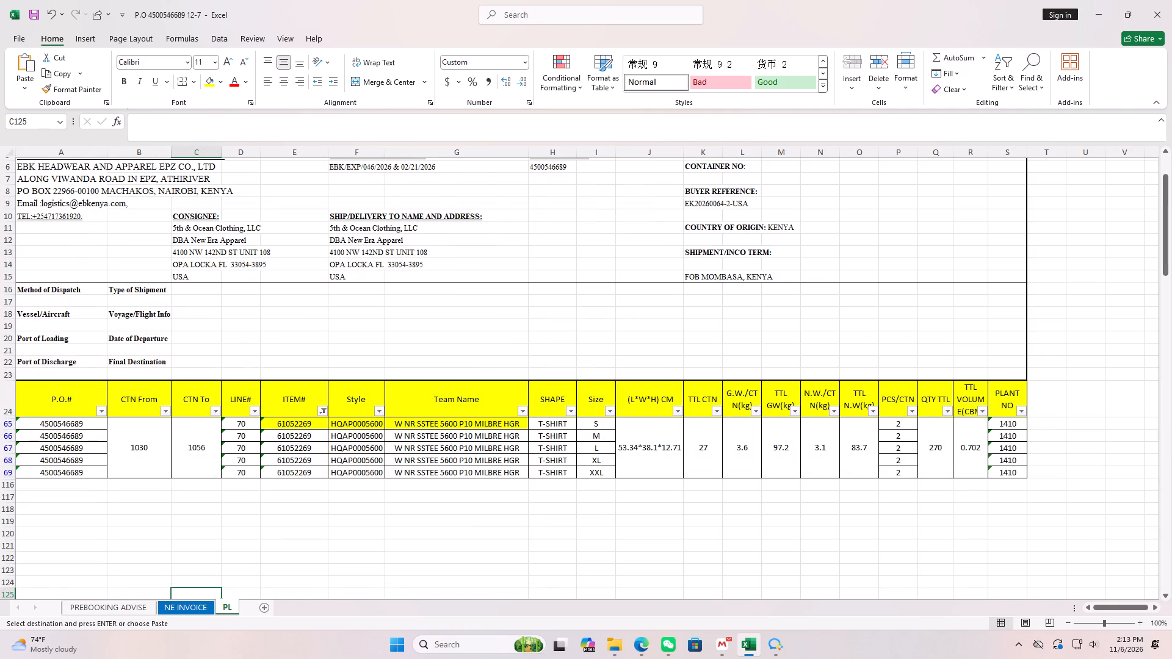
left_click(317, 418)
left_click(317, 412)
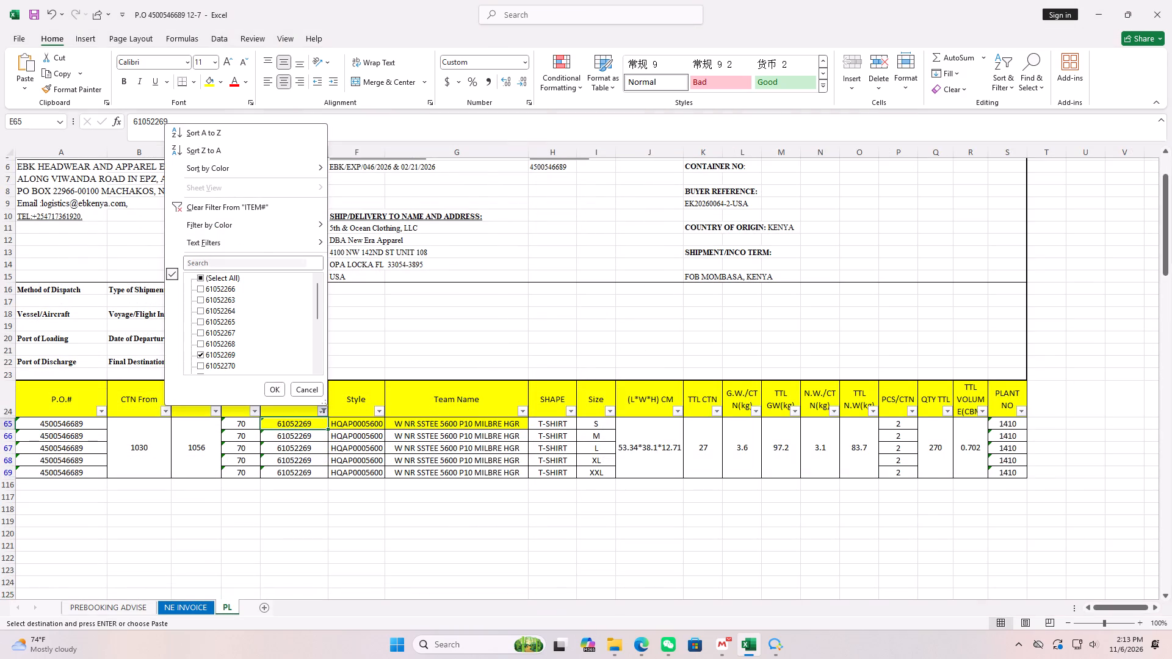
left_click(220, 268)
left_click(222, 263)
key("ctrl+v")
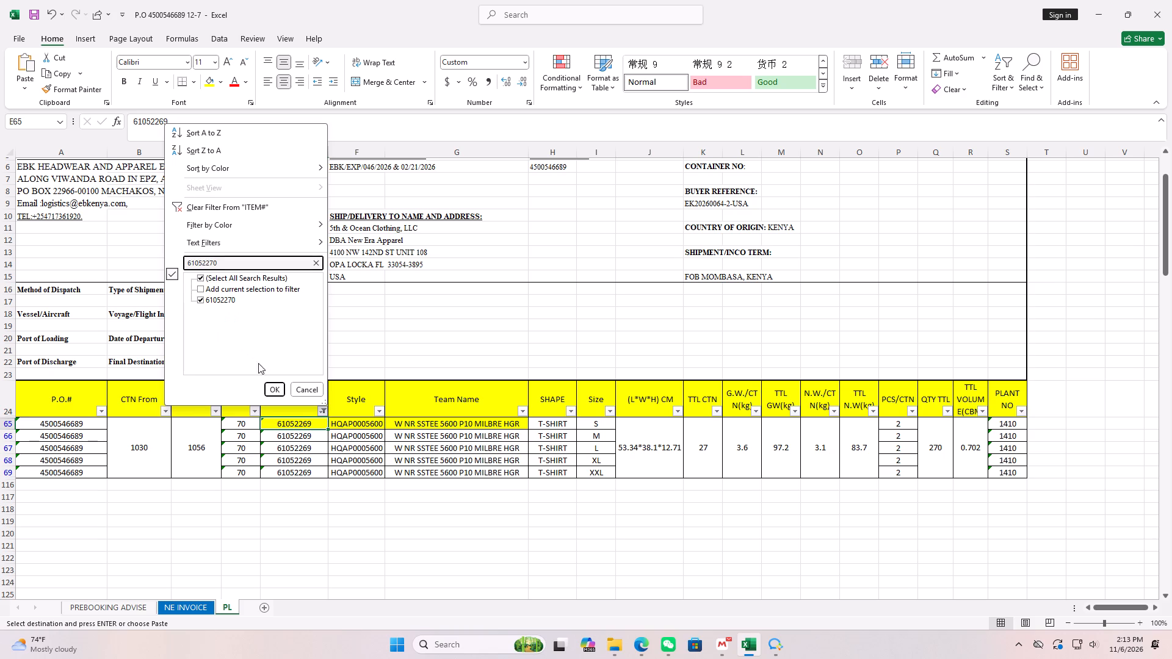
left_click(270, 384)
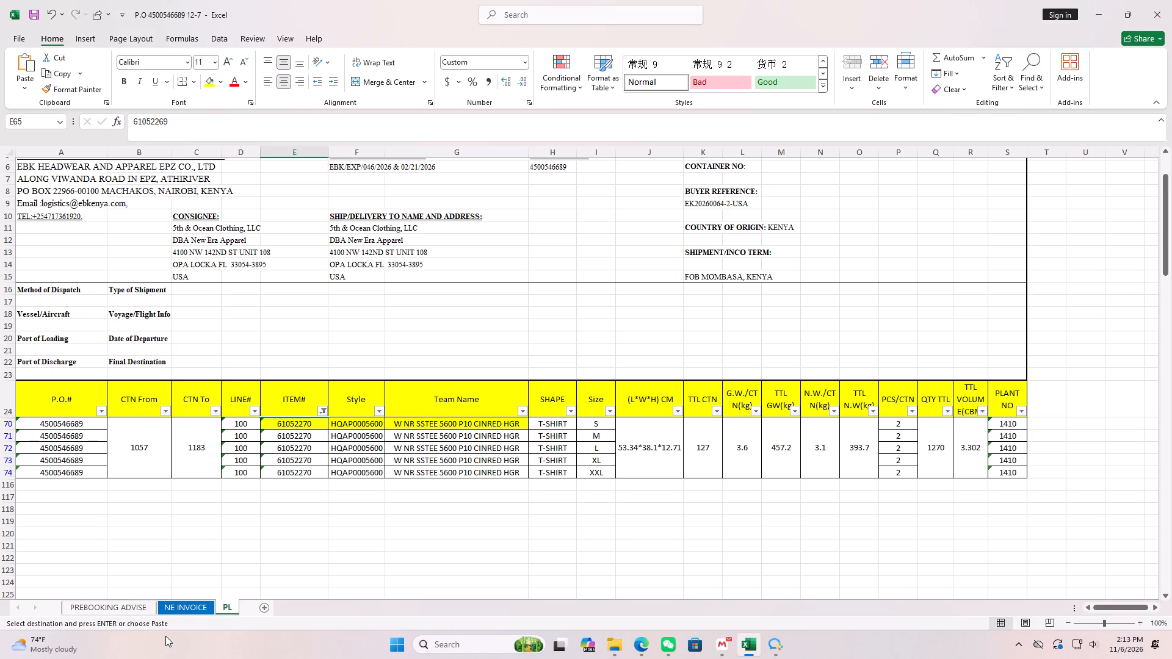
Enter 127 cartons and 1270 pieces for item 61052270 on the NE INVOICE sheet.
left_click(189, 608)
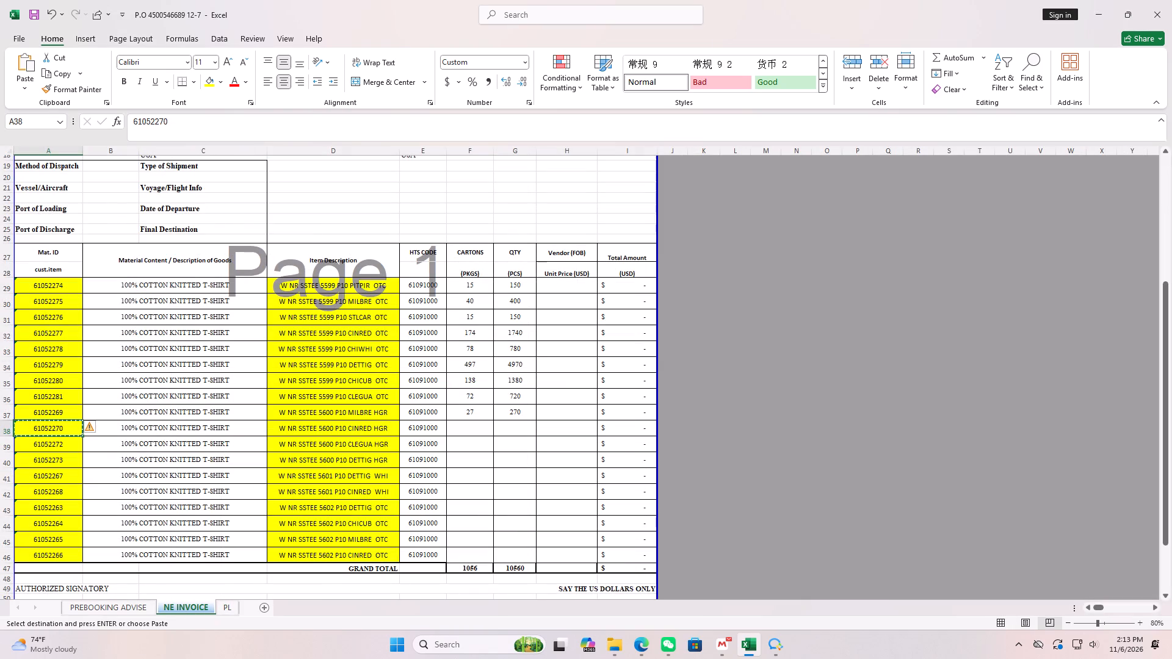
left_click(230, 614)
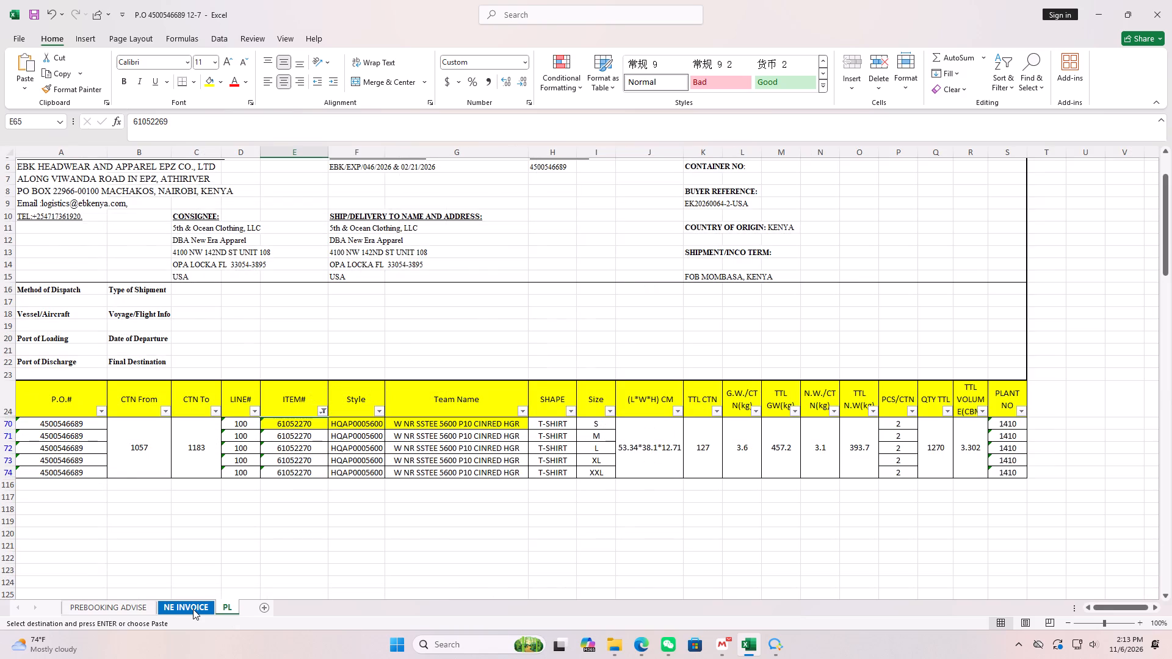
left_click(193, 609)
left_click(460, 423)
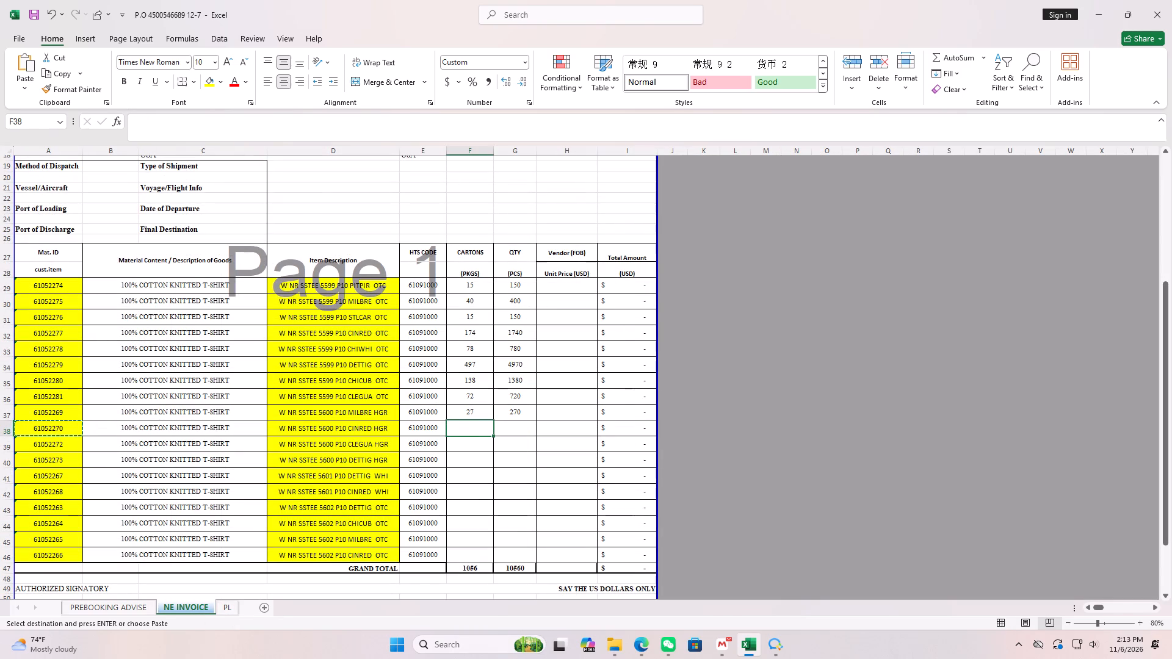
type("127")
key("Right")
type("1270")
key("Down")
Copy material ID 61052272 from the invoice and filter the PL sheet's ITEM# column to that item.
key("Left")
key("Left")
key("Left")
key("Left")
key("Left")
key("Left")
key("Left")
key("Left")
key("Left")
key("Left")
key("Left")
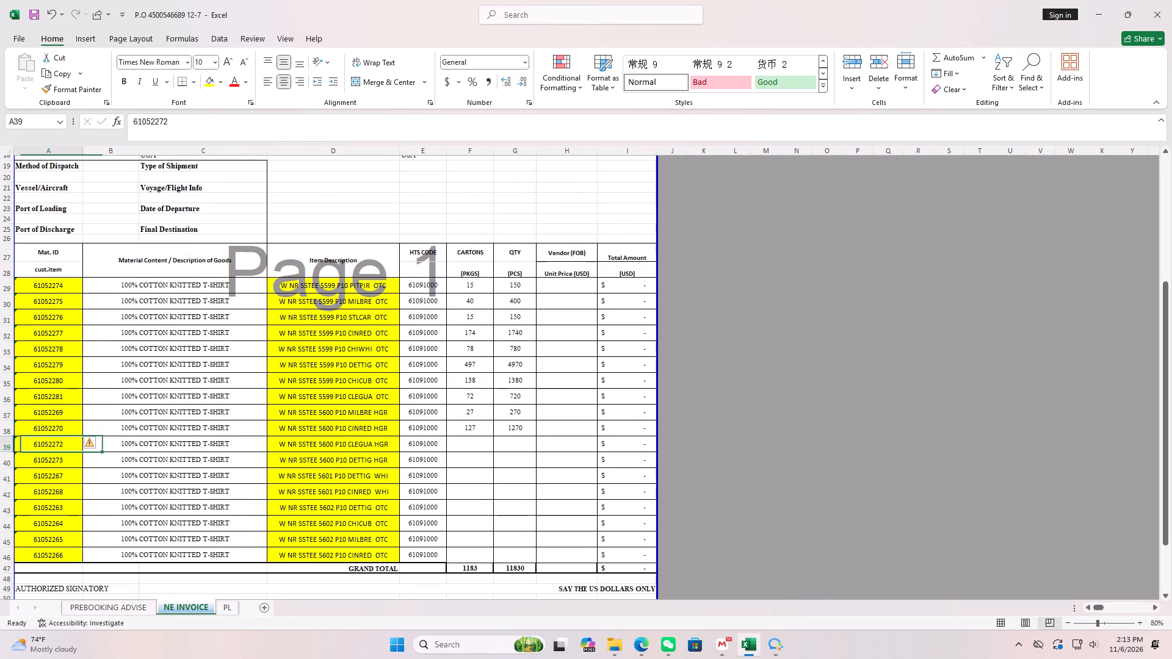
key("ctrl+c")
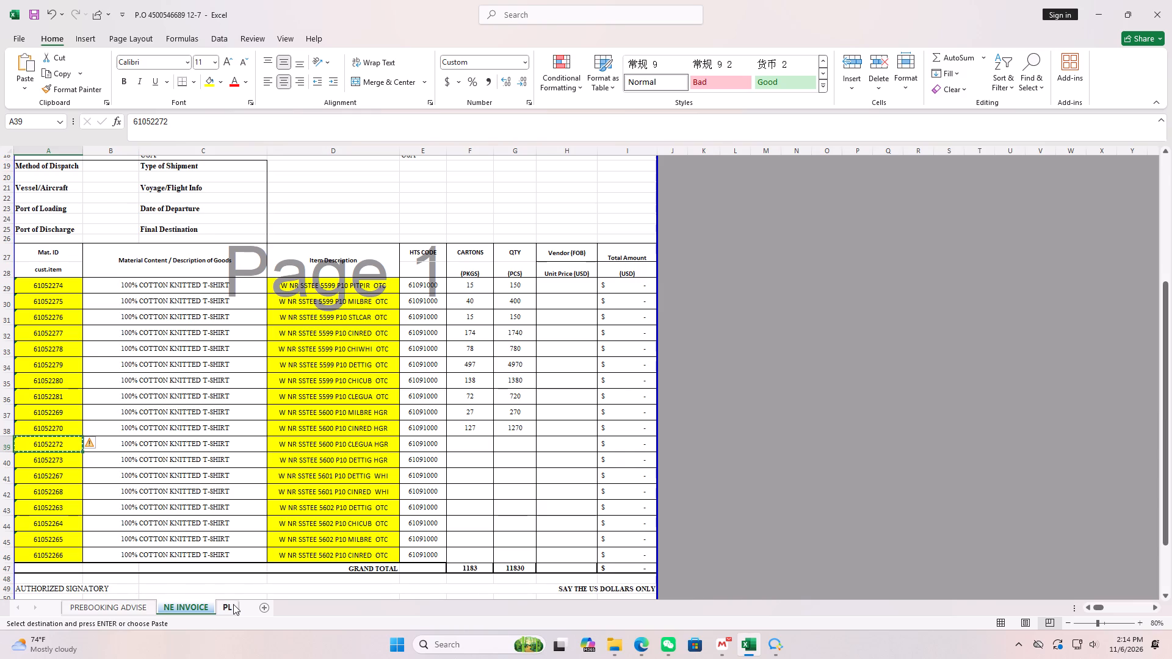
left_click(233, 604)
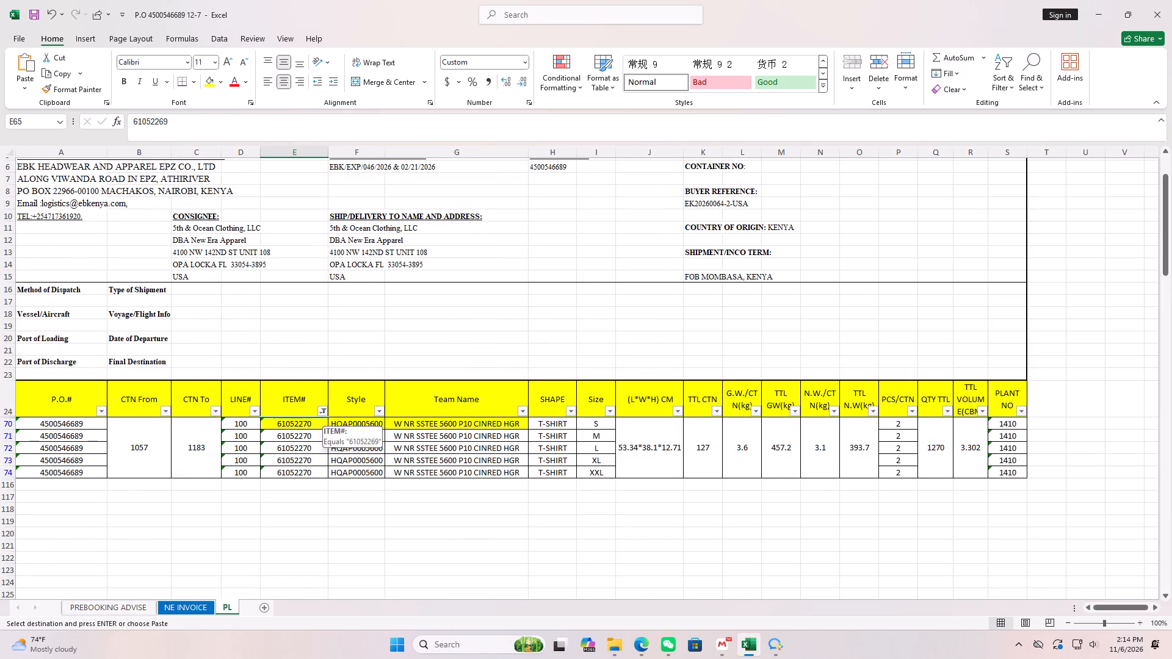
left_click(327, 414)
left_click(217, 261)
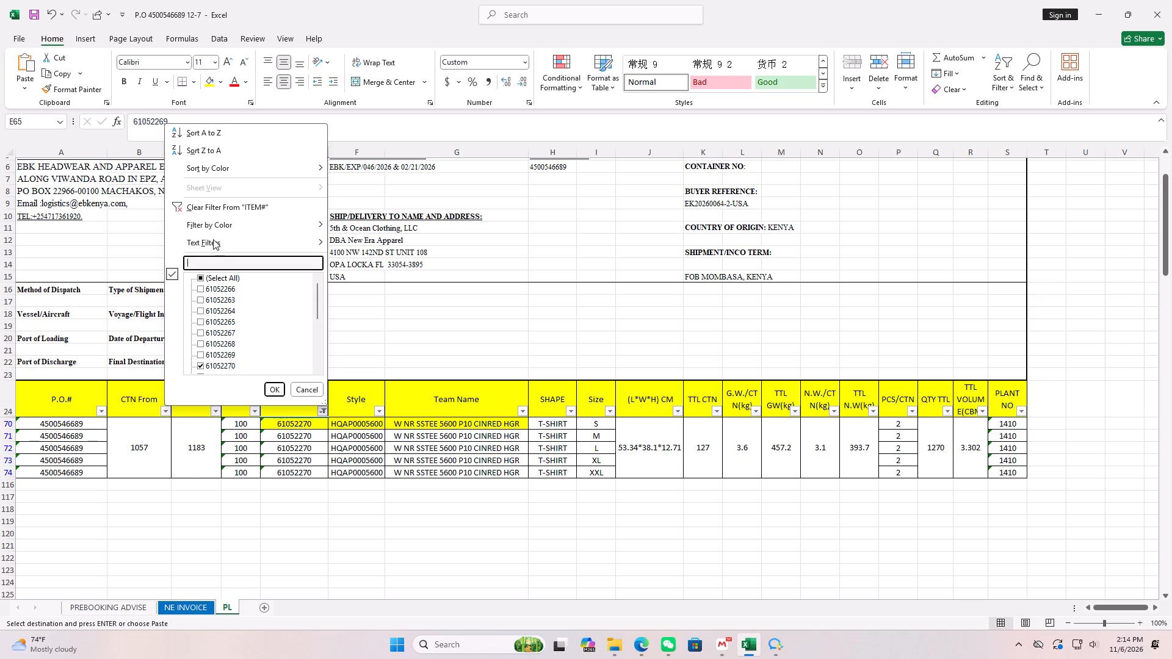
key("ctrl+v")
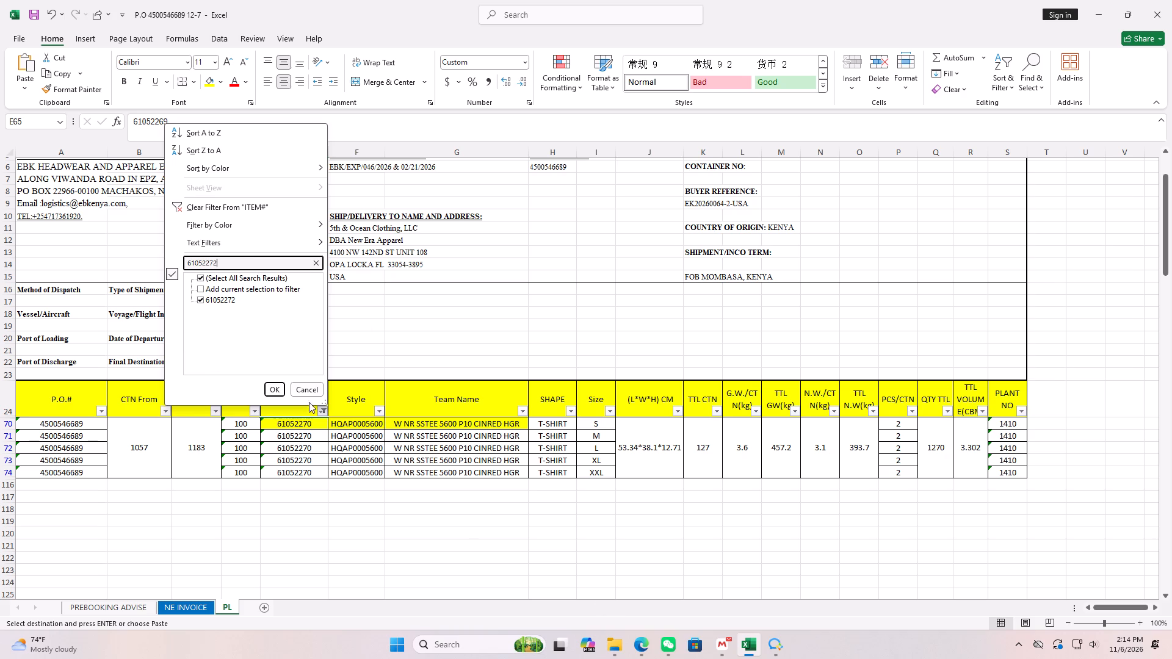
left_click(268, 387)
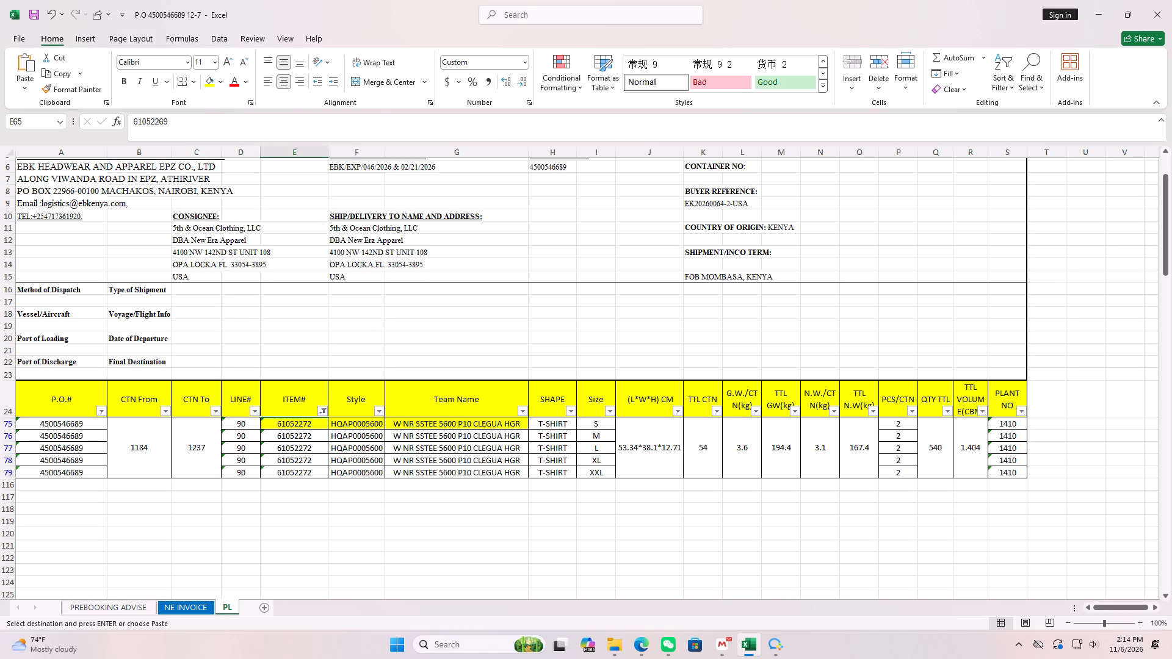
Enter 54 cartons and 540 pieces for item 61052272 on the NE INVOICE sheet.
left_click(179, 614)
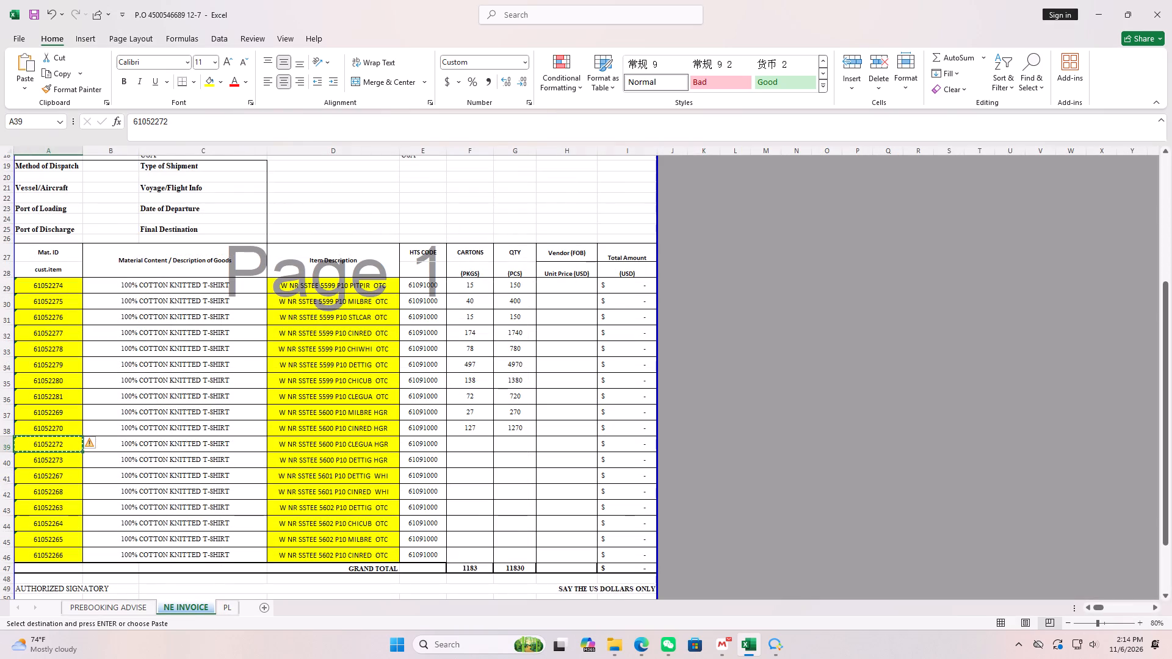
left_click(472, 443)
type("54")
key("Right")
type("540")
key("Down")
Copy material ID 61052273 from the invoice and filter the PL sheet's ITEM# column to that item.
key("Left")
key("Left")
key("Left")
key("Left")
key("Left")
key("Left")
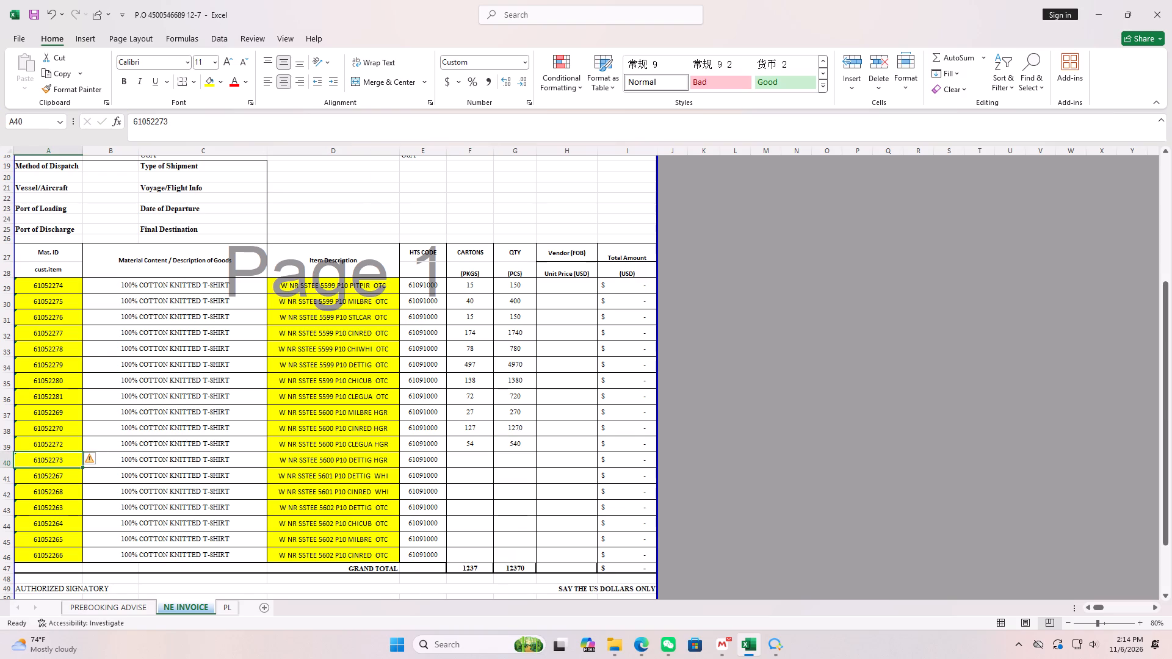
key("ctrl+c")
left_click(218, 605)
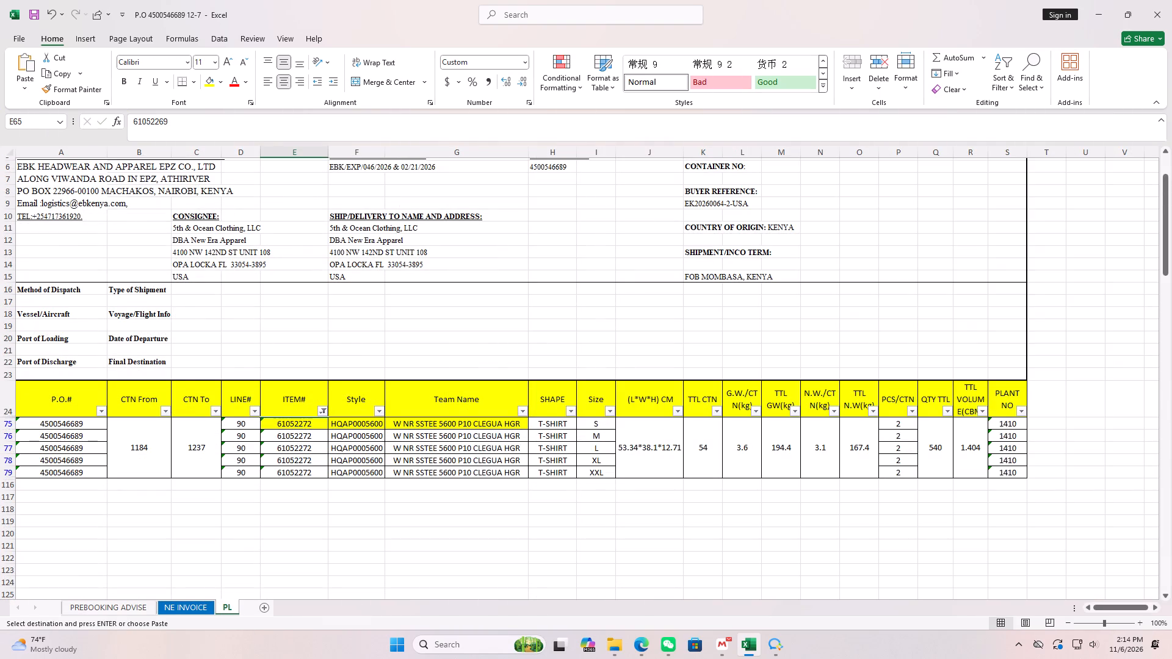
left_click(321, 409)
left_click(223, 262)
key("ctrl+v")
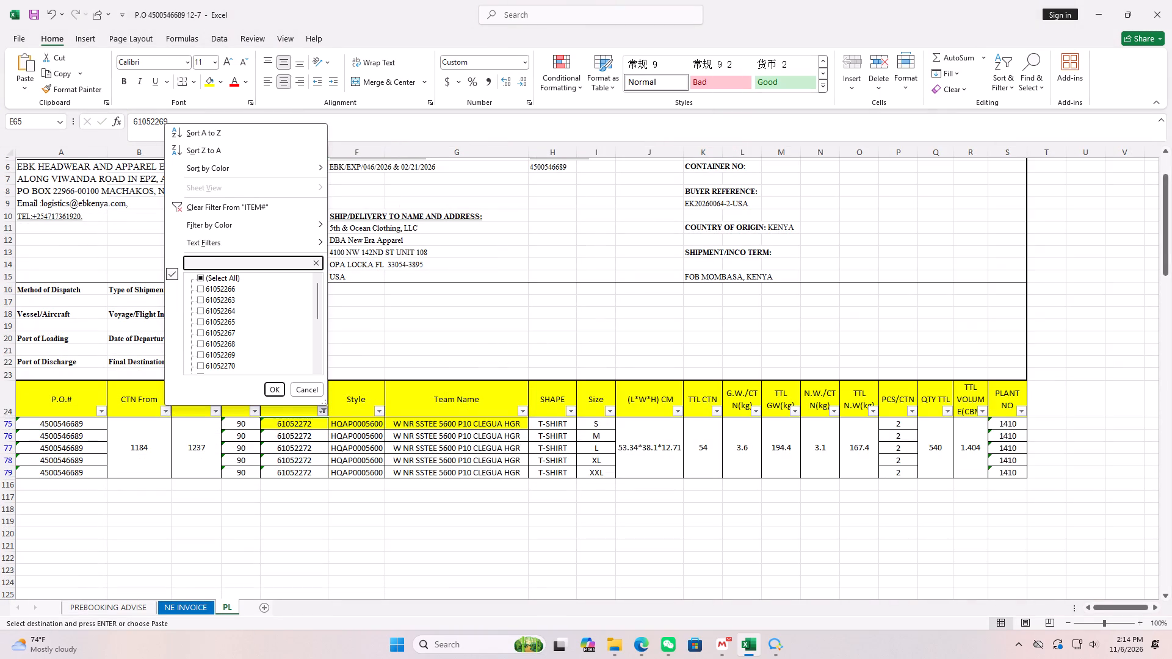
left_click(277, 386)
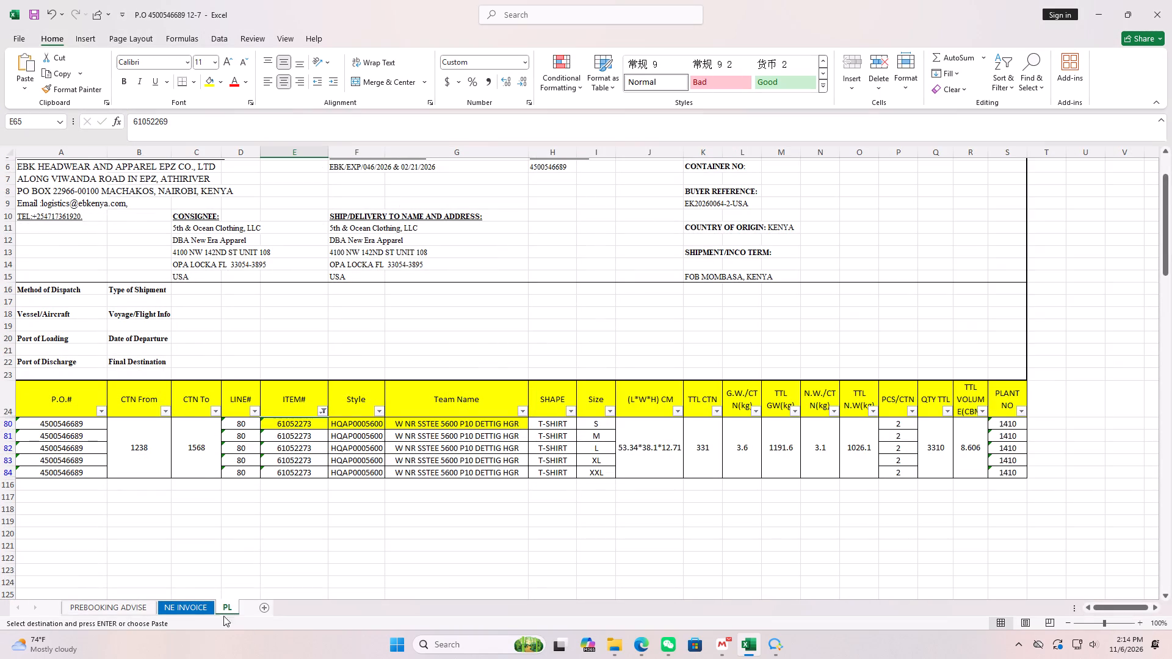
Enter 331 cartons and 3310 pieces for item 61052273 on the NE INVOICE sheet.
left_click(195, 607)
left_click(479, 463)
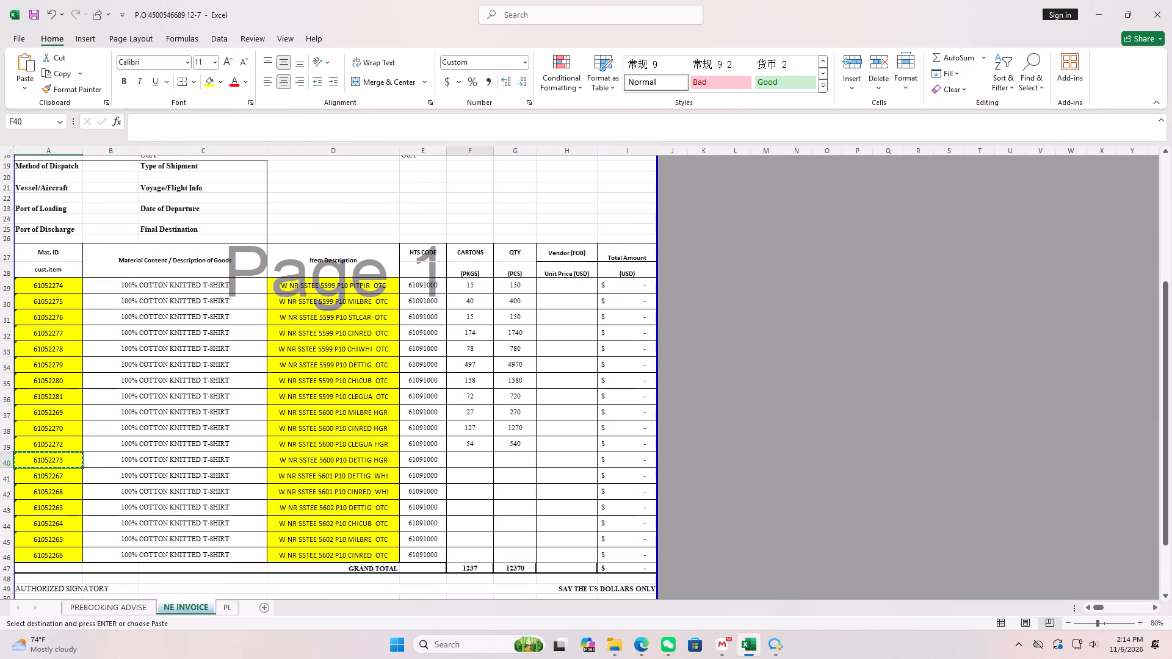
type("331")
key("Right")
type("3310")
key("Down")
Copy material ID 61052267 from the invoice and filter the PL sheet's ITEM# column to that item.
key("Left")
key("Left")
key("Left")
key("Left")
key("Left")
key("Left")
key("Left")
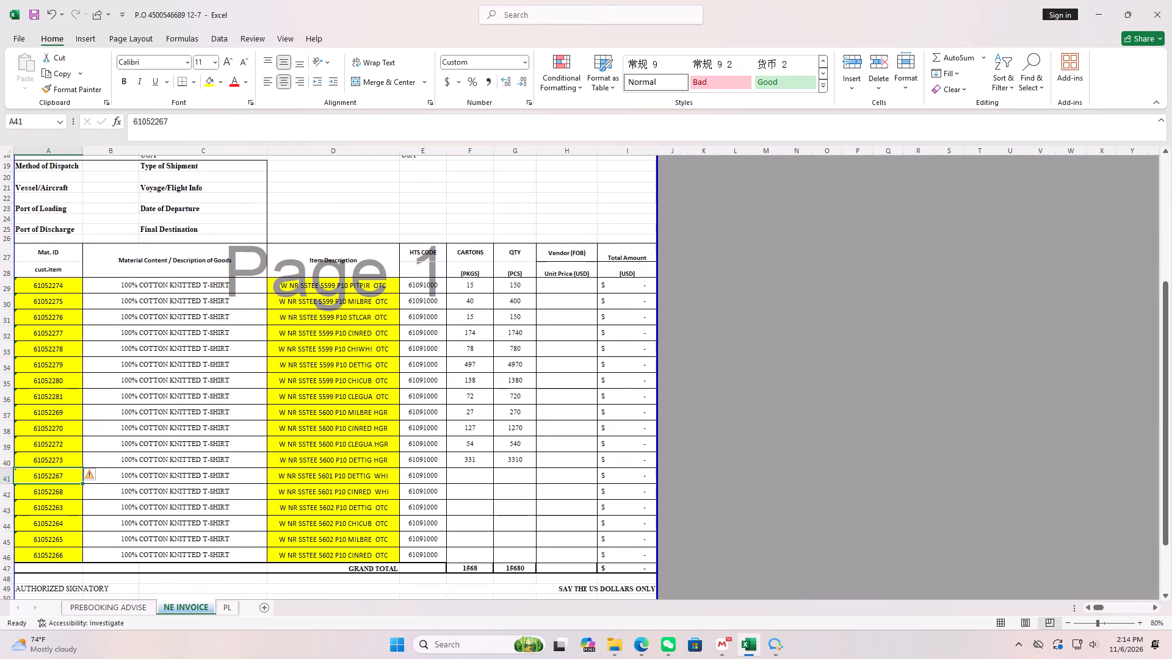
key("ctrl+c")
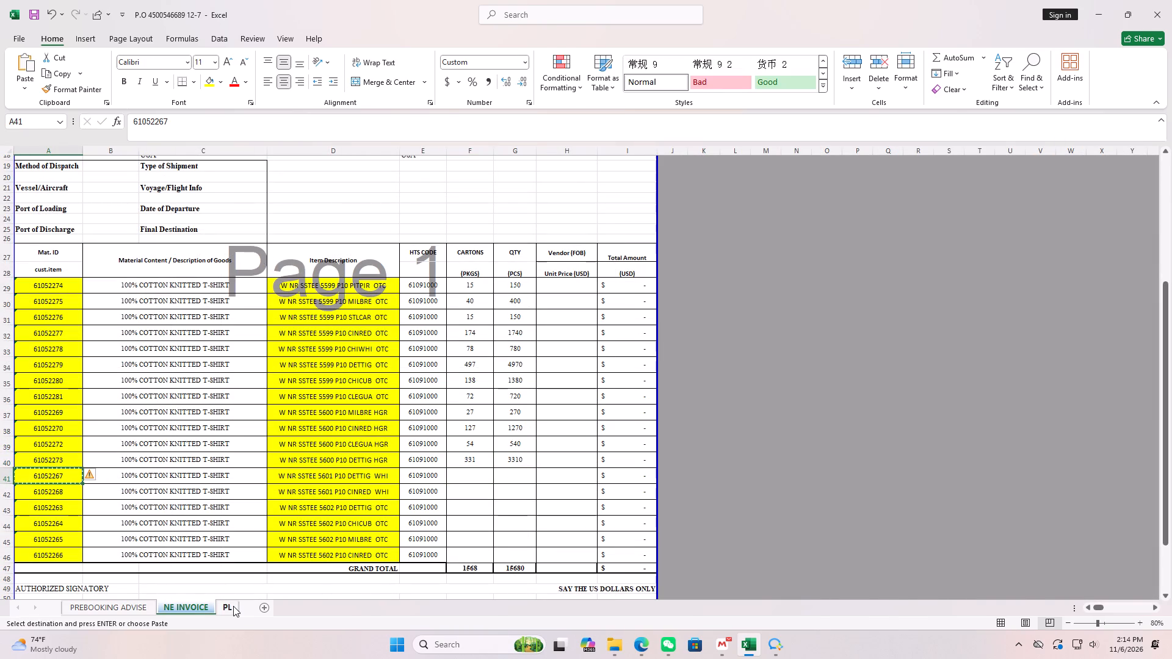
left_click(233, 606)
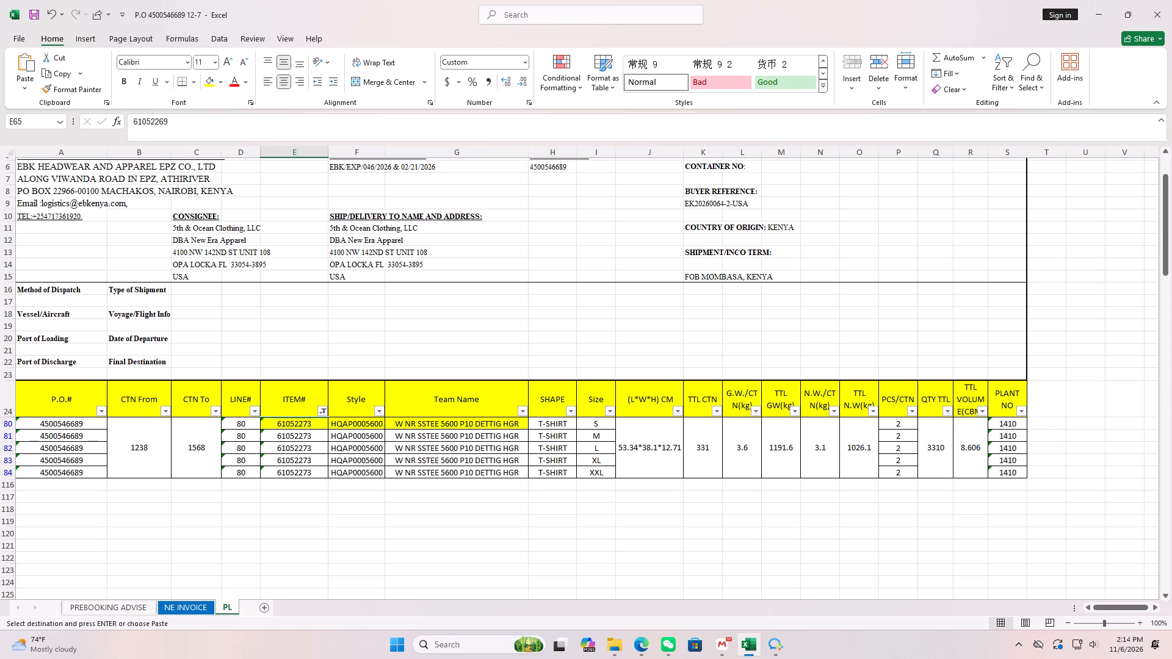
left_click(325, 412)
left_click(211, 261)
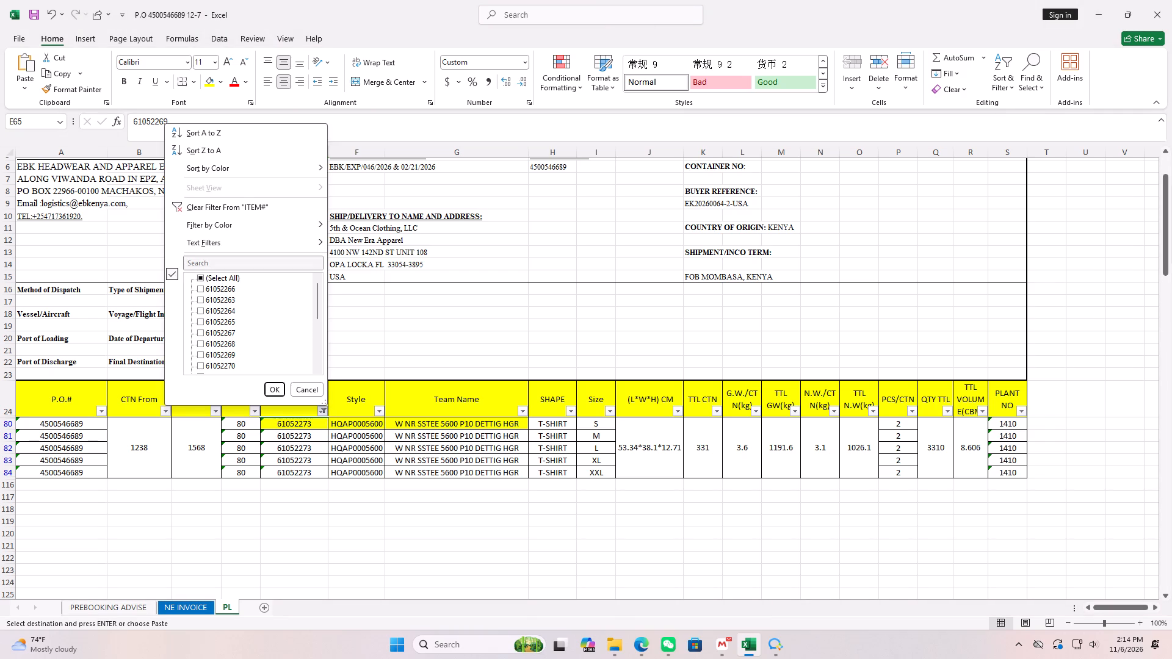
key("ctrl+v")
left_click(267, 389)
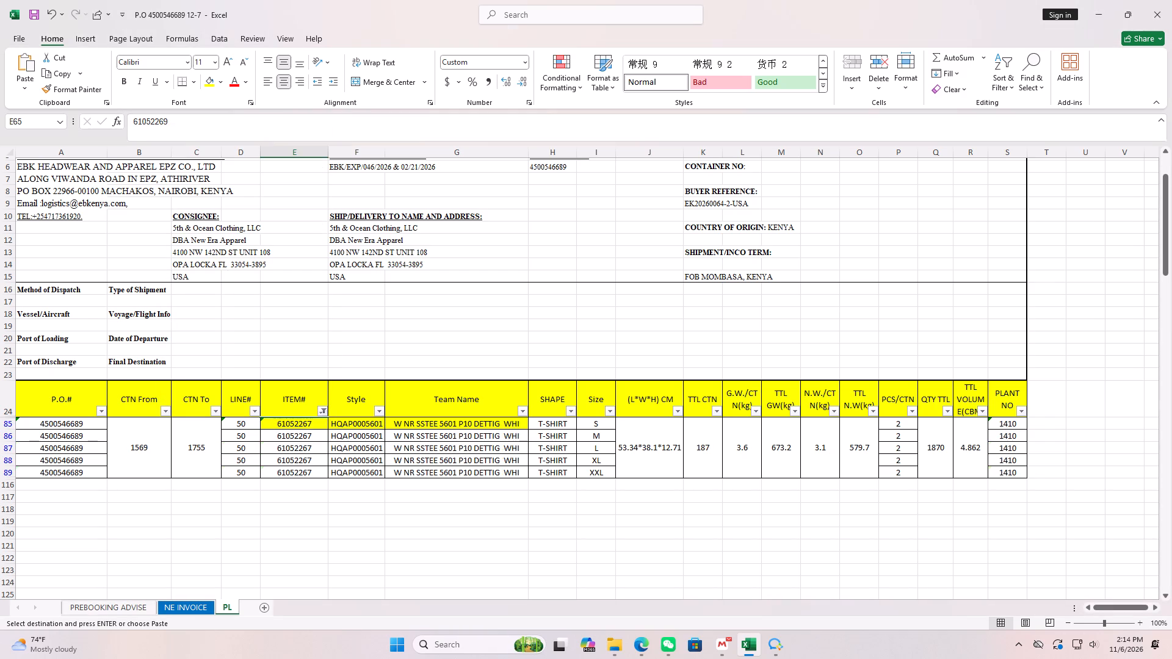
Enter 187 cartons and 1870 pieces for item 61052267 on the NE INVOICE sheet.
left_click(197, 605)
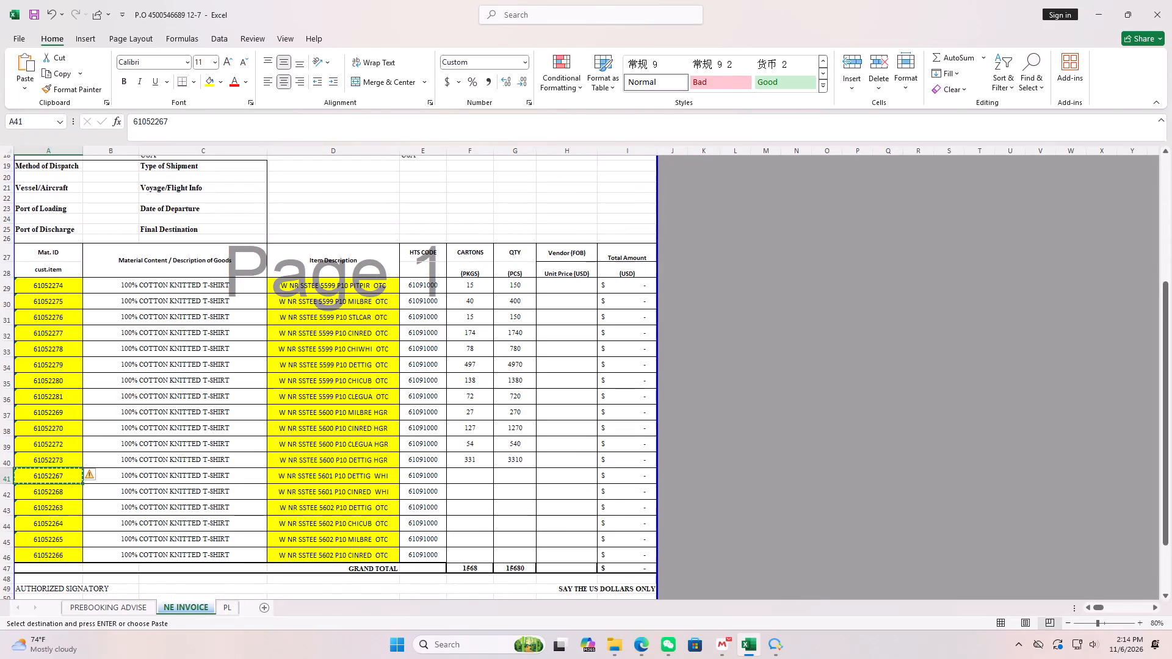
left_click(490, 478)
type("187")
key("Right")
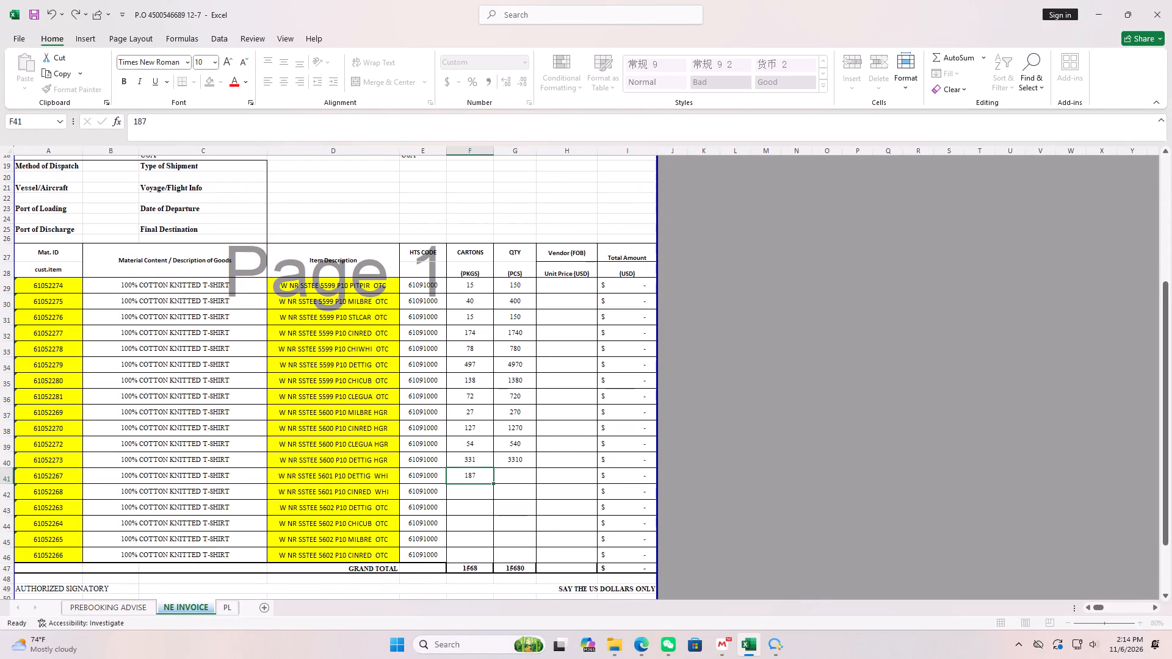
type("1870")
key("Down")
Copy material ID 61052268 from the invoice and filter the PL sheet's ITEM# column to that item.
key("Left")
key("Left")
key("Left")
key("Left")
key("Left")
key("Left")
key("Left")
key("Left")
key("Left")
key("Left")
key("Left")
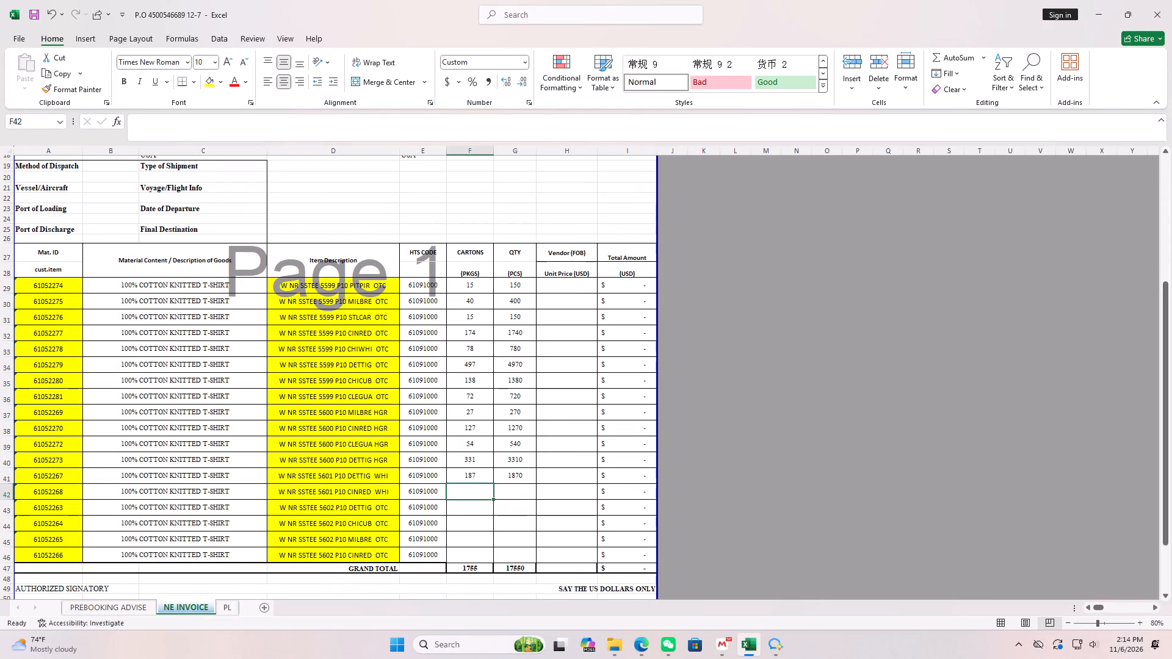
key("ctrl+c")
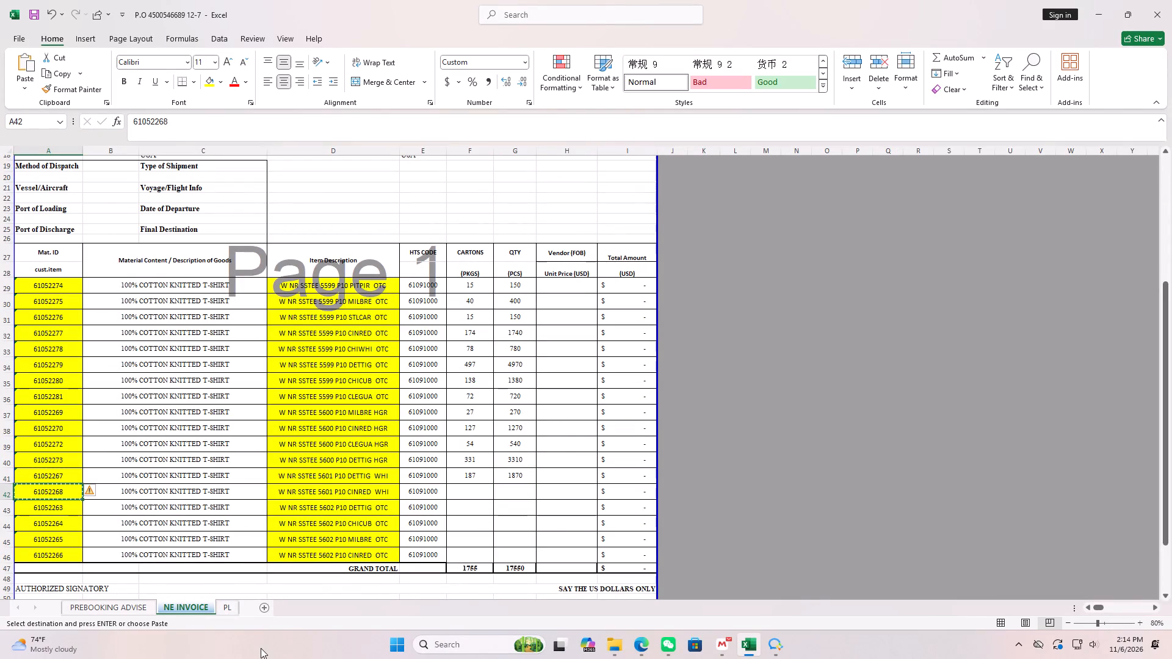
left_click(230, 609)
left_click(317, 409)
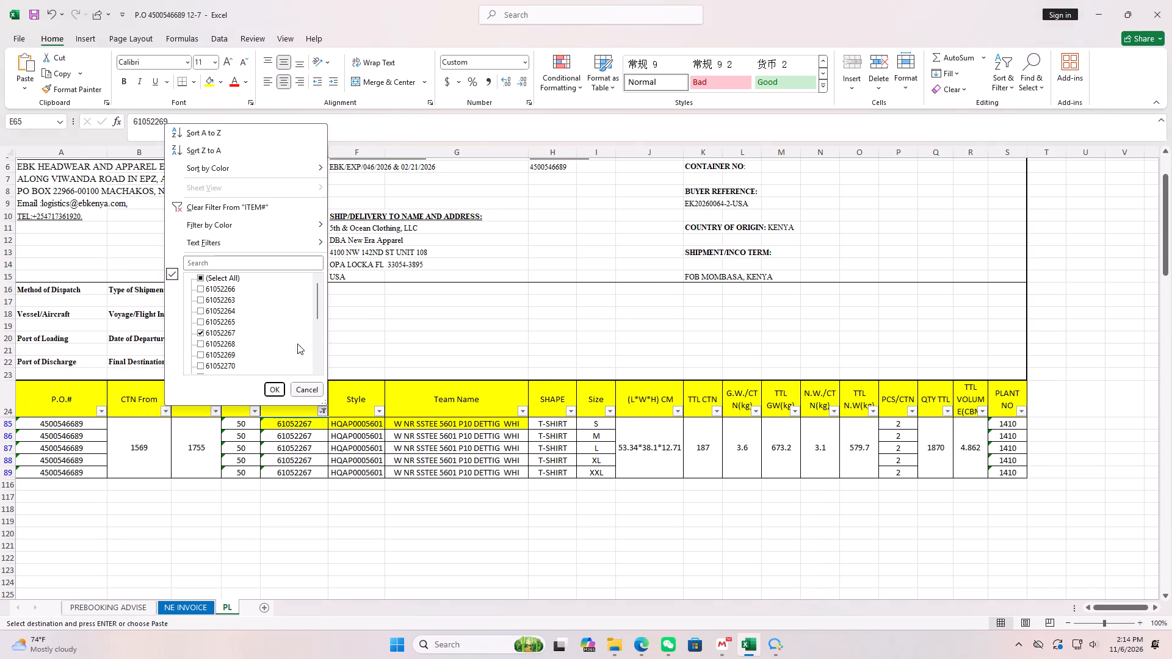
left_click(214, 259)
key("ctrl+v")
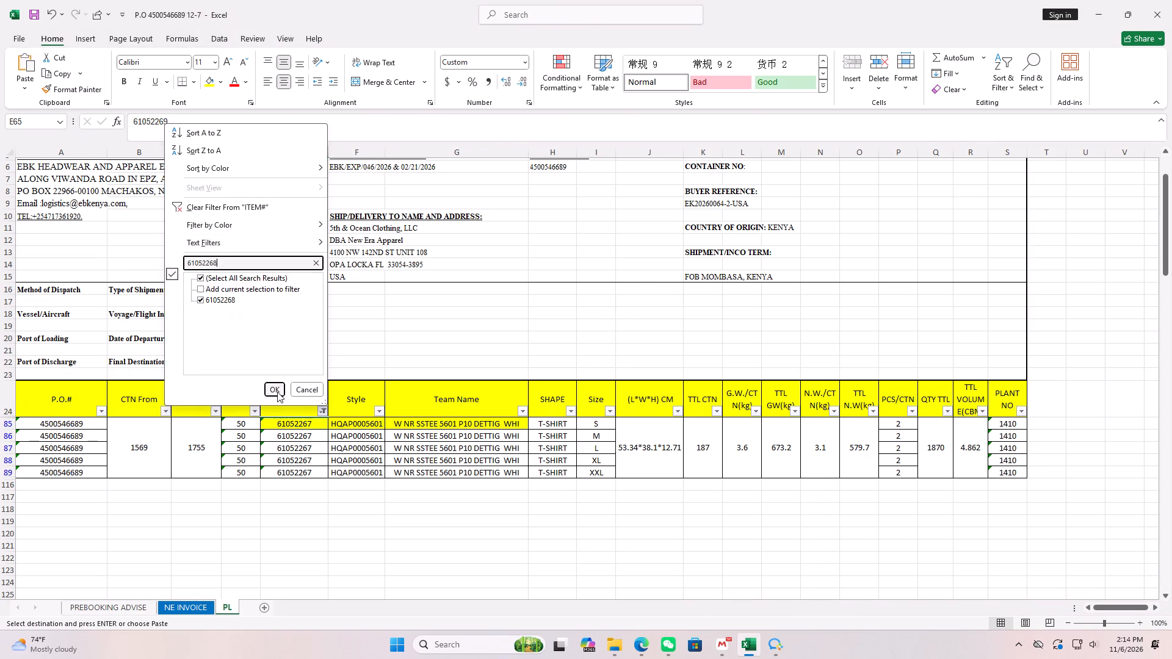
left_click(277, 392)
Enter 21 cartons and 210 pieces for item 61052268 on the NE INVOICE sheet.
left_click(184, 612)
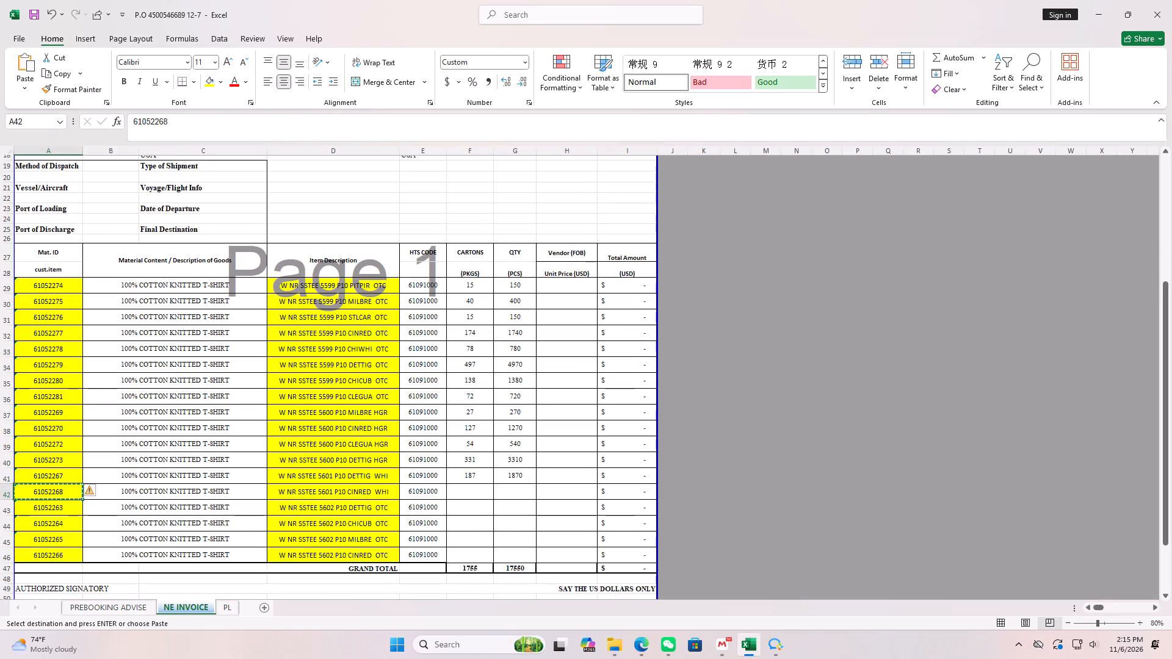
left_click_drag(453, 491, 460, 492)
type("21")
key("Right")
type("210")
key("Down")
Copy material ID 61052263 from the invoice and filter the PL sheet's ITEM# column to that item.
key("Left")
key("Left")
key("Left")
key("Left")
key("Left")
key("Left")
key("Left")
key("Left")
key("ctrl+c")
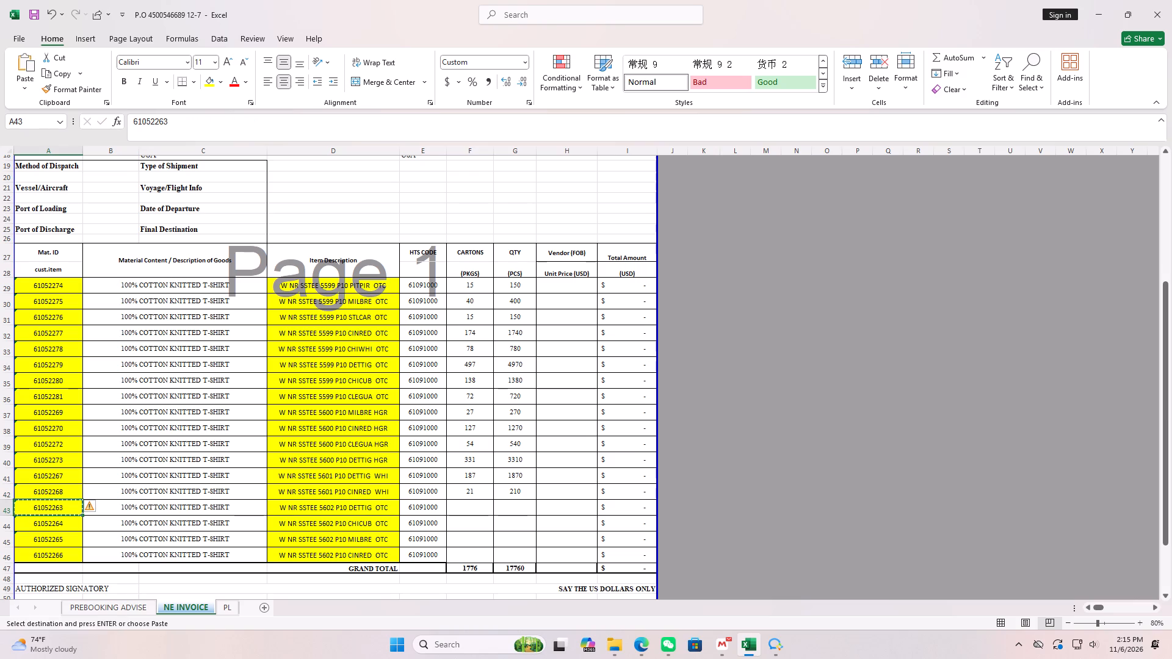
left_click(236, 609)
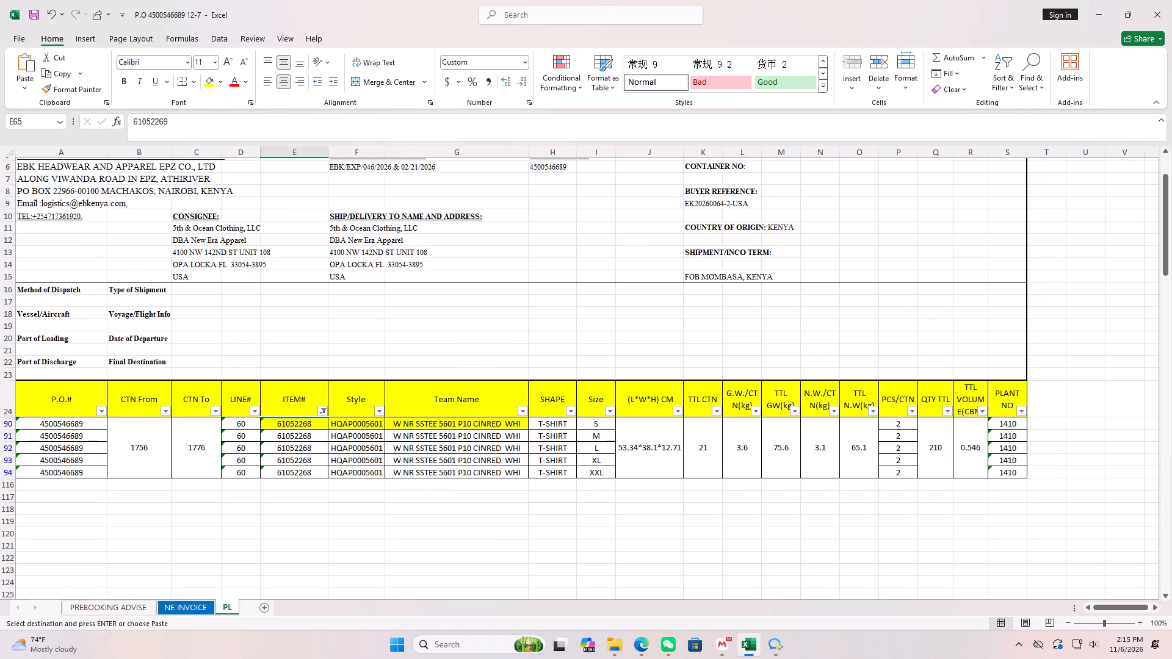
left_click(320, 412)
left_click(211, 262)
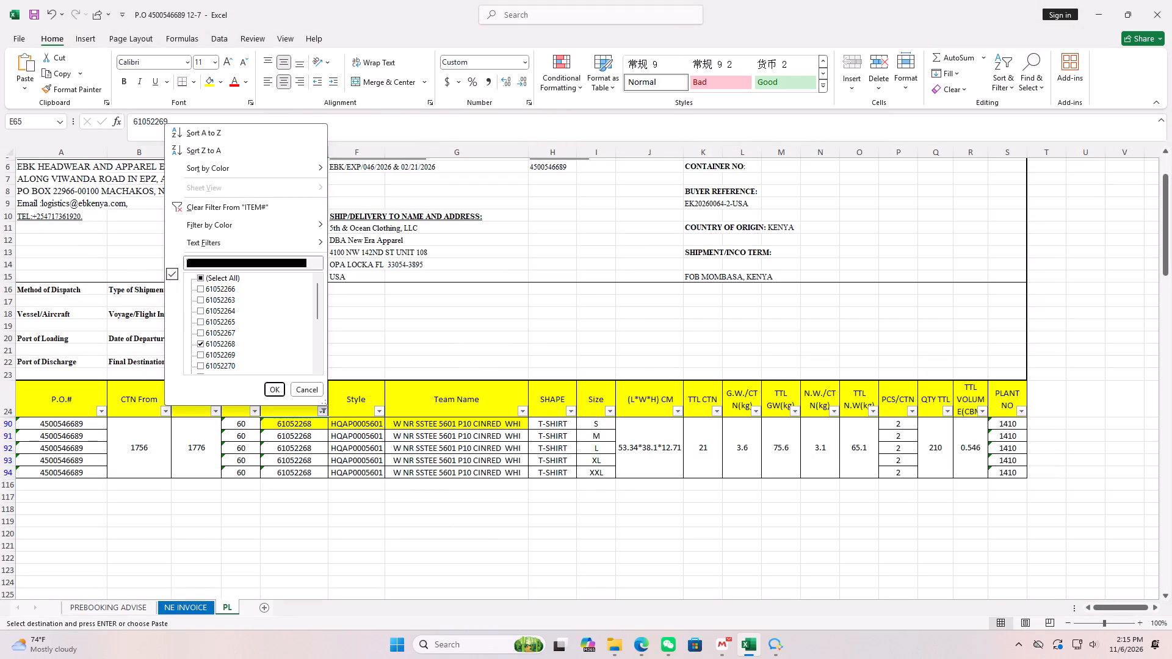
key("ctrl+v")
left_click(269, 388)
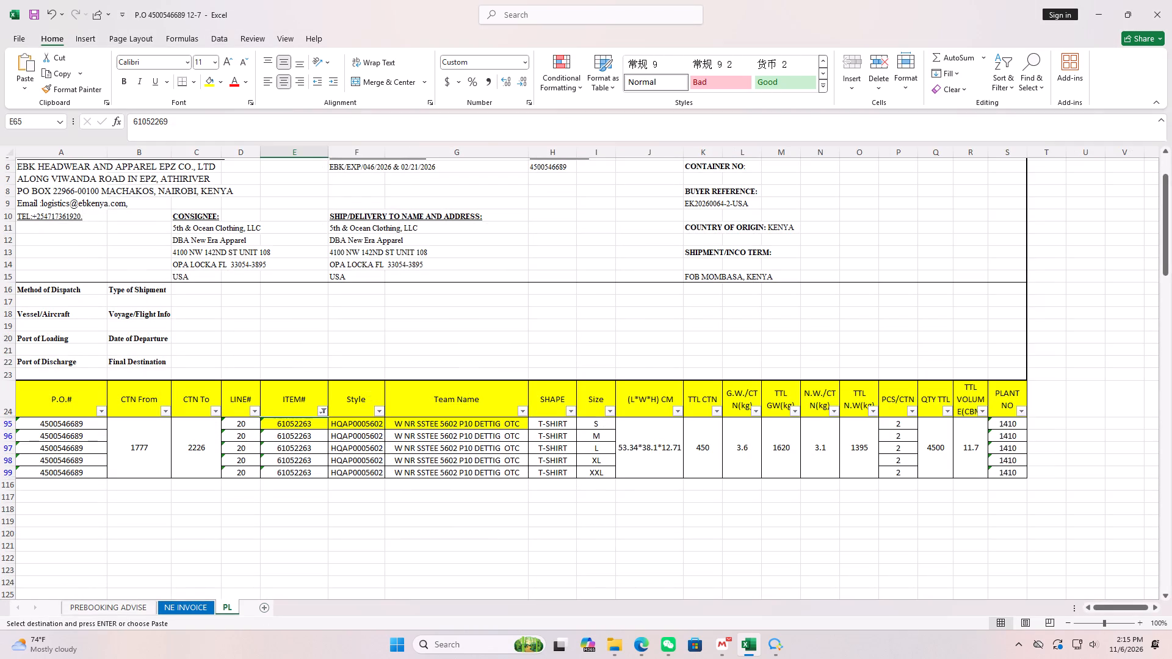
Enter 450 cartons and 4500 pieces for item 61052263 on the NE INVOICE sheet.
left_click(184, 607)
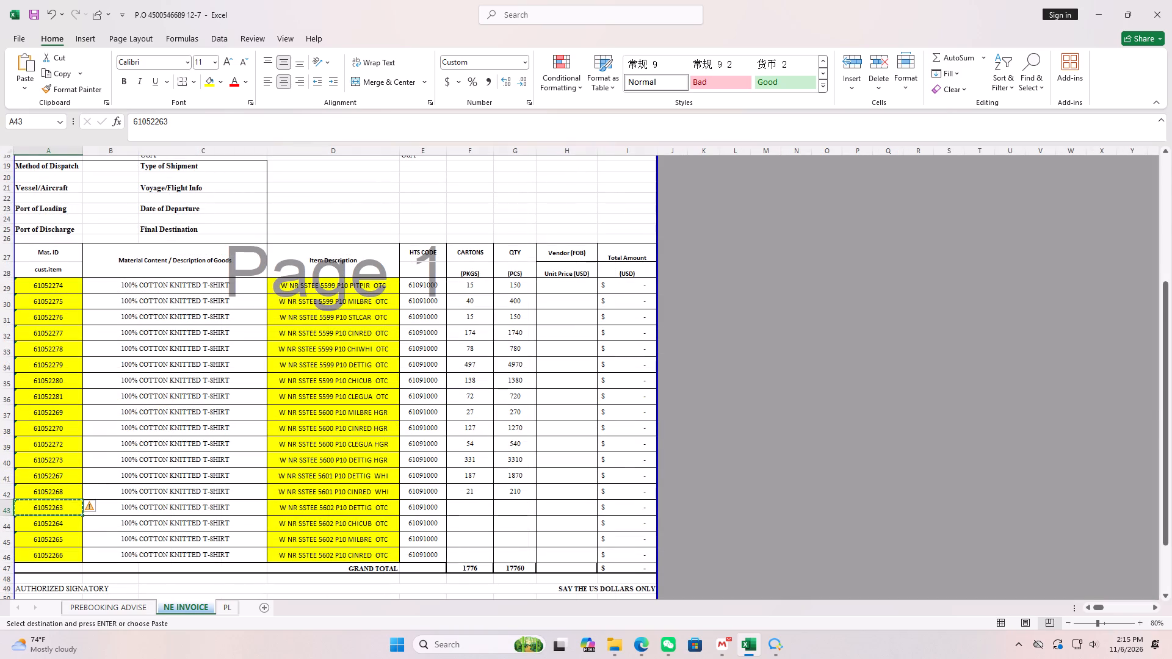
left_click_drag(475, 503, 464, 504)
type("450")
key("Right")
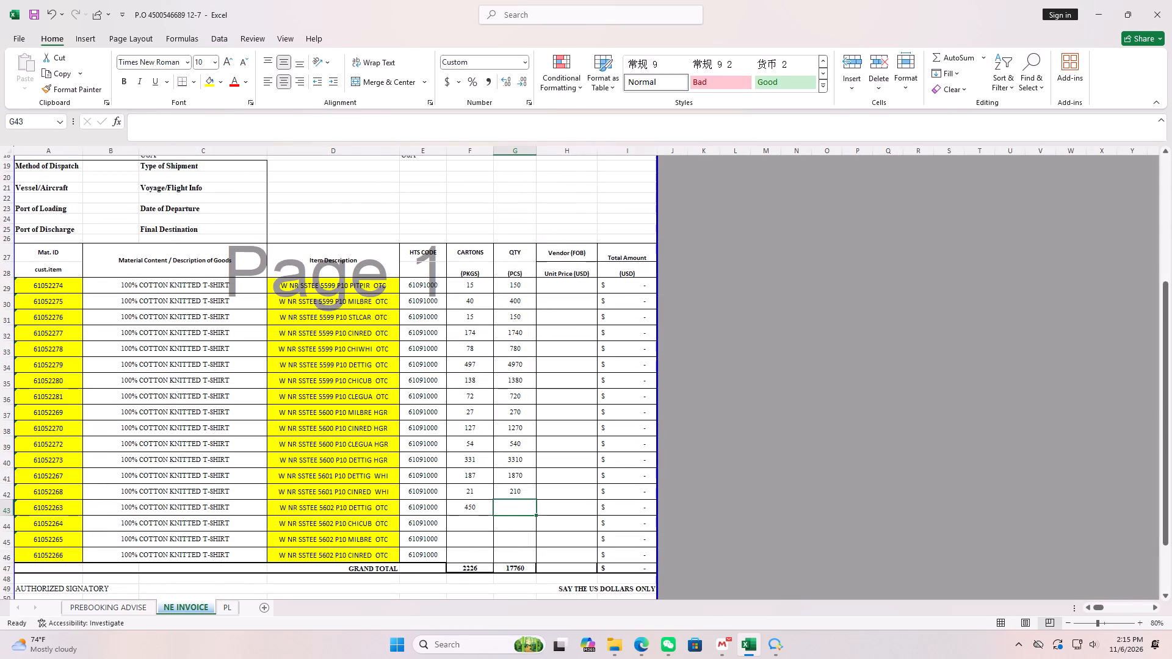
type("4500")
key("Down")
Copy material ID 61052264 from the invoice and filter the PL sheet's ITEM# column to that item.
key("Left")
key("Left")
key("Left")
key("Left")
key("Left")
key("Left")
key("Left")
key("Left")
key("Left")
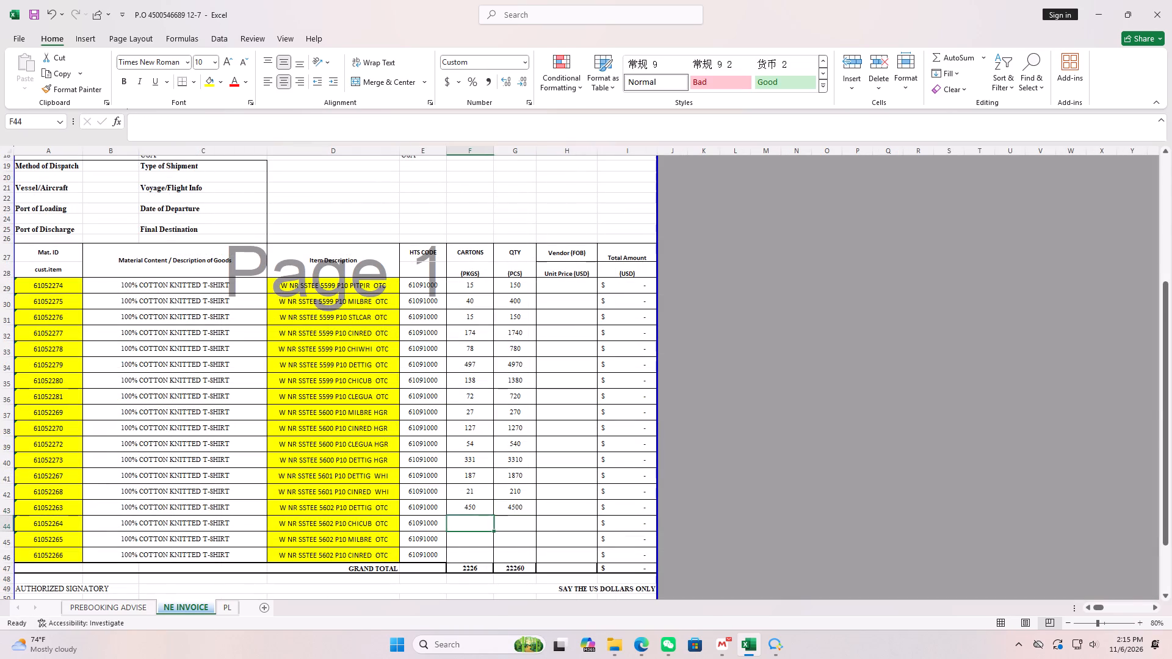
key("ctrl+c")
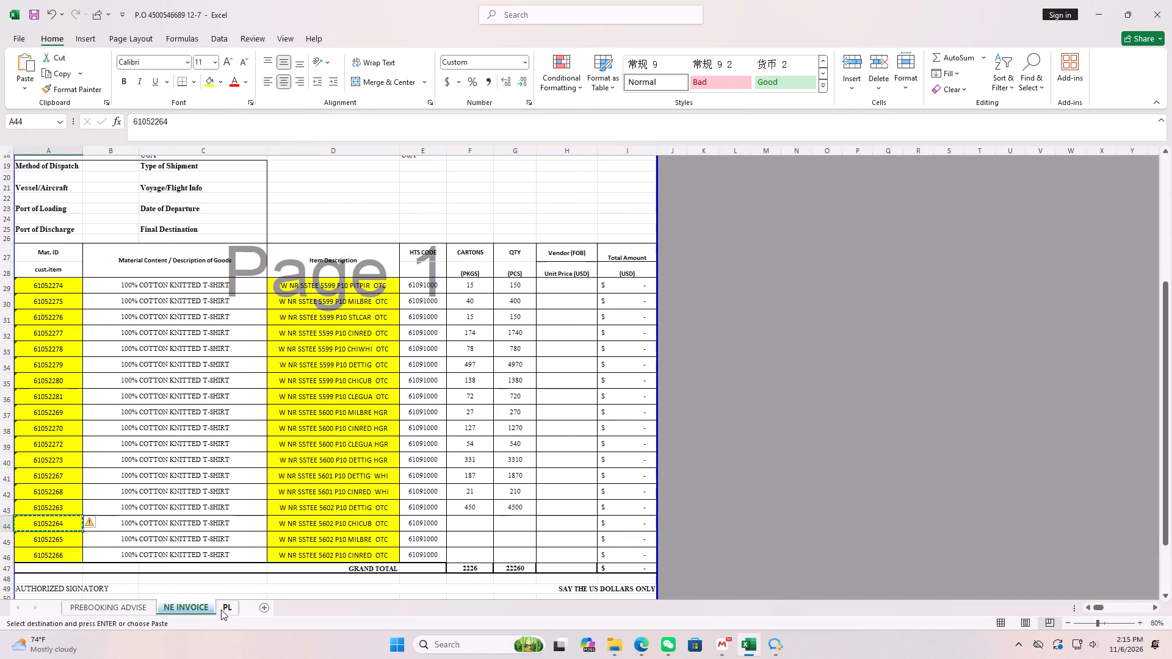
left_click(223, 613)
left_click(322, 409)
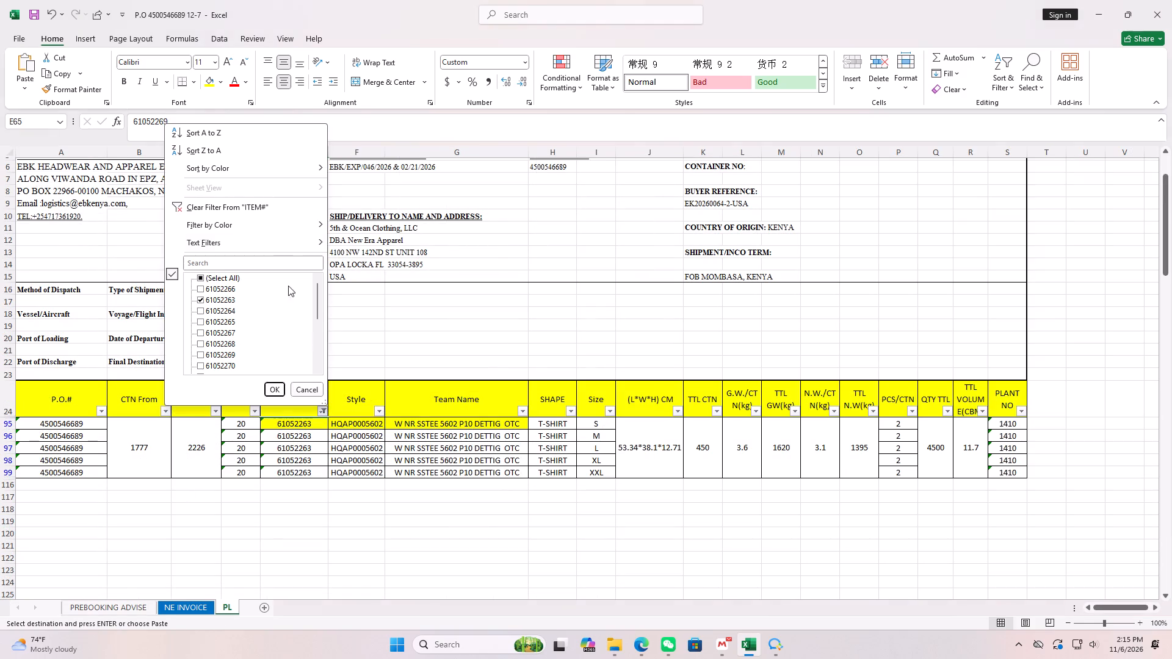
left_click(222, 267)
key("ctrl+v")
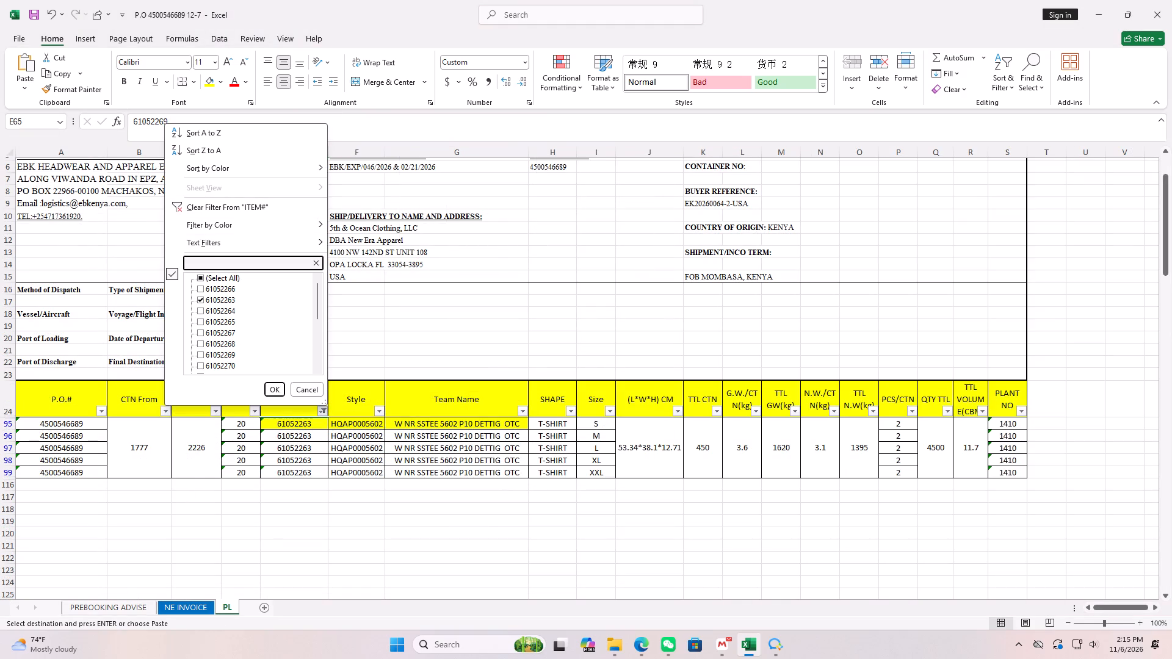
left_click(270, 392)
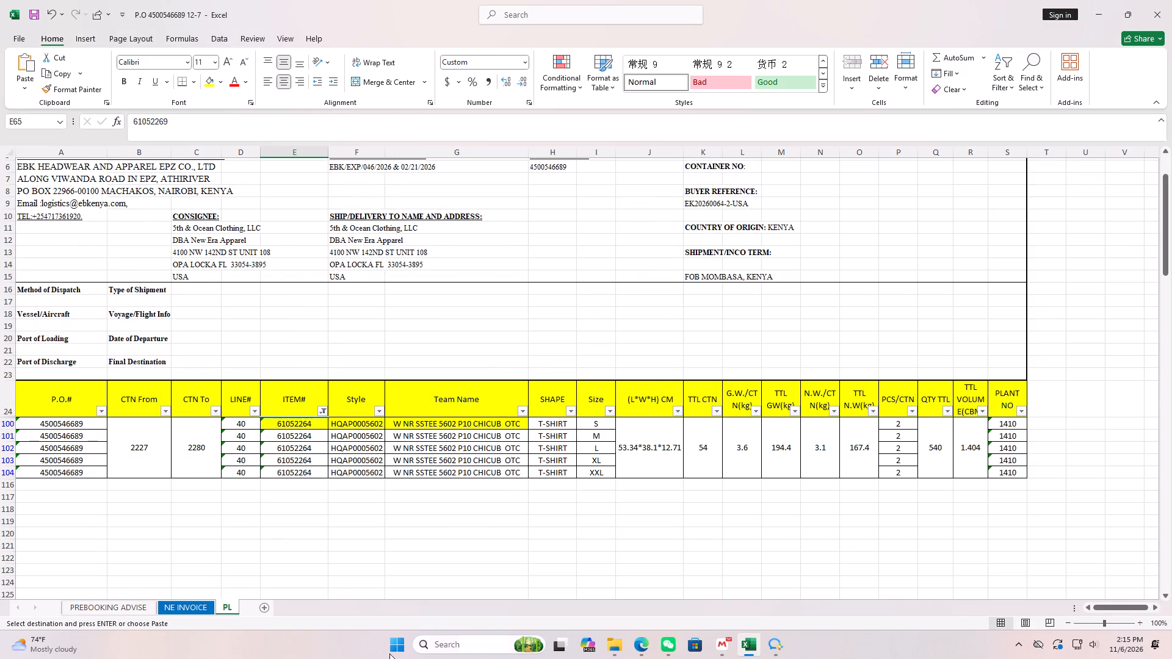
Enter 54 cartons and 540 pieces for item 61052264 on the NE INVOICE sheet.
left_click(187, 607)
left_click(484, 524)
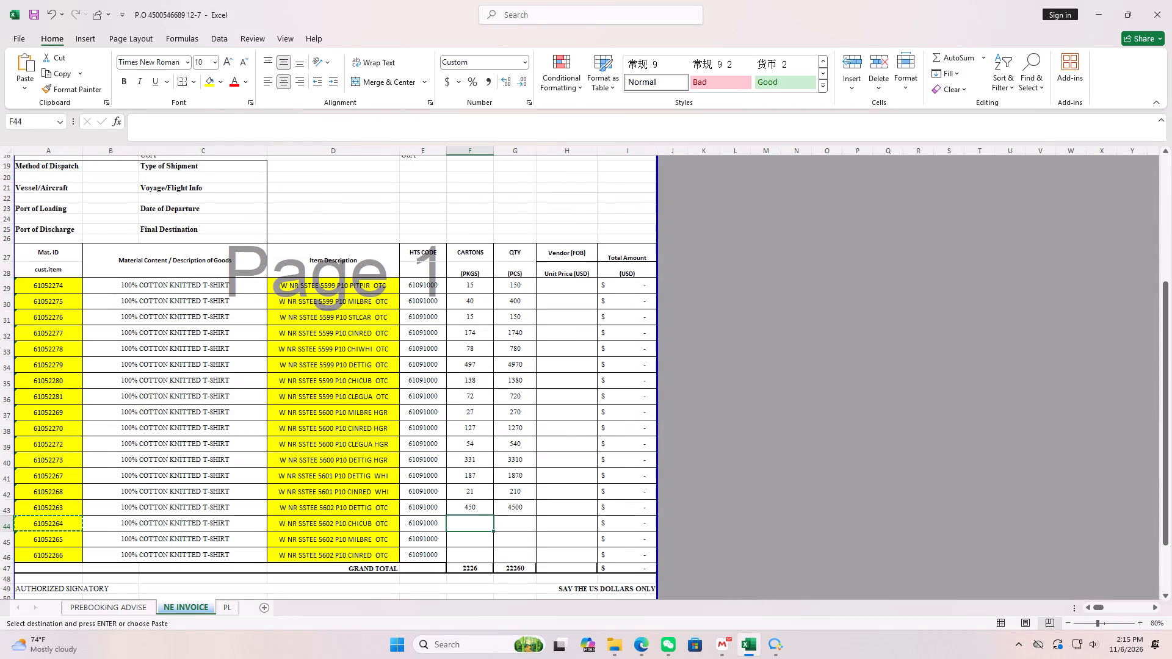
type("54")
key("Right")
type("540")
key("Down")
Copy material ID 61052265 from the invoice and filter the PL sheet's ITEM# column to that item.
key("Left")
key("Left")
key("Left")
key("Left")
key("Left")
key("Left")
key("Left")
key("Left")
key("Left")
key("Left")
key("Left")
key("Left")
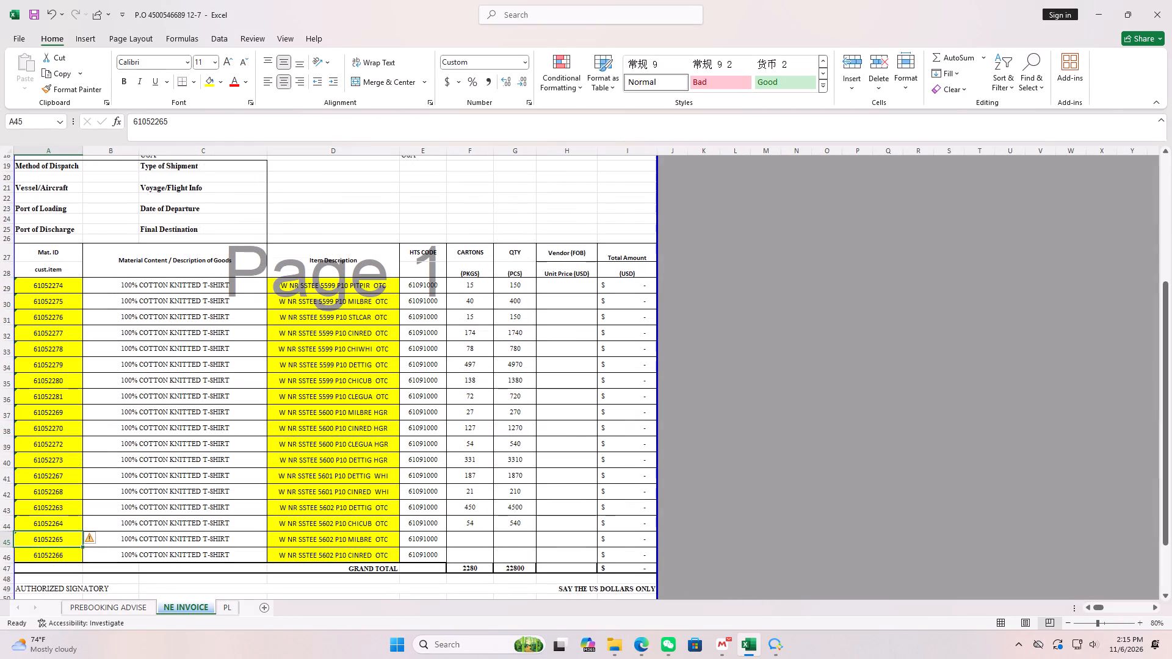
key("ctrl+c")
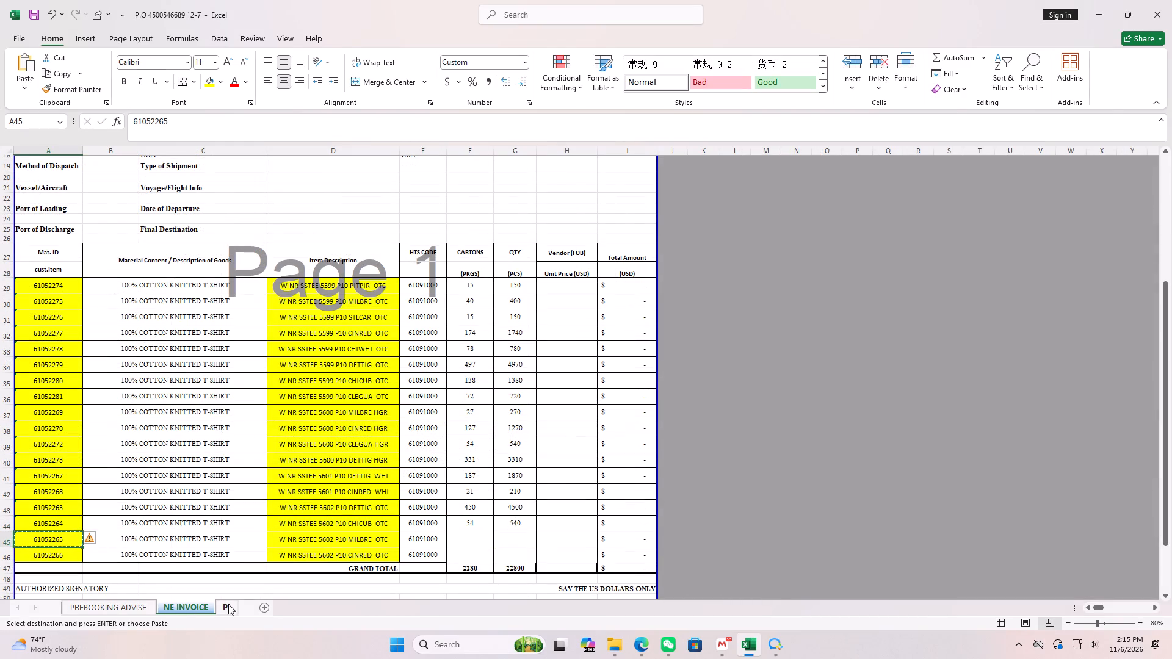
left_click(230, 609)
left_click(319, 418)
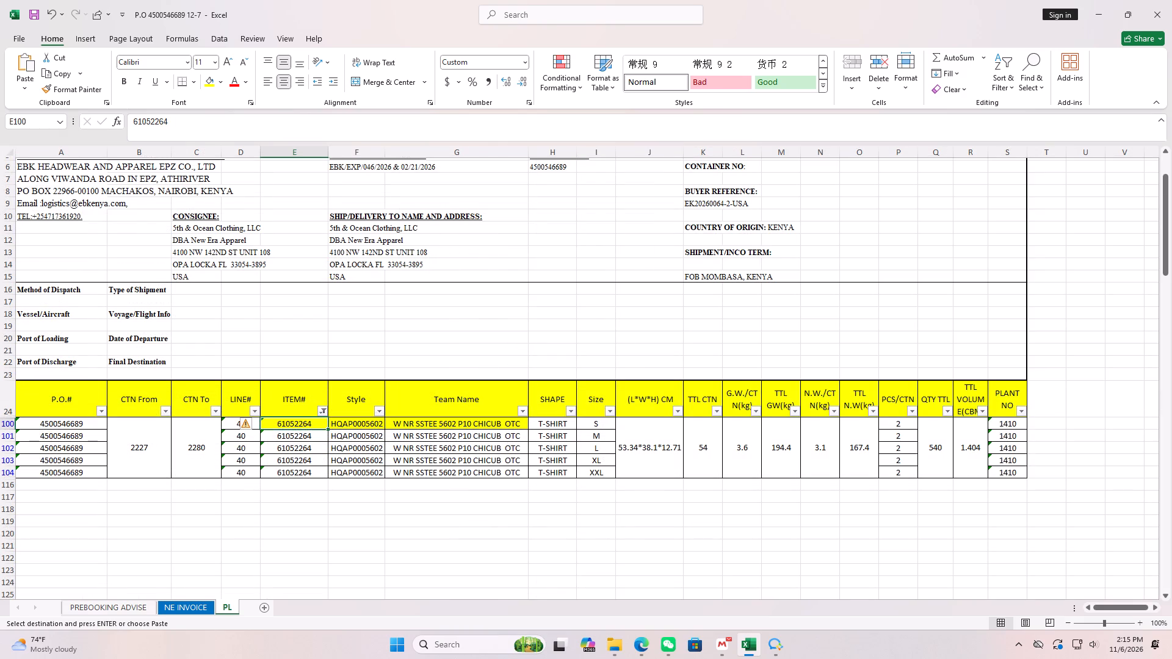
left_click(320, 409)
left_click(197, 265)
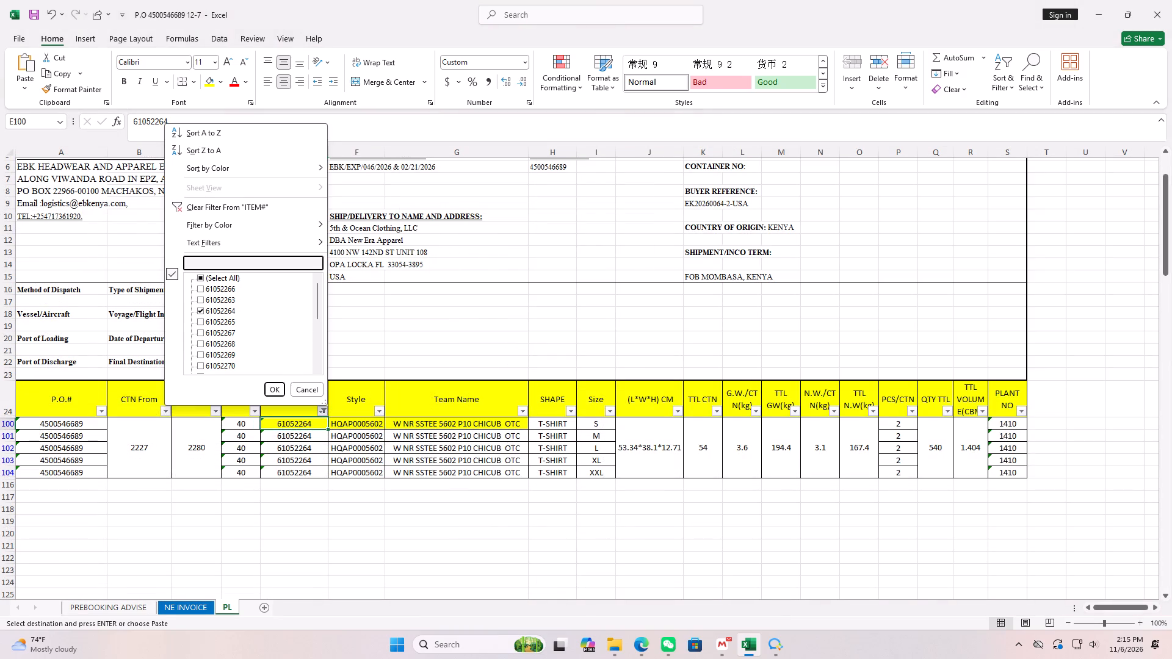
key("ctrl+v")
left_click(272, 387)
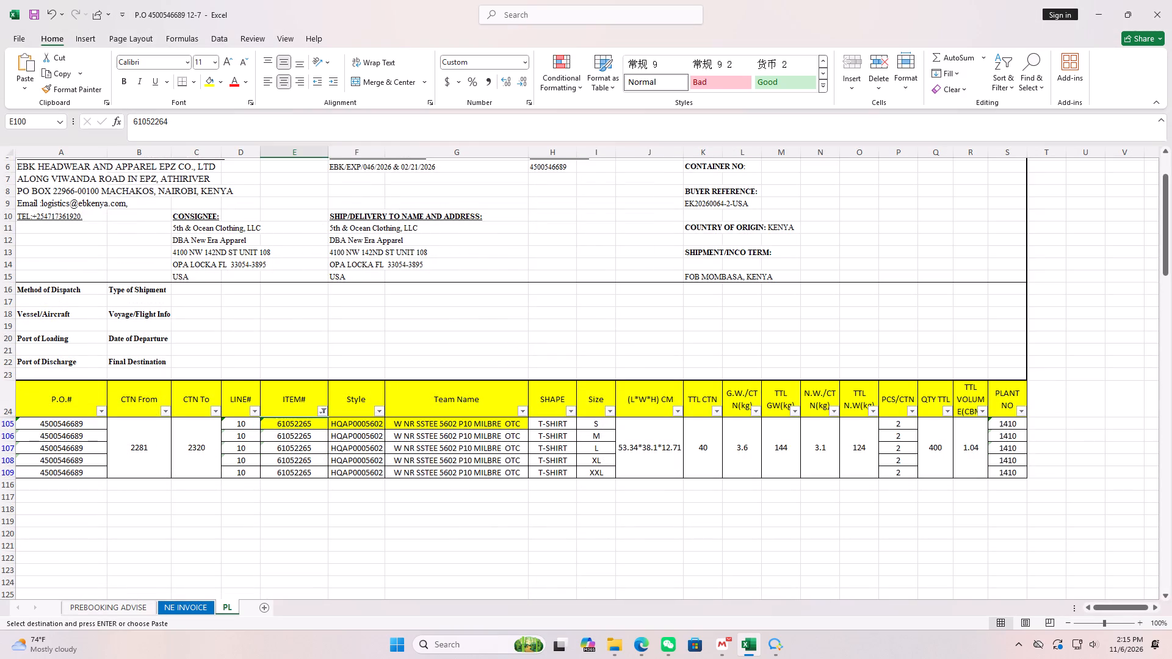
Enter 40 cartons and 400 pieces for item 61052265 on the NE INVOICE sheet.
left_click(194, 608)
left_click(464, 535)
type("40")
key("Right")
type("400")
key("Down")
Copy material ID 61052266 from the invoice and filter the PL sheet's ITEM# column to that item.
key("Left")
key("Left")
key("Left")
key("Left")
key("Left")
key("Left")
key("Left")
key("Left")
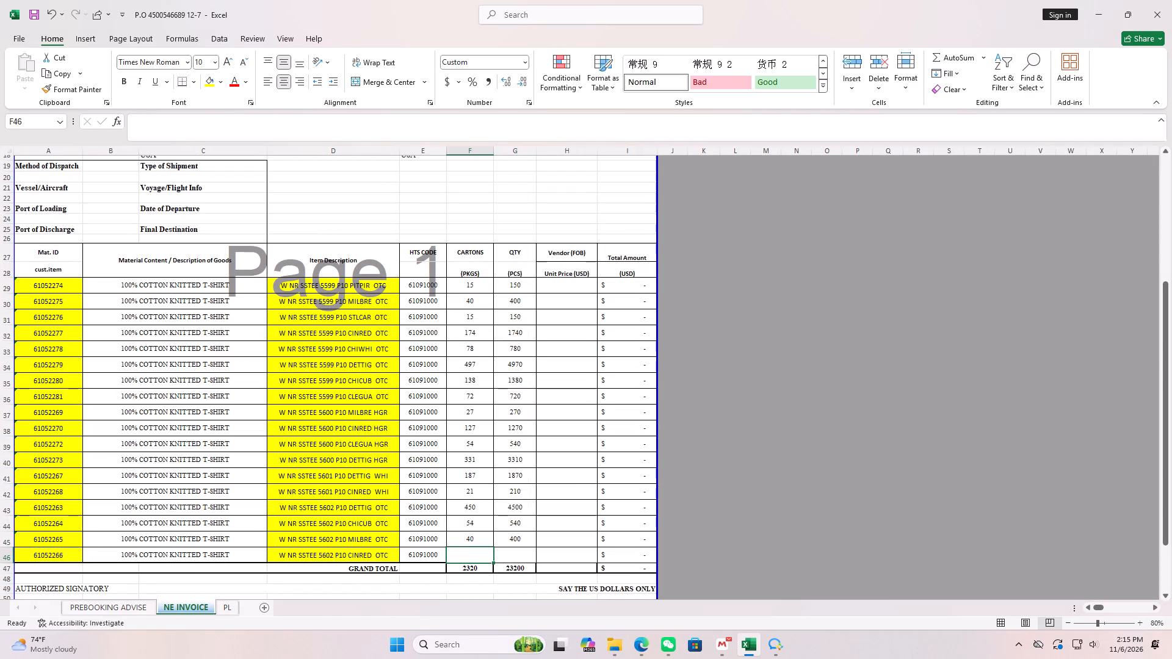
key("ctrl+c")
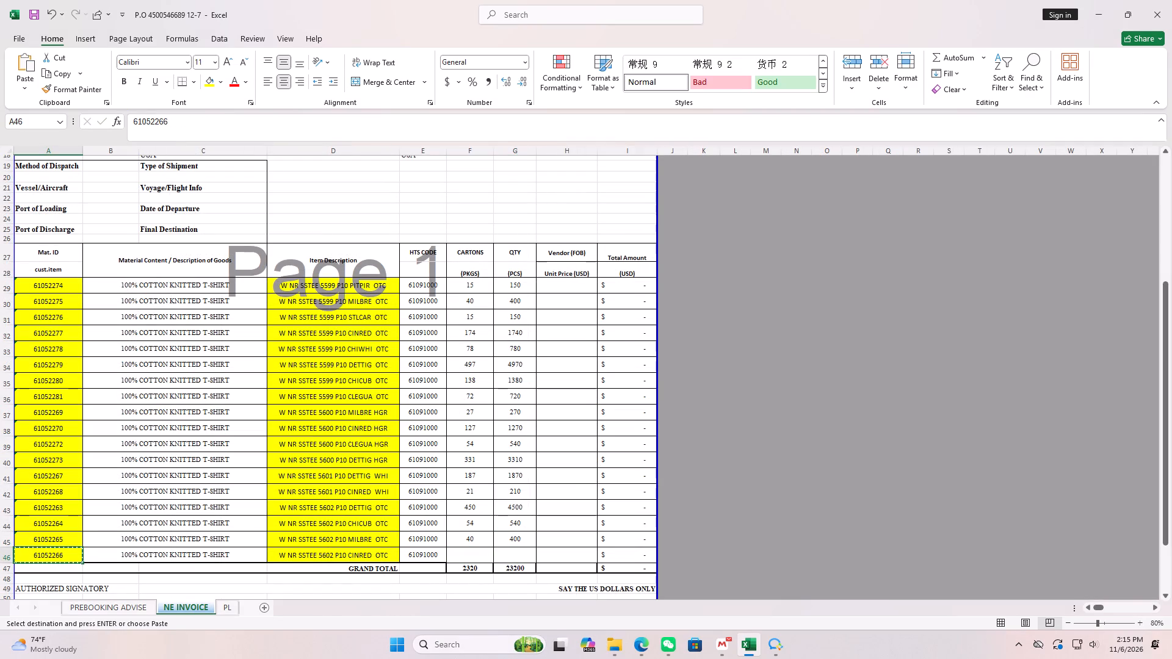
left_click(229, 608)
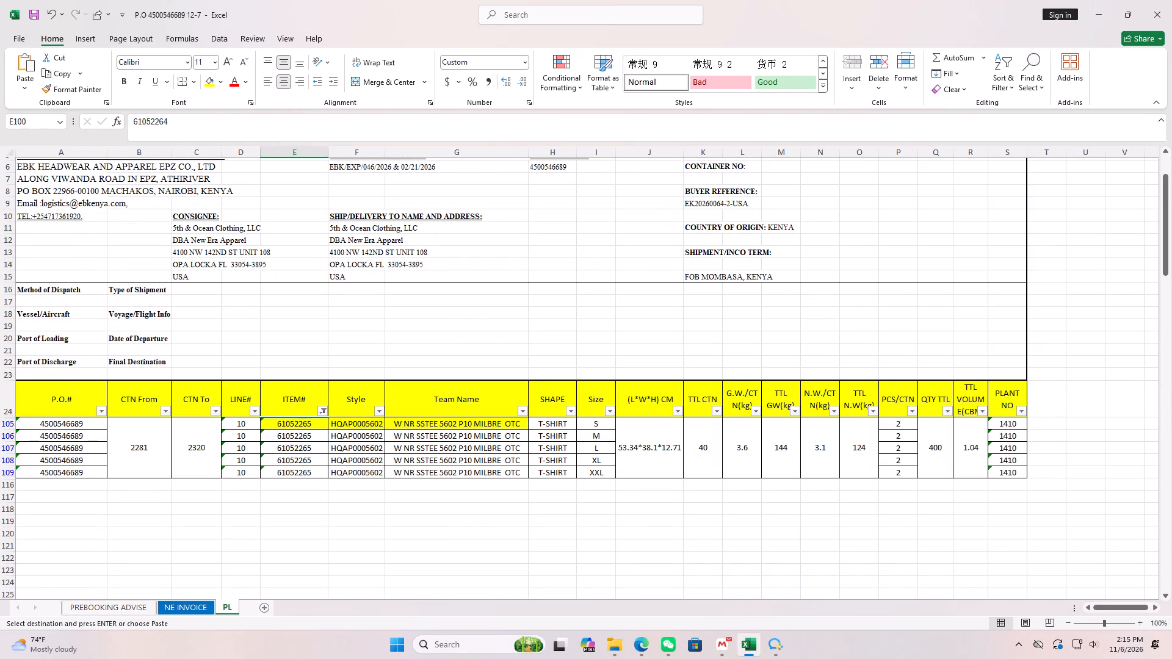
left_click(328, 413)
left_click(247, 262)
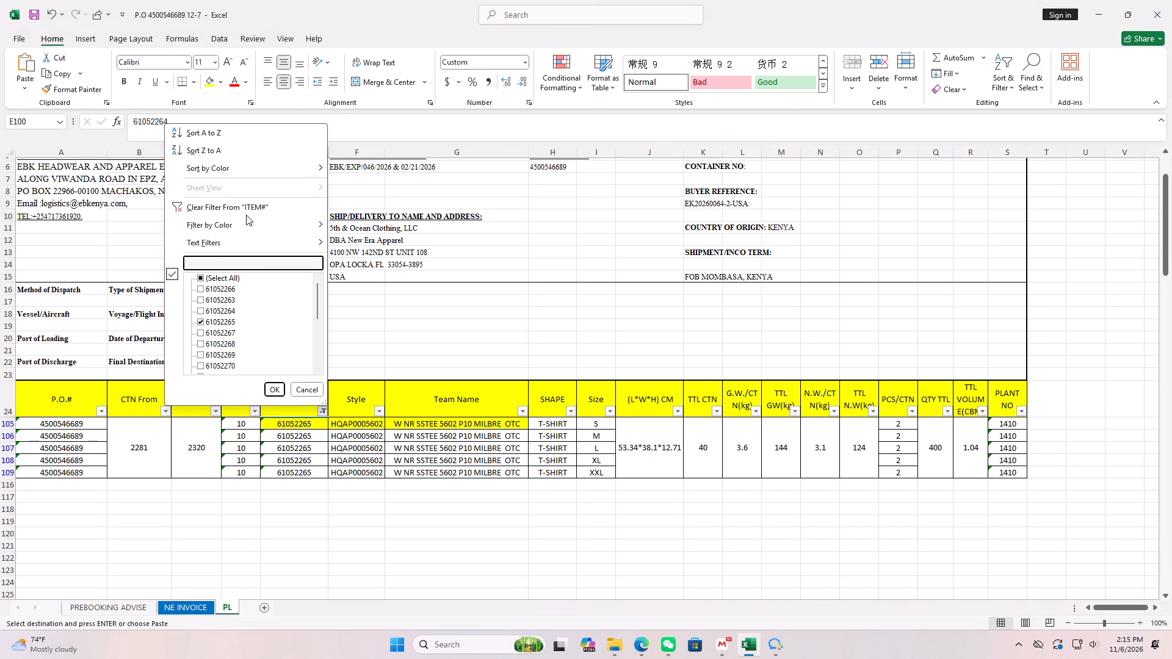
key("ctrl+v")
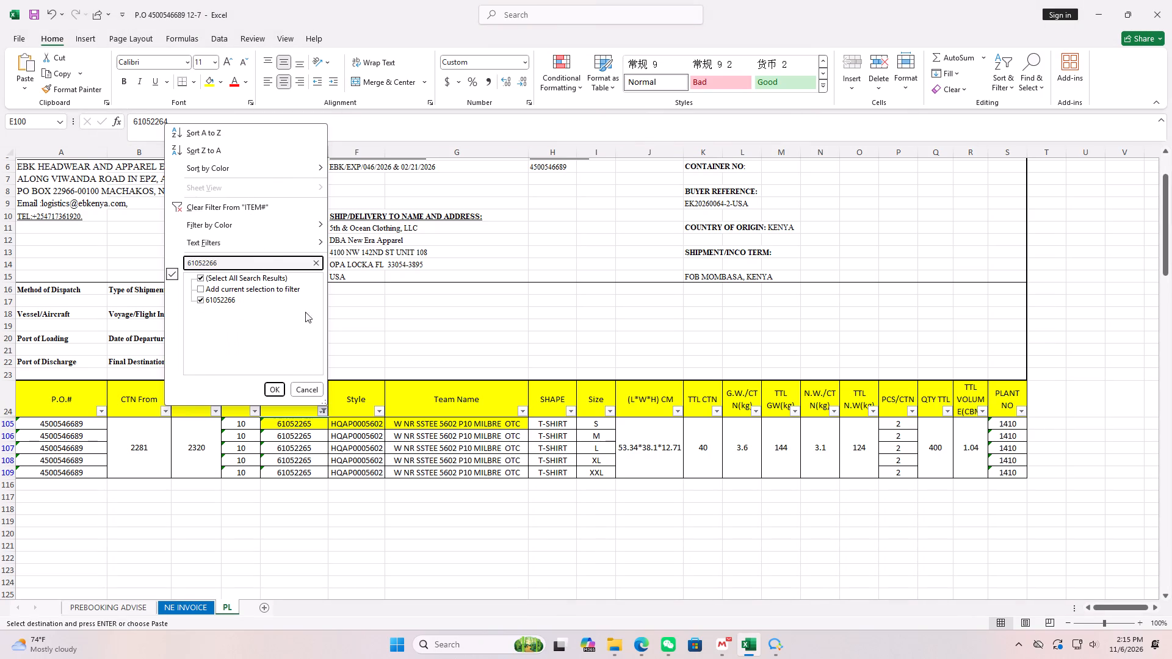
left_click(271, 389)
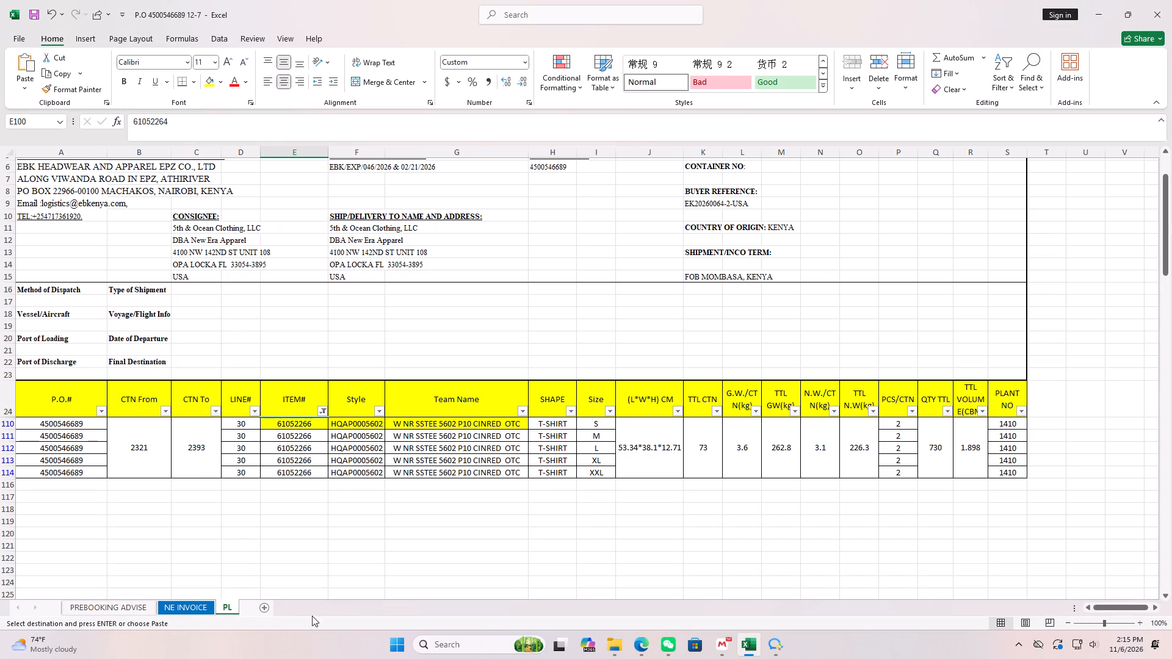
Enter 73 cartons and 730 pieces for item 61052266 on the NE INVOICE sheet.
left_click(205, 609)
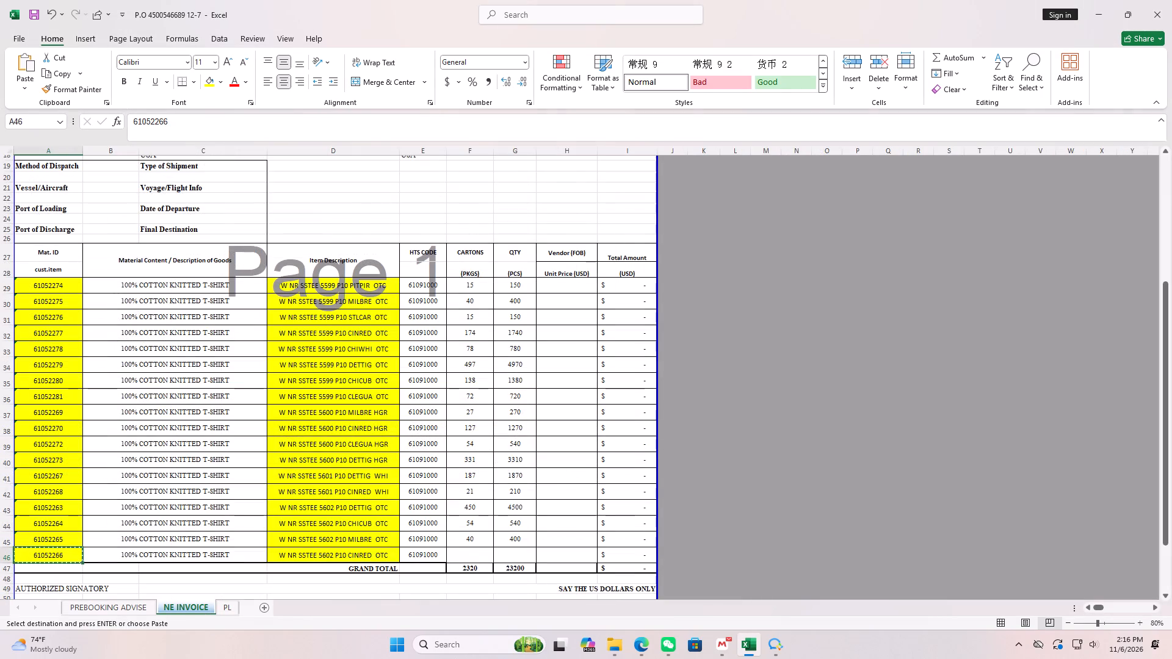
left_click(461, 552)
type("73")
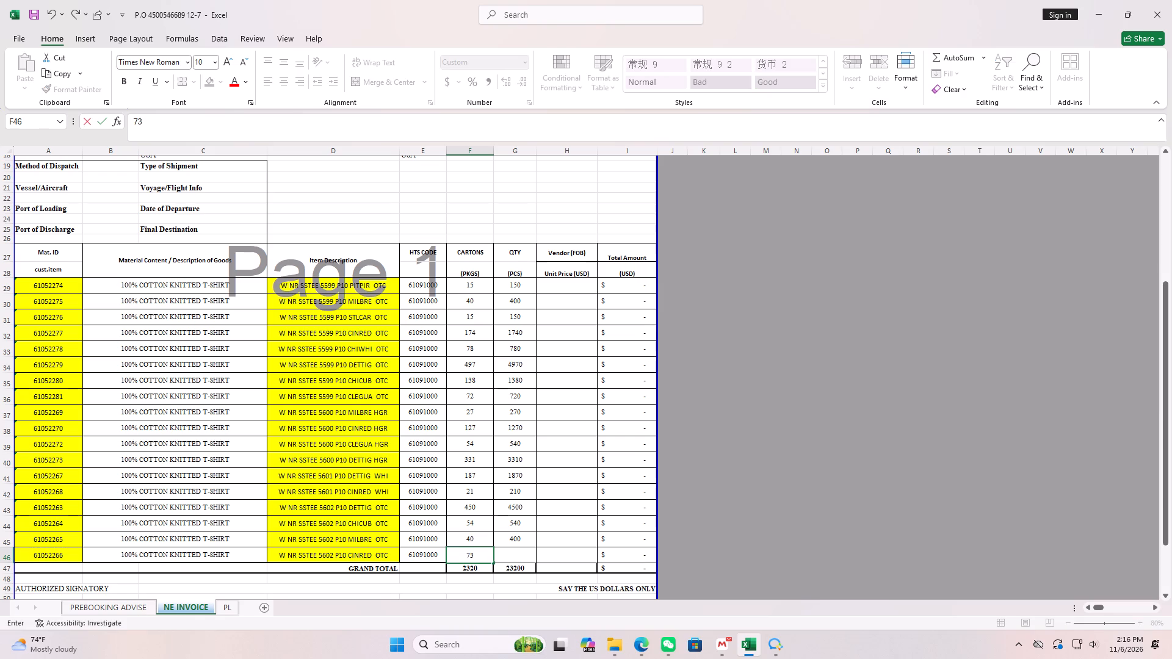
key("Right")
type("730")
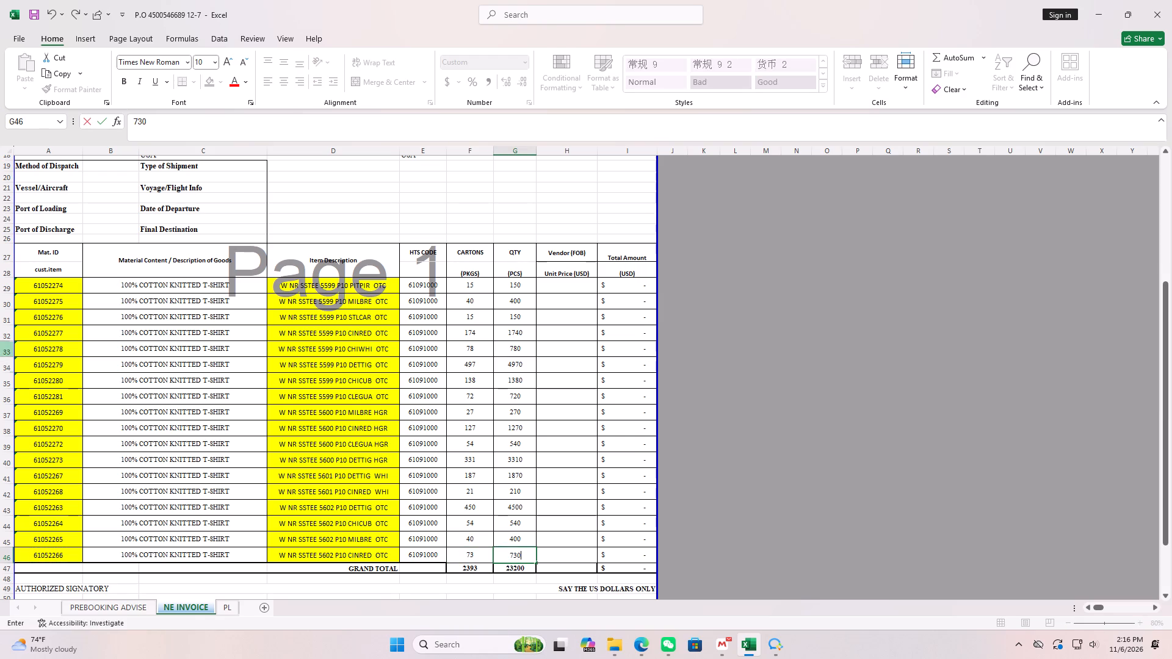
left_click(459, 374)
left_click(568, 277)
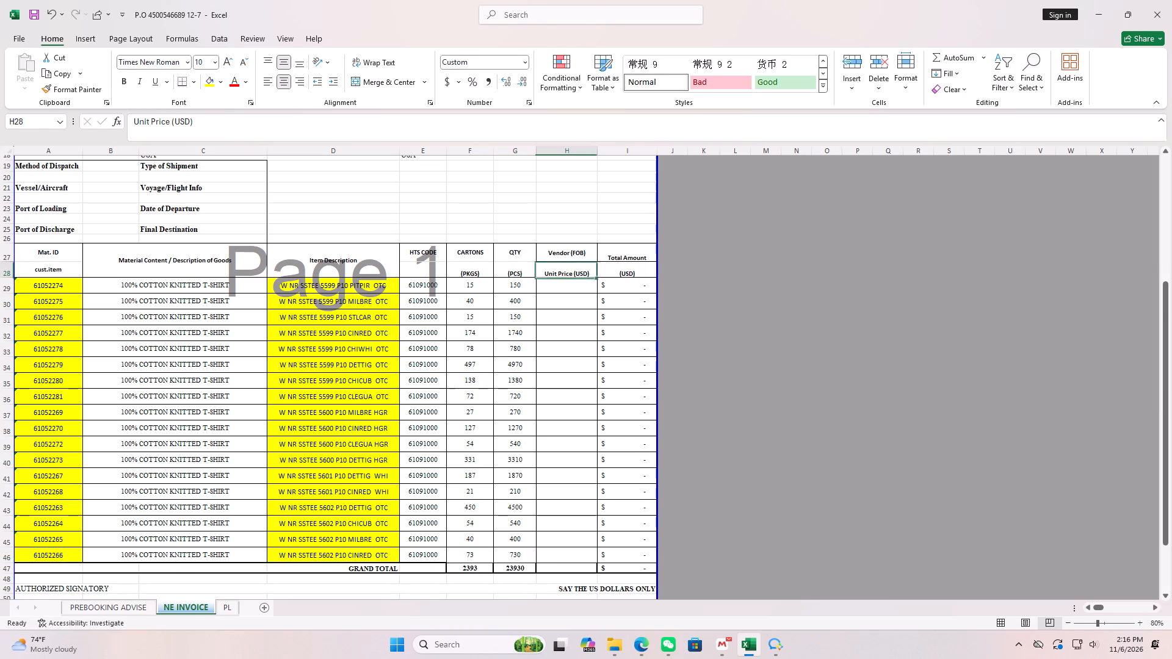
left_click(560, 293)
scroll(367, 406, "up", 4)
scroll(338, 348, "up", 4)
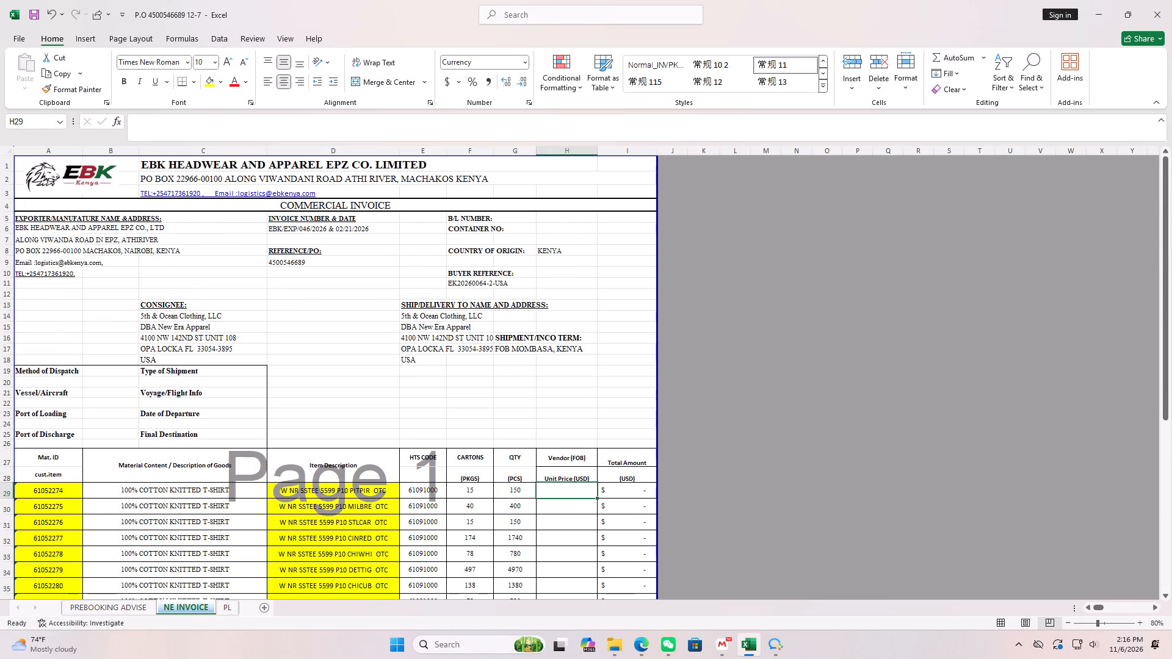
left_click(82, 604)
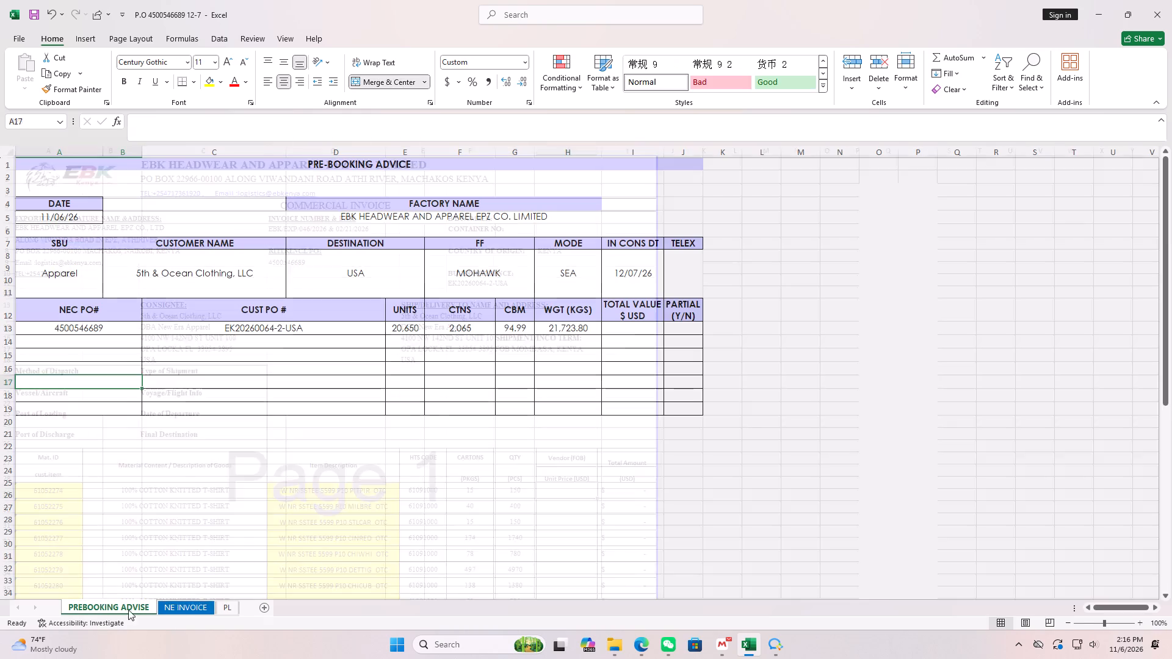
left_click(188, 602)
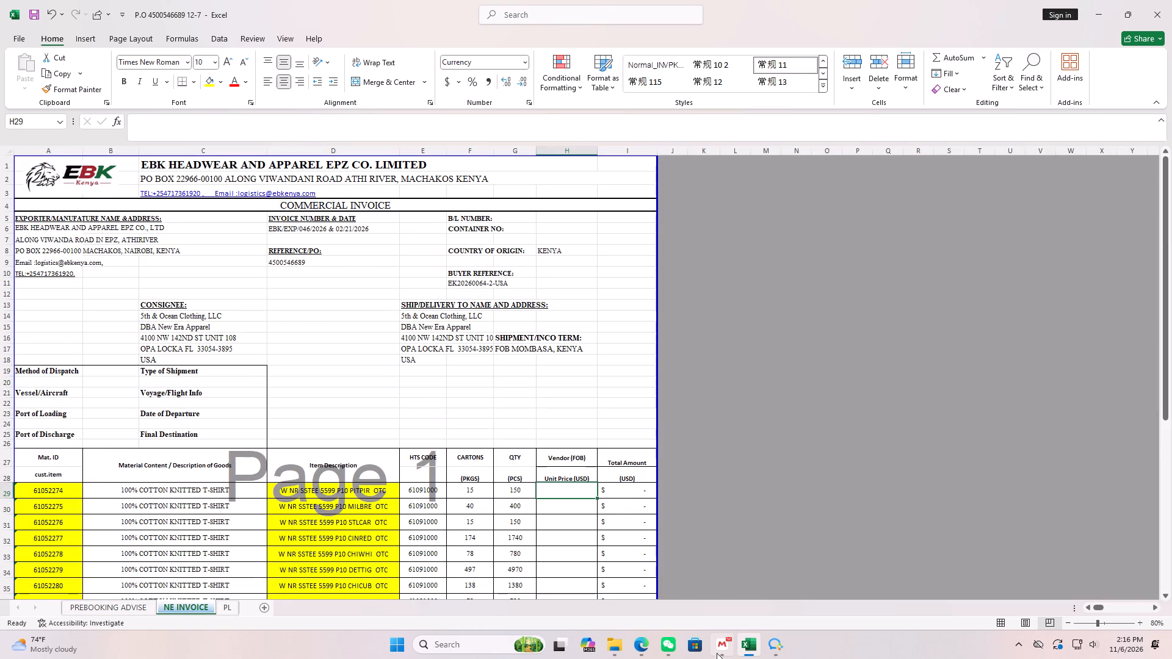
left_click(665, 647)
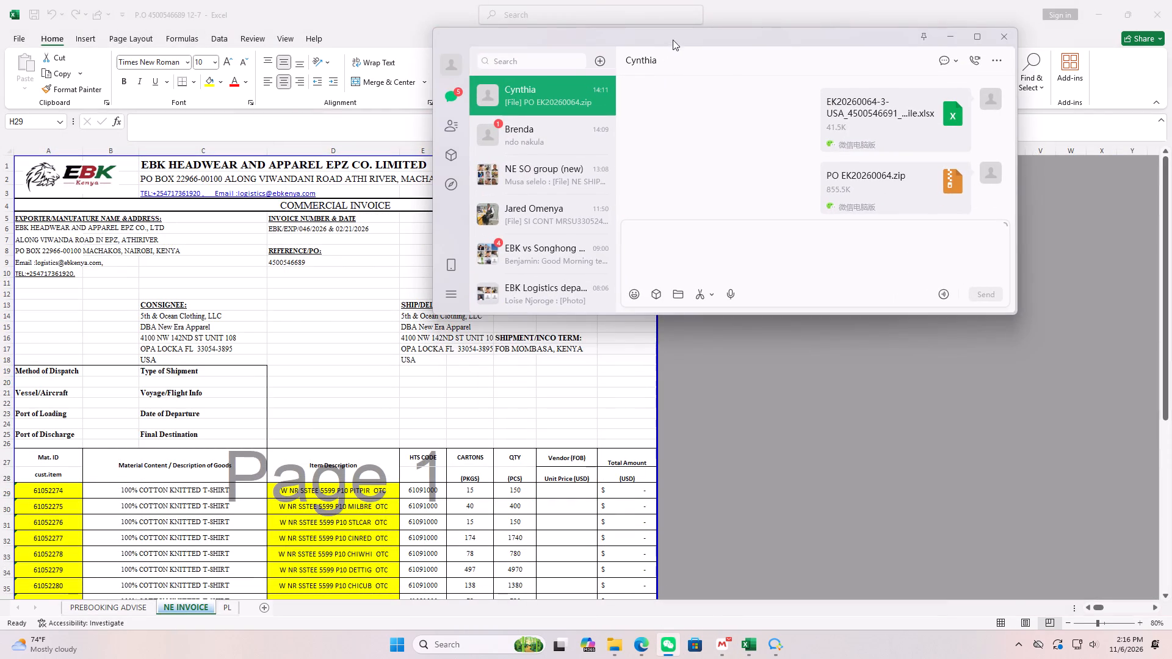
left_click(855, 178)
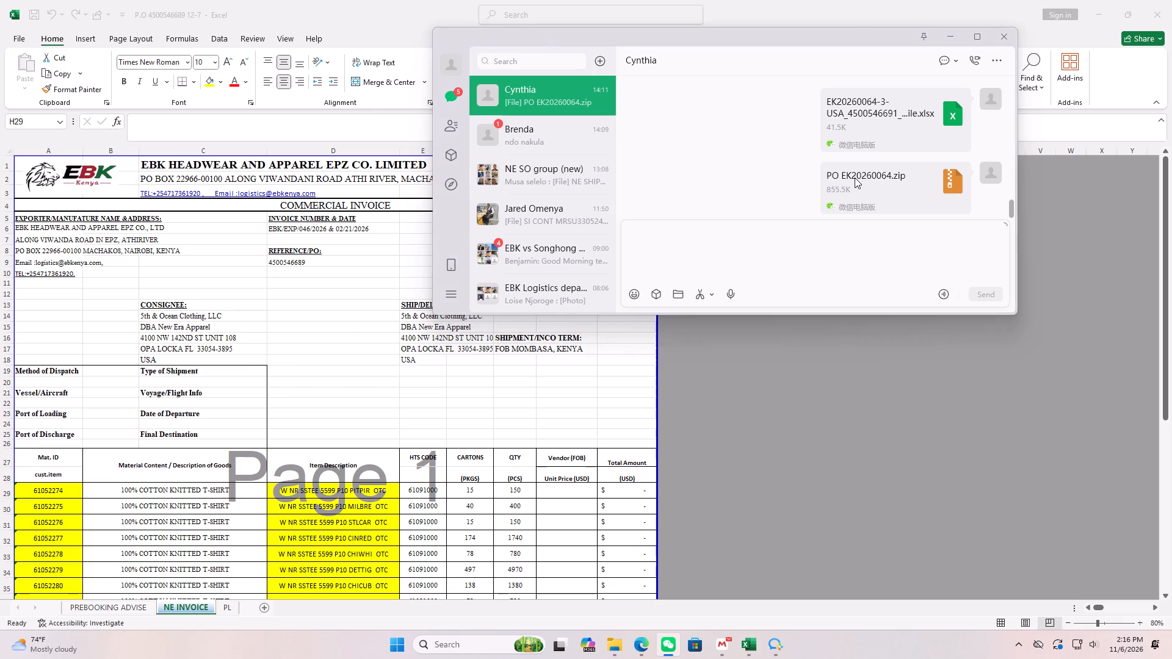
scroll(263, 198, "down", 7)
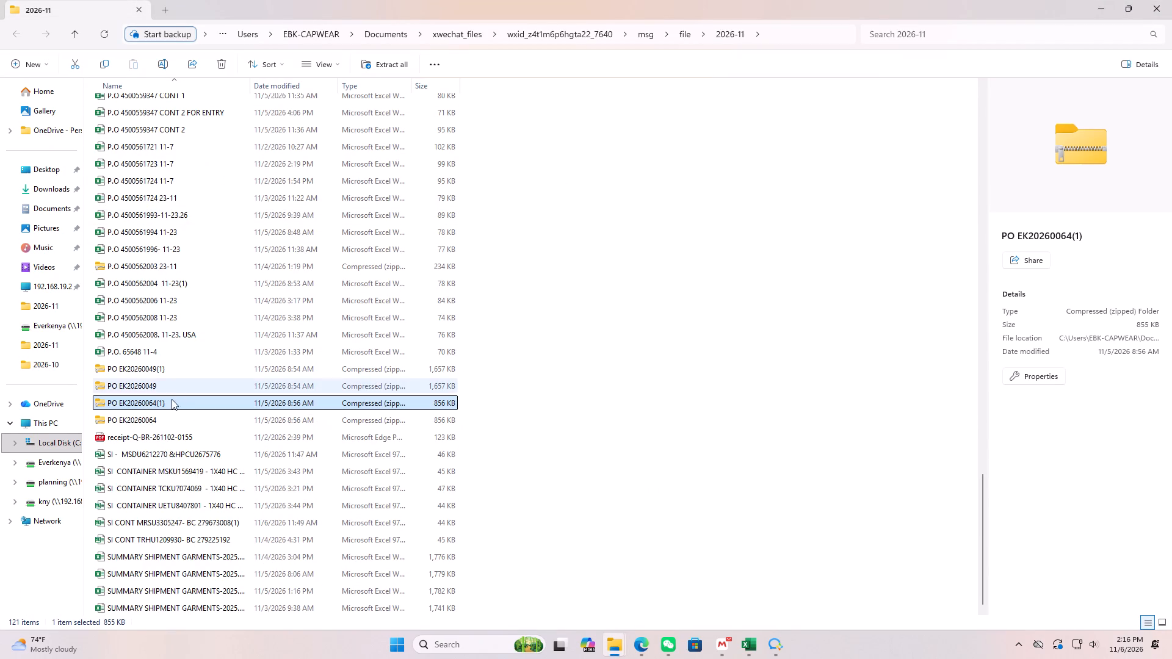
double_click(169, 403)
double_click(175, 104)
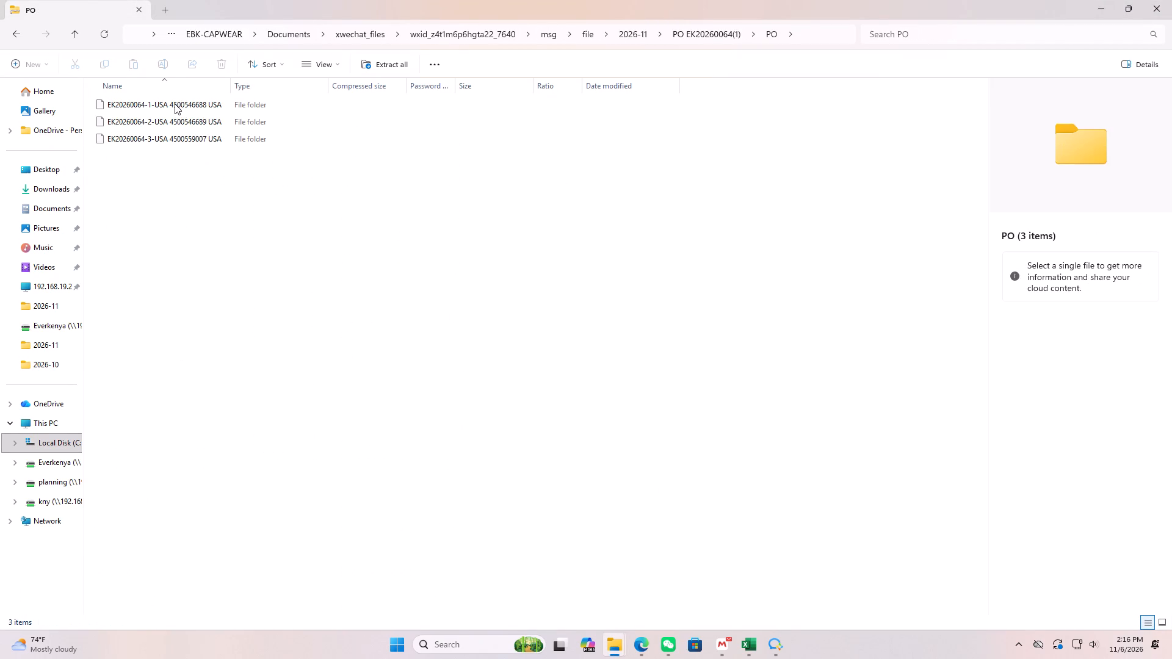
left_click(163, 143)
left_click(163, 143)
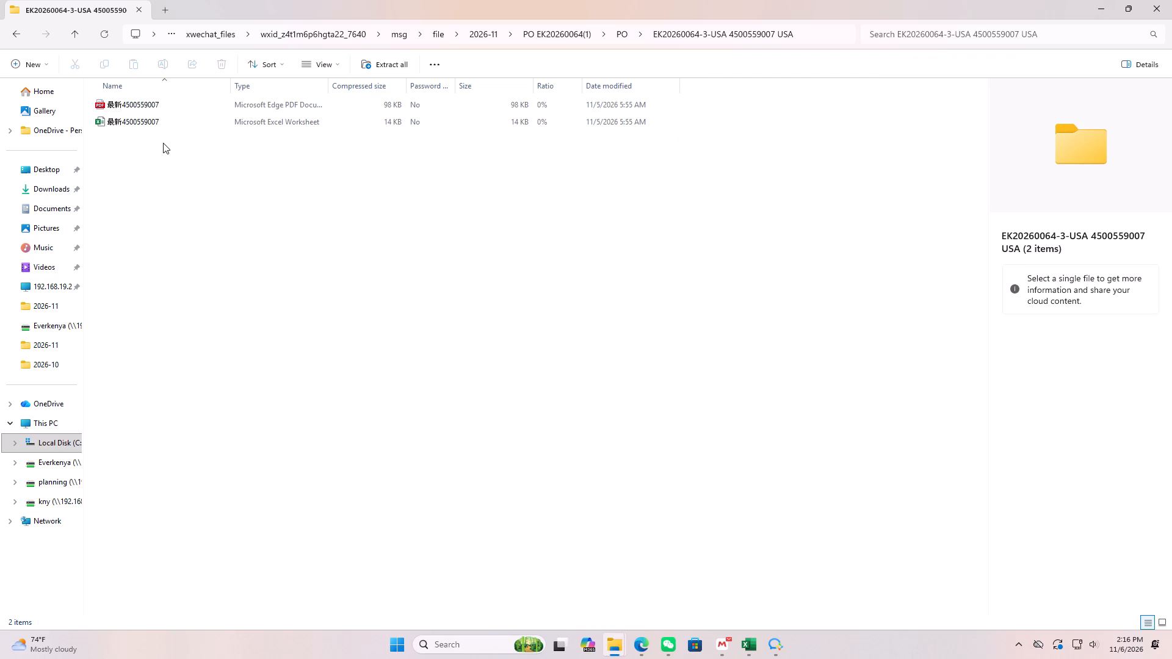
left_click(13, 32)
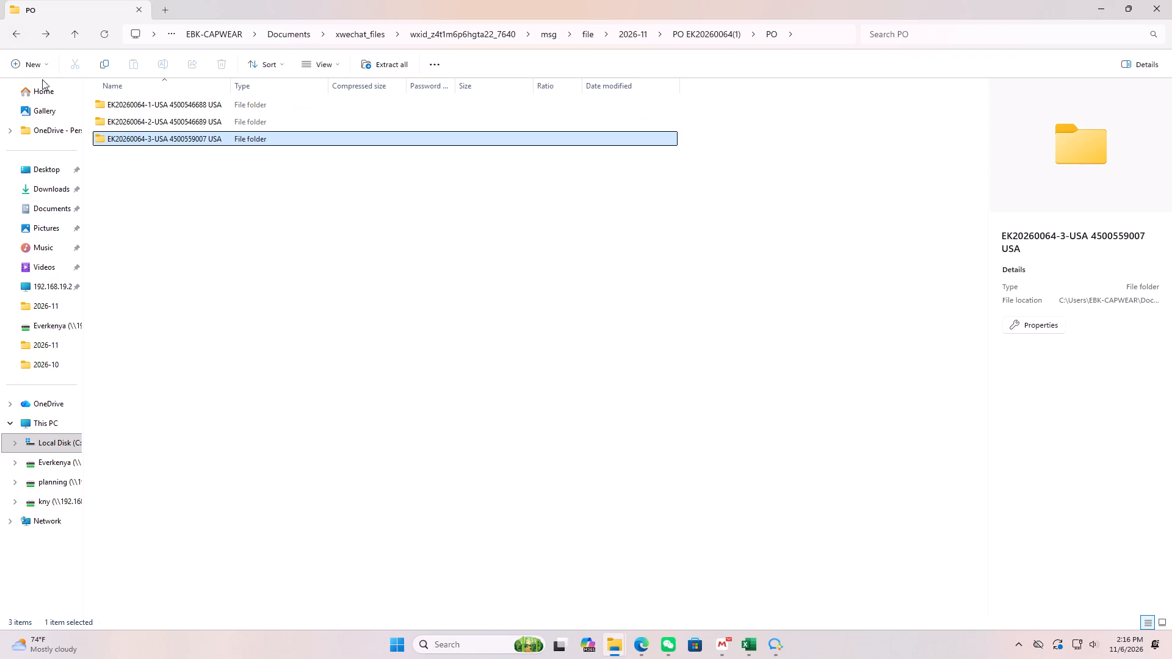
double_click(141, 137)
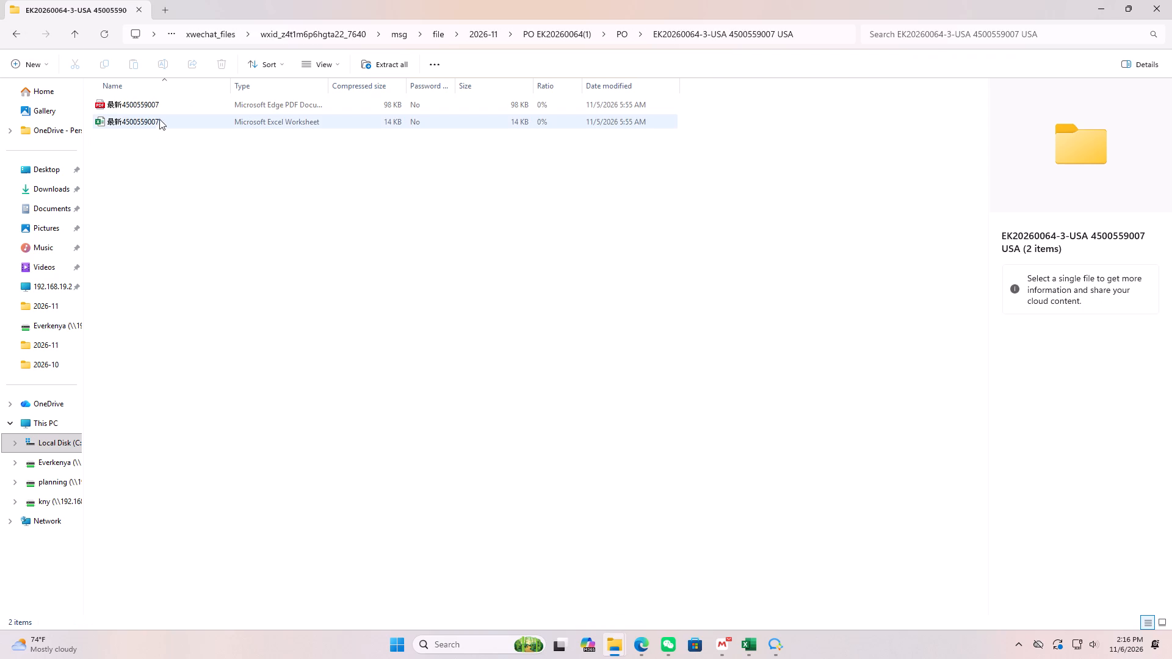
double_click(167, 101)
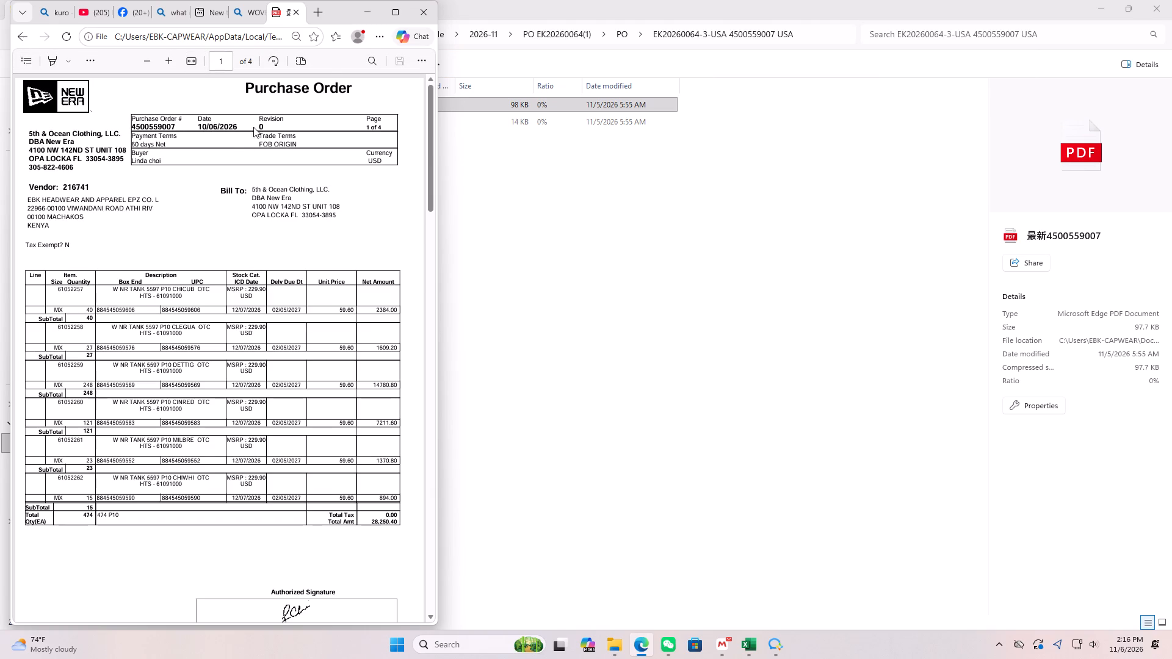
left_click(367, 10)
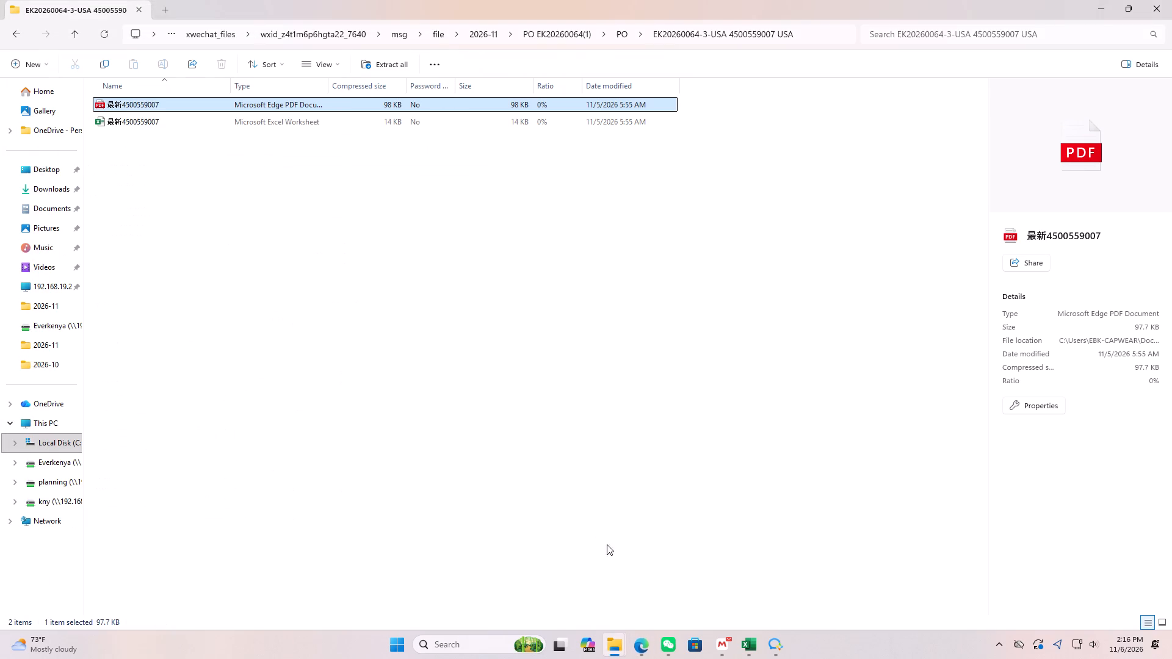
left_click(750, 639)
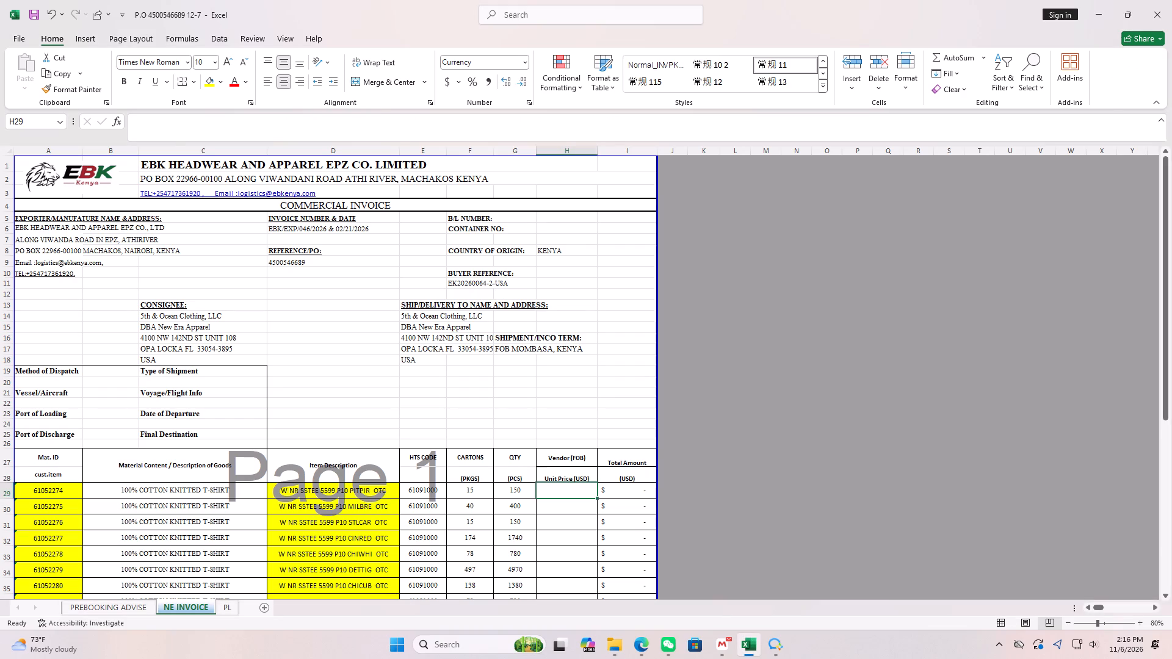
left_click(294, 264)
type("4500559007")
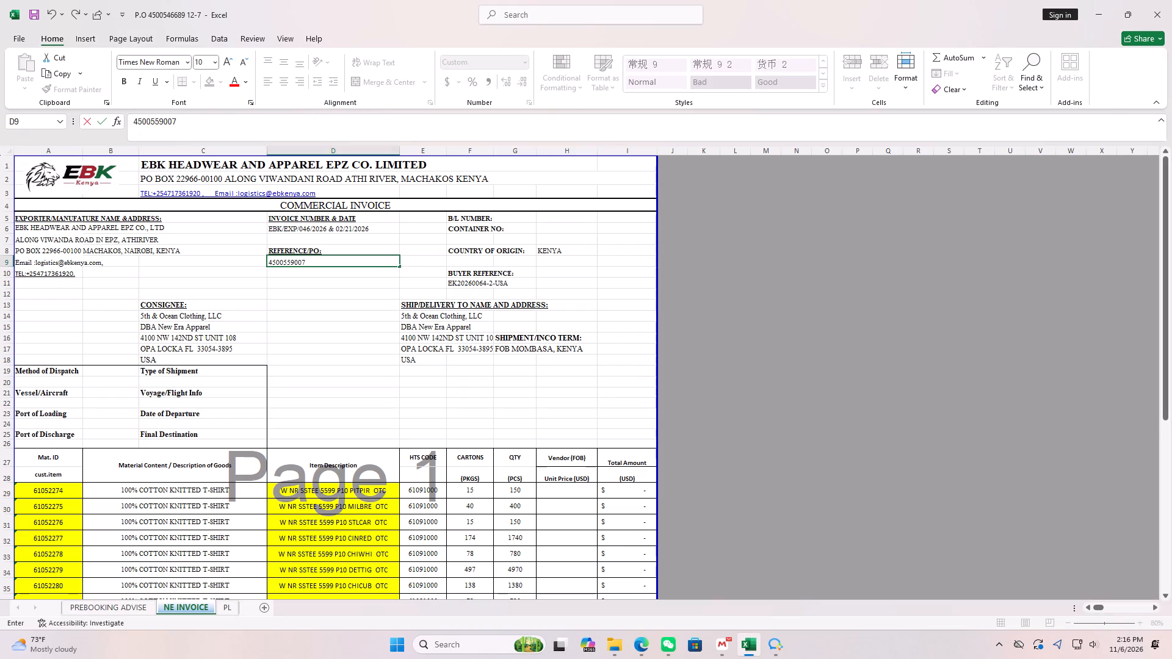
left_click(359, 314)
left_click(225, 613)
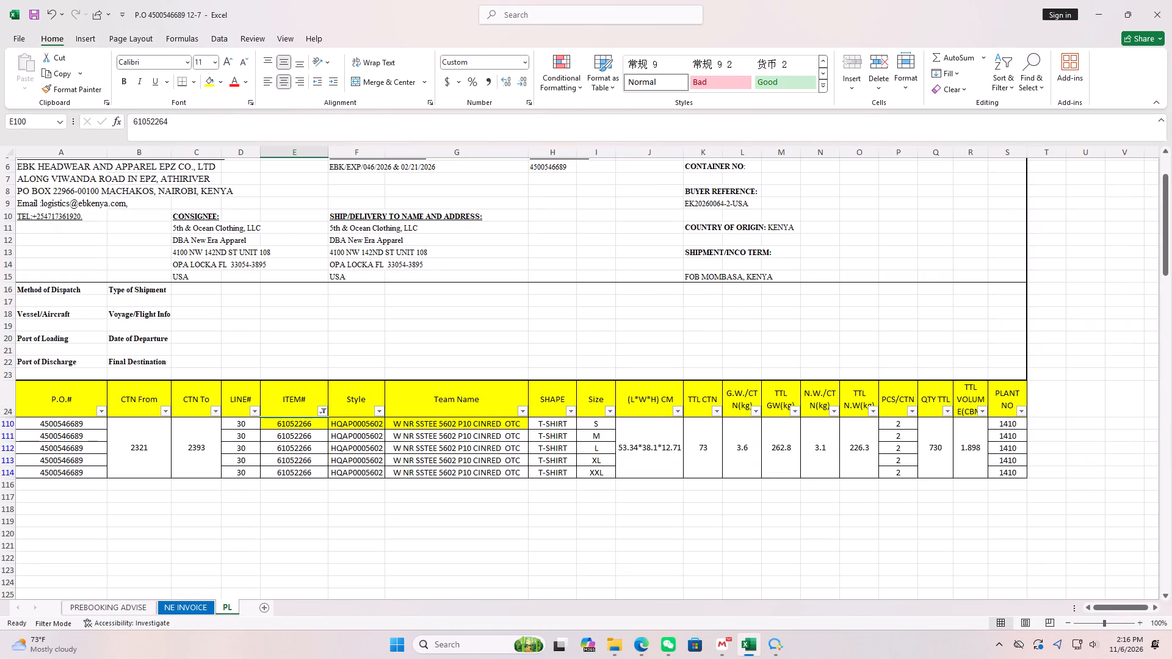
scroll(311, 314, "up", 2)
scroll(311, 314, "down", 2)
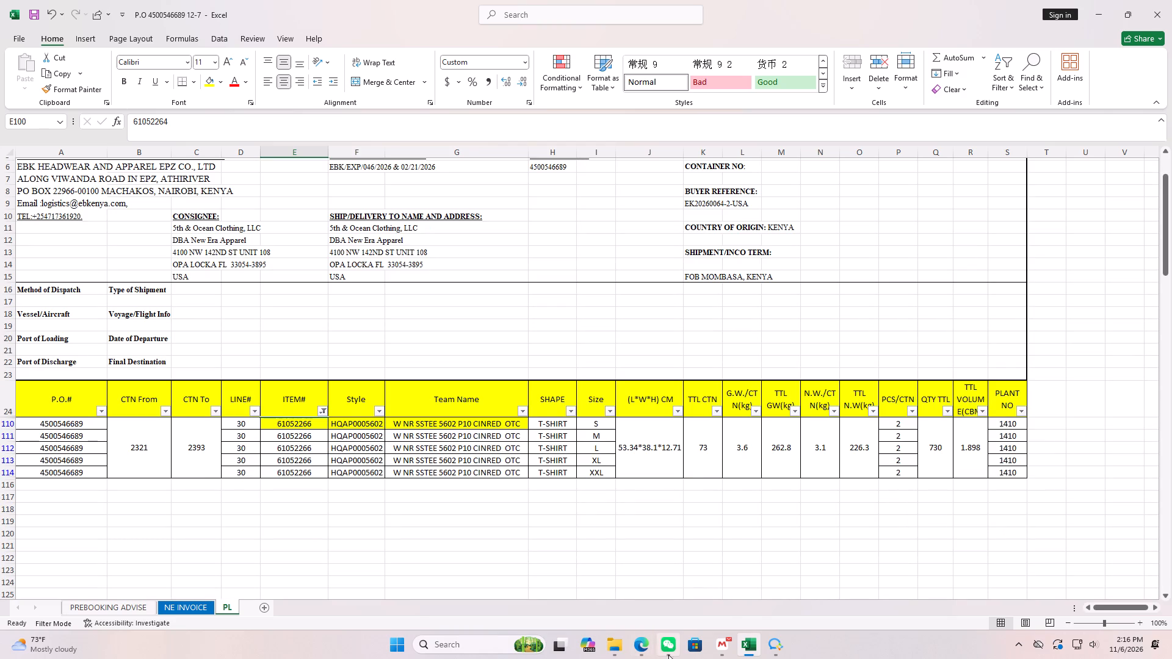
left_click(206, 603)
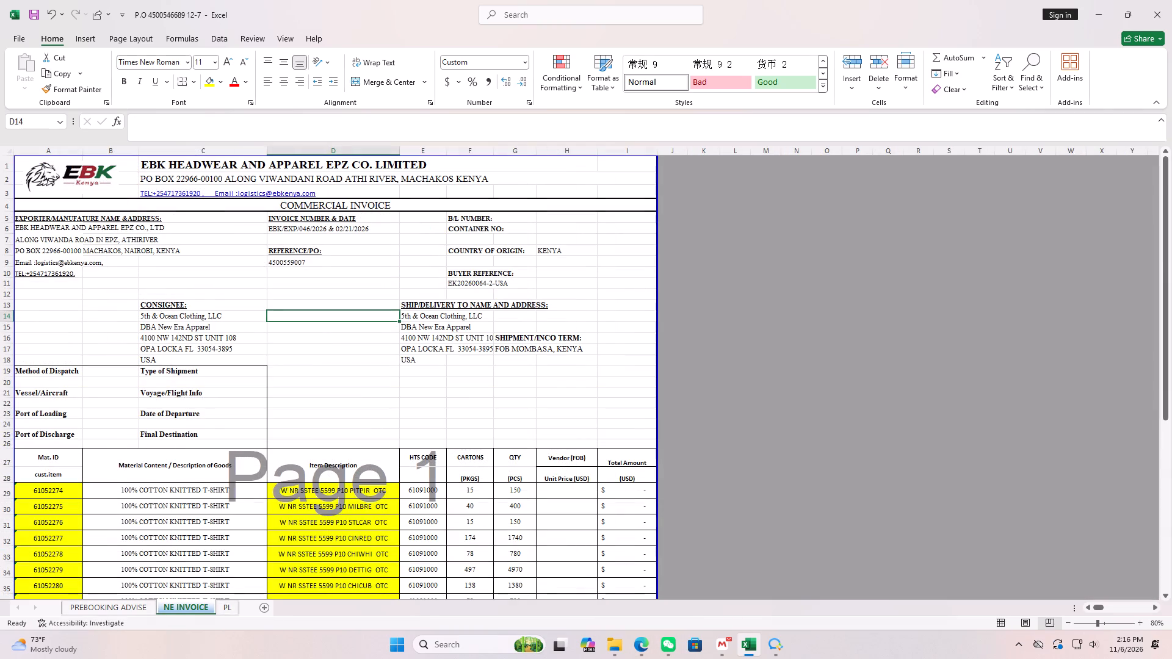
left_click(294, 261)
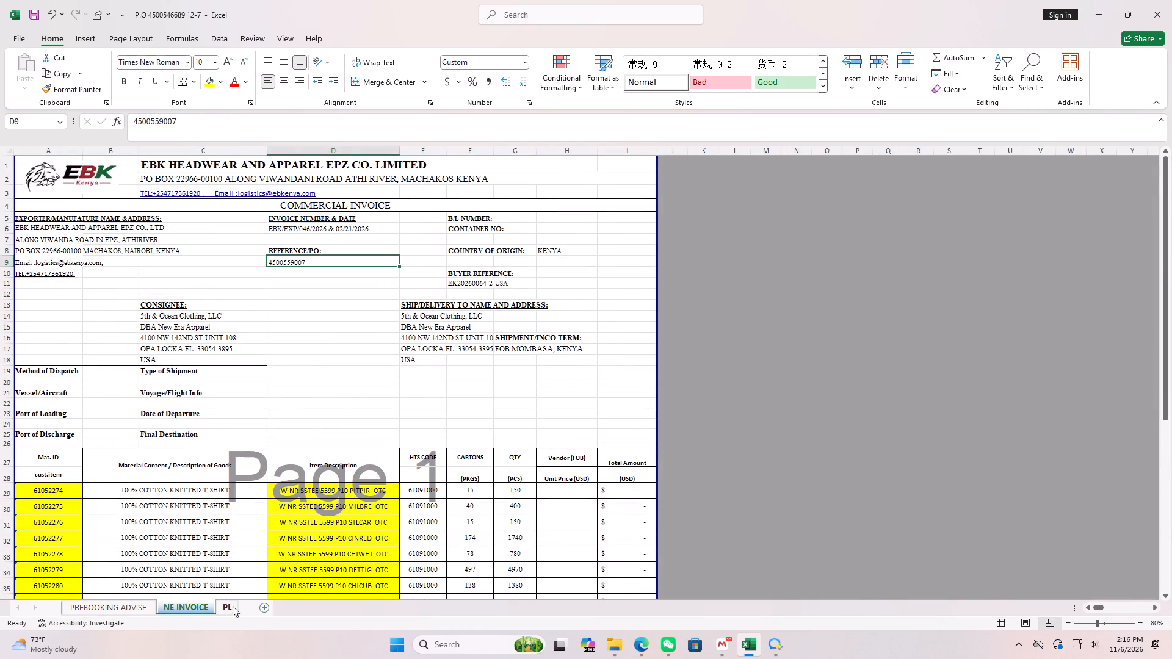
left_click(230, 610)
scroll(545, 240, "up", 4)
left_click(544, 237)
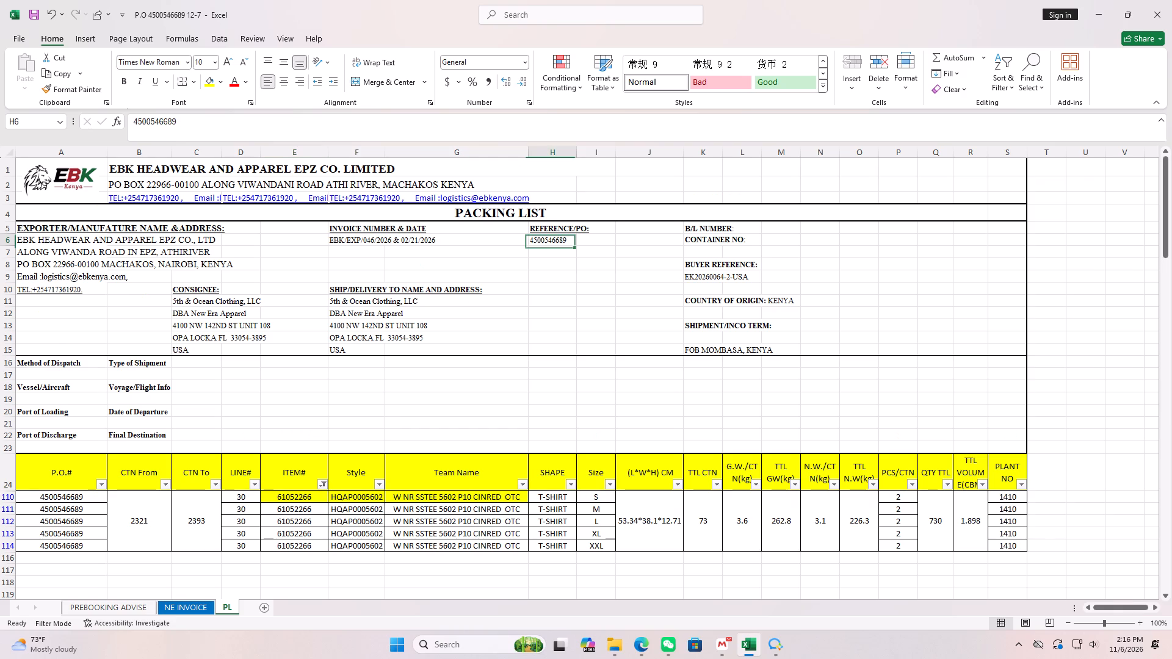
key("ctrl+c")
left_click(185, 608)
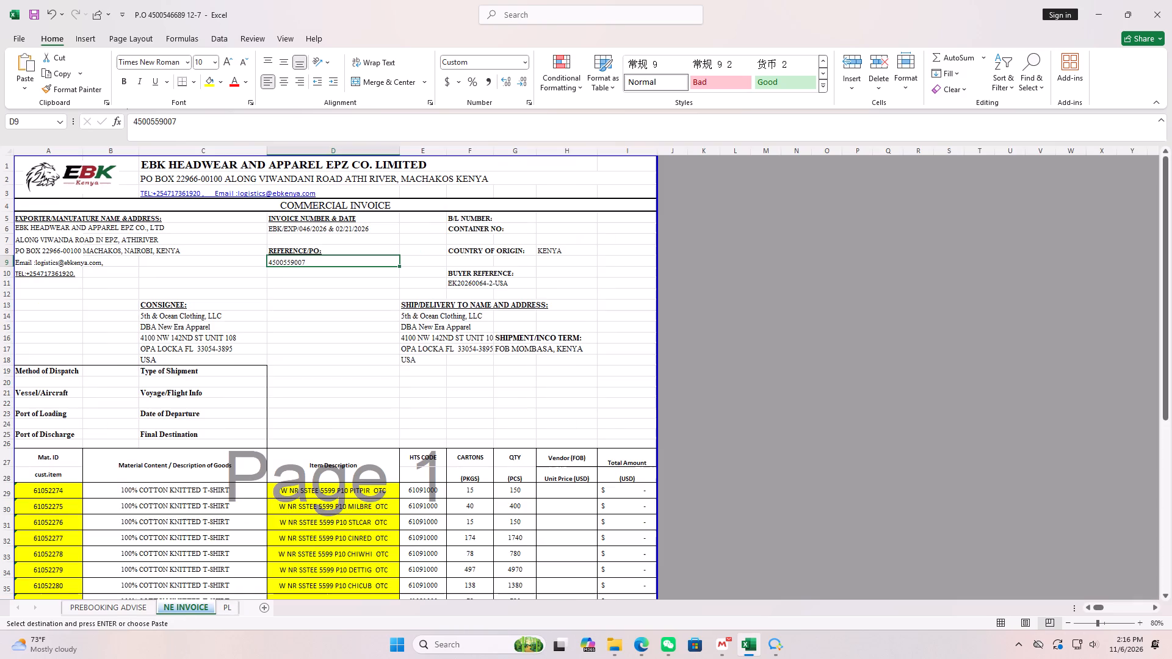
key("ctrl+v")
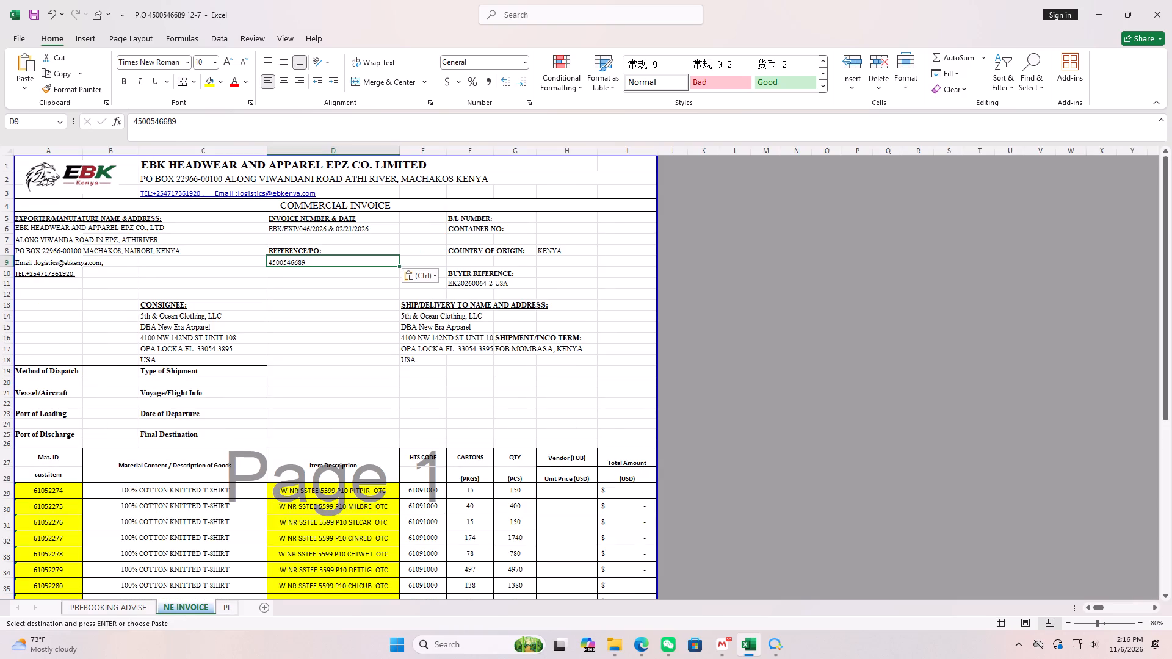
left_click(306, 300)
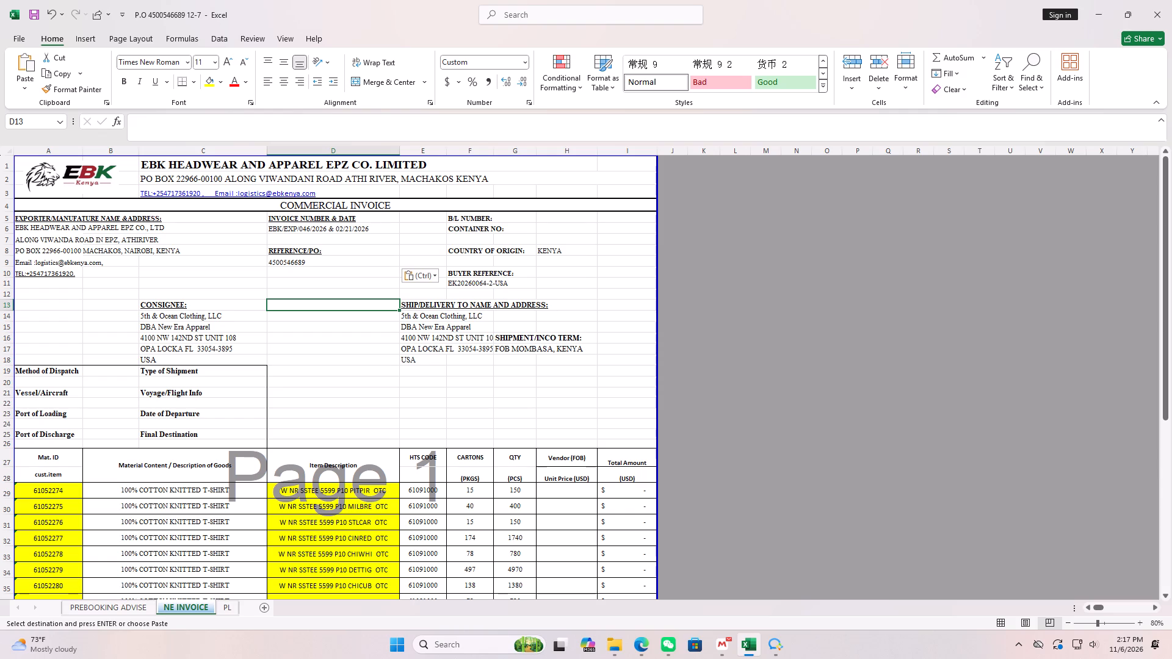
left_click(317, 280)
left_click(325, 272)
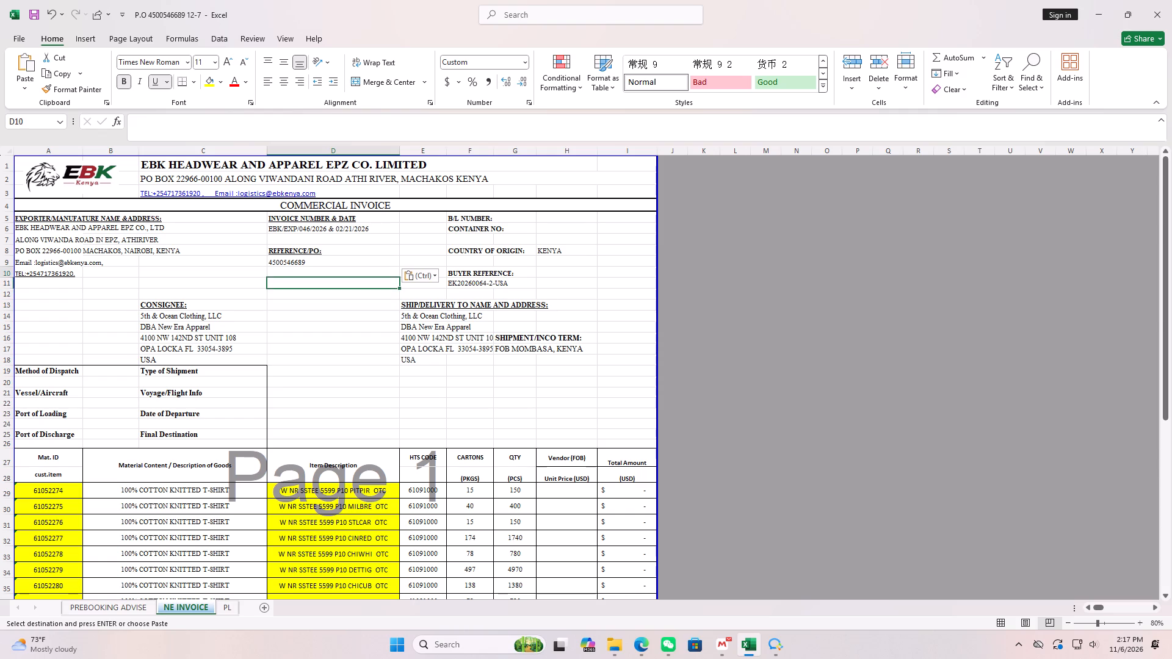
left_click(228, 605)
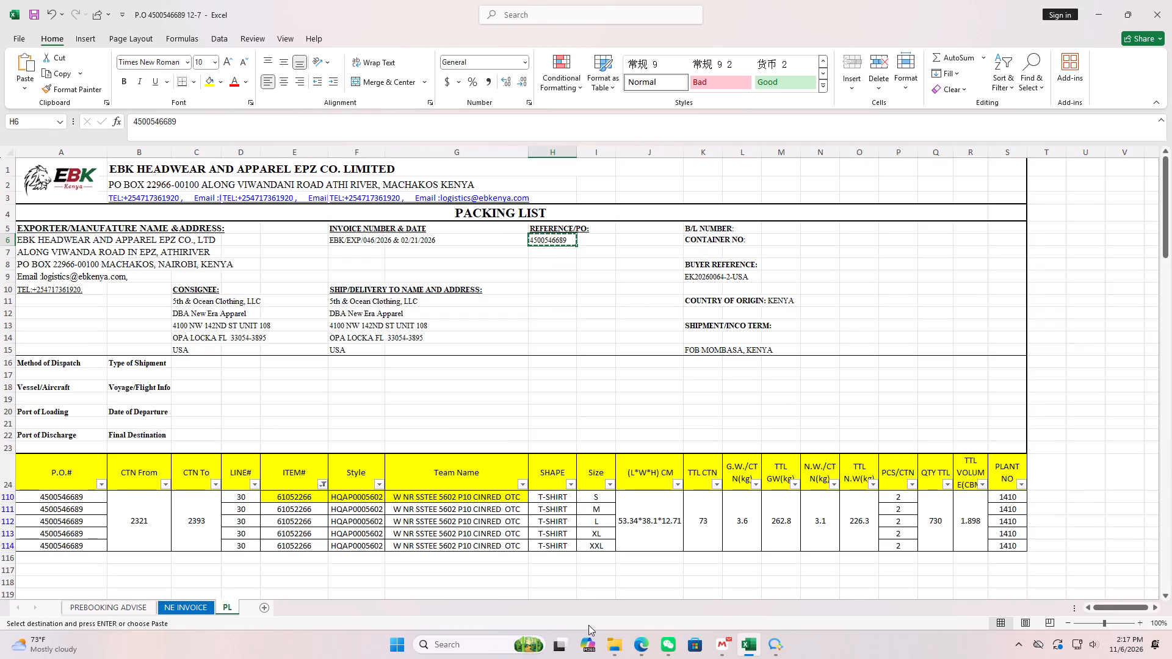
left_click(606, 646)
left_click(720, 589)
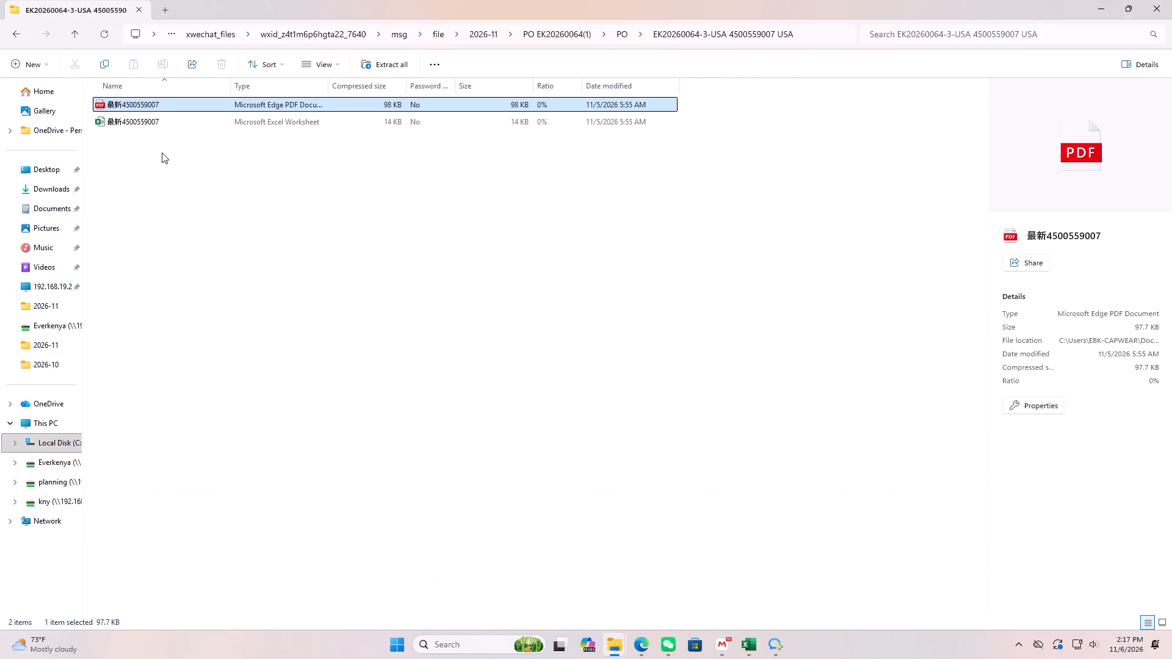
left_click(10, 40)
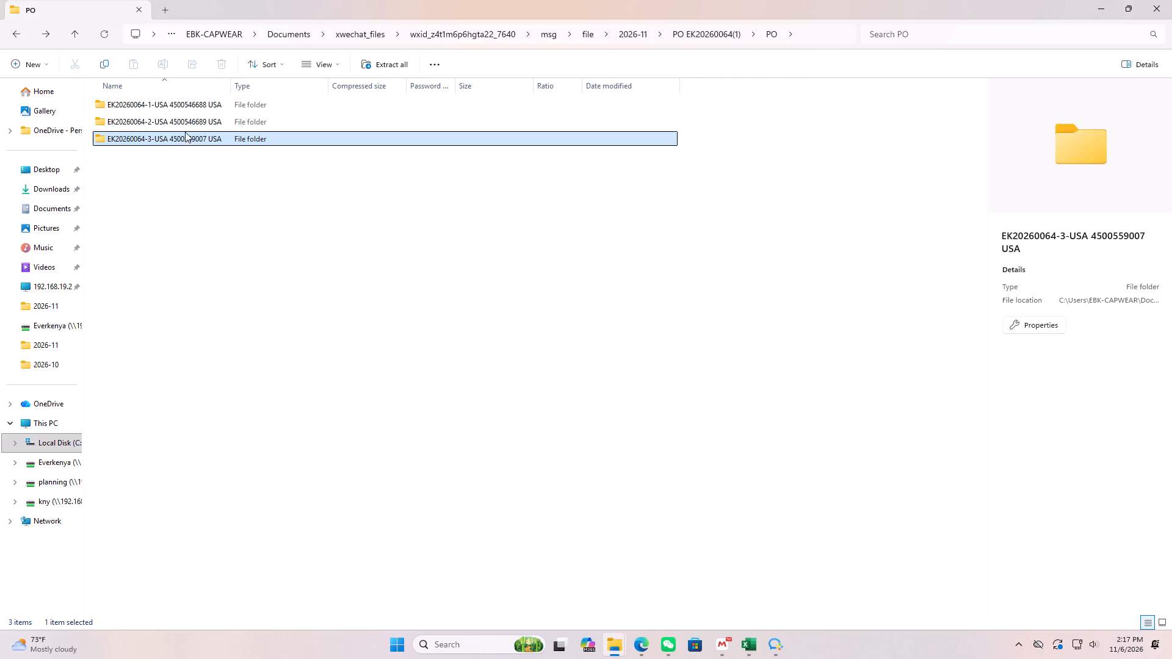
double_click(187, 123)
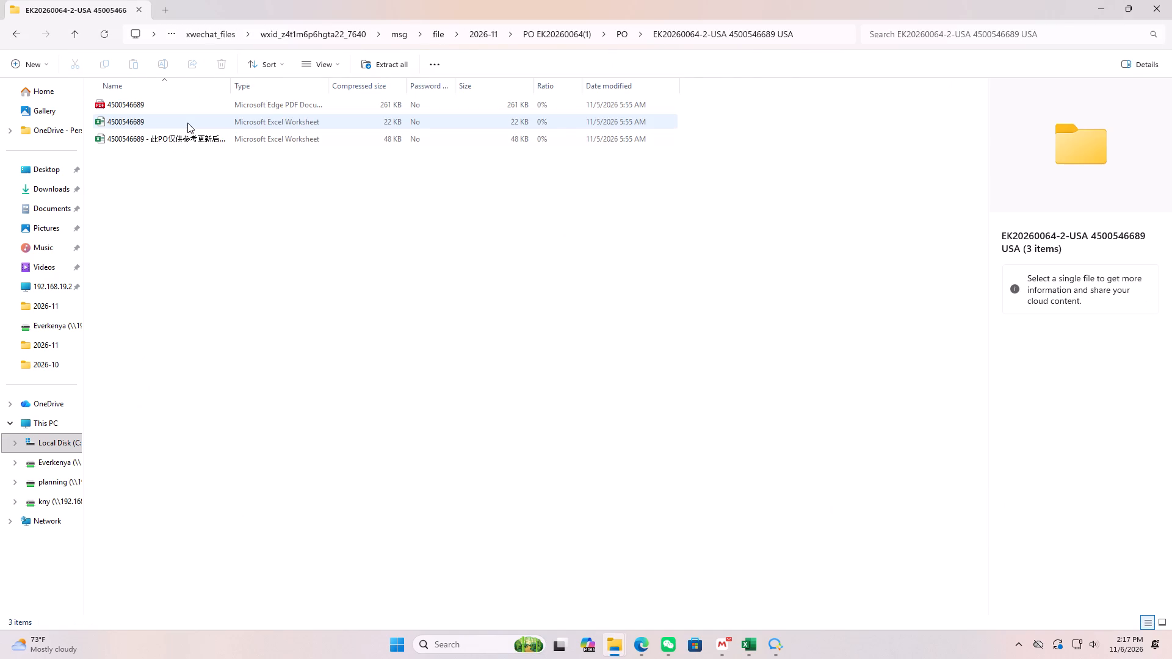
double_click(158, 107)
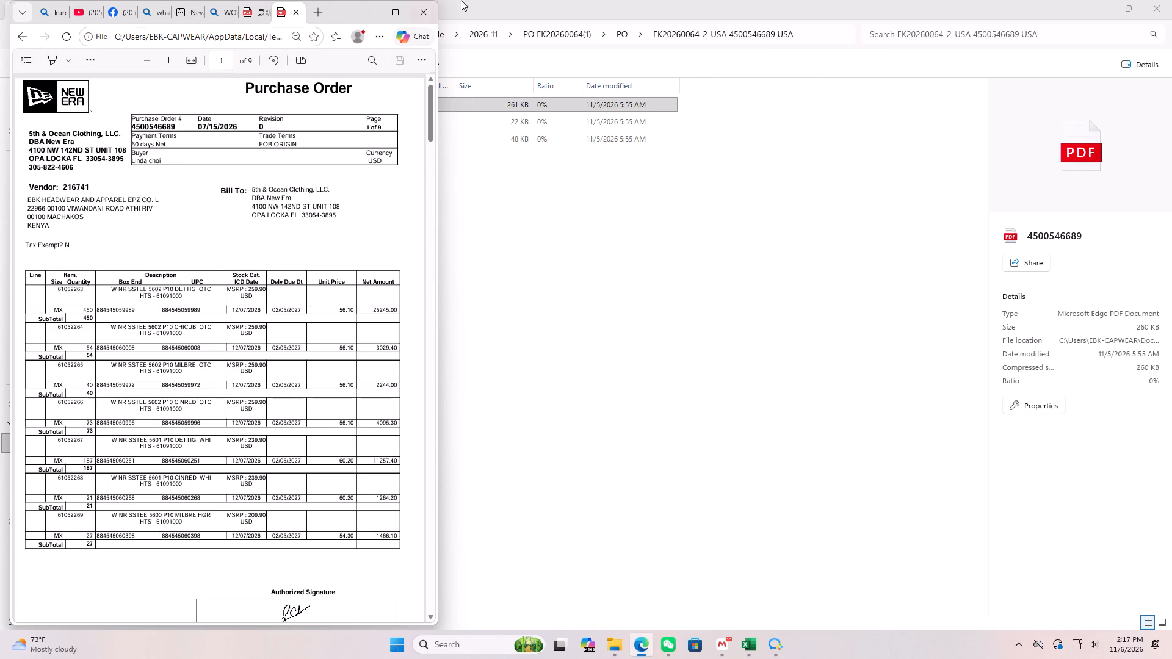
left_click(387, 18)
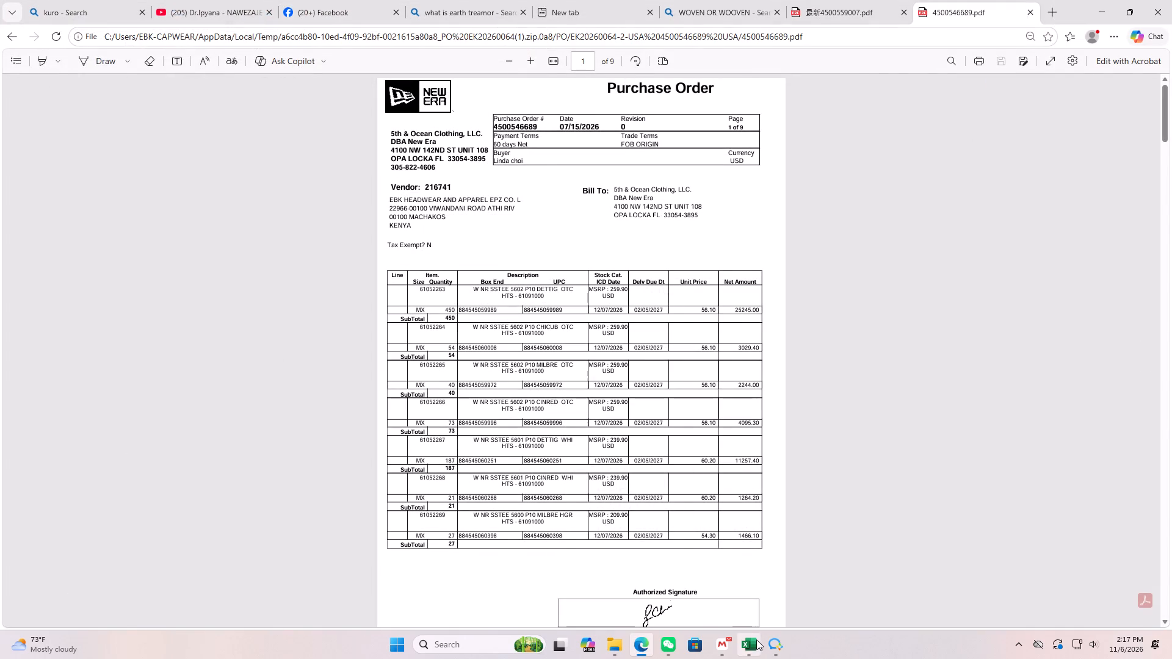
left_click(756, 639)
left_click(673, 641)
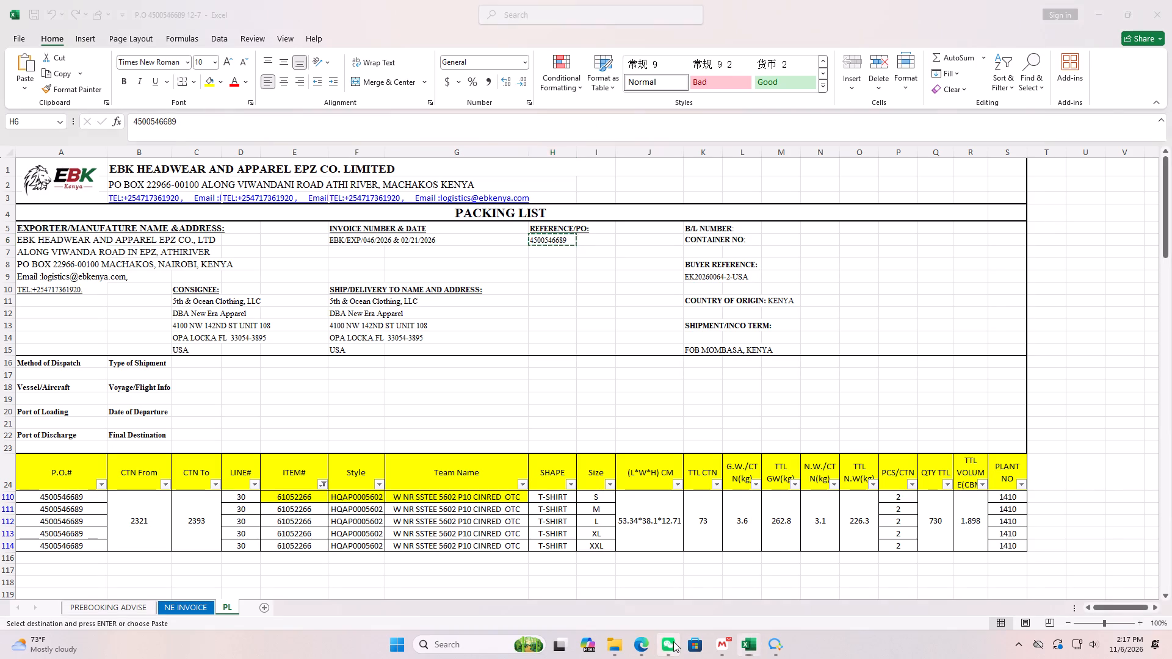
scroll(539, 131, "down", 1)
scroll(539, 131, "up", 2)
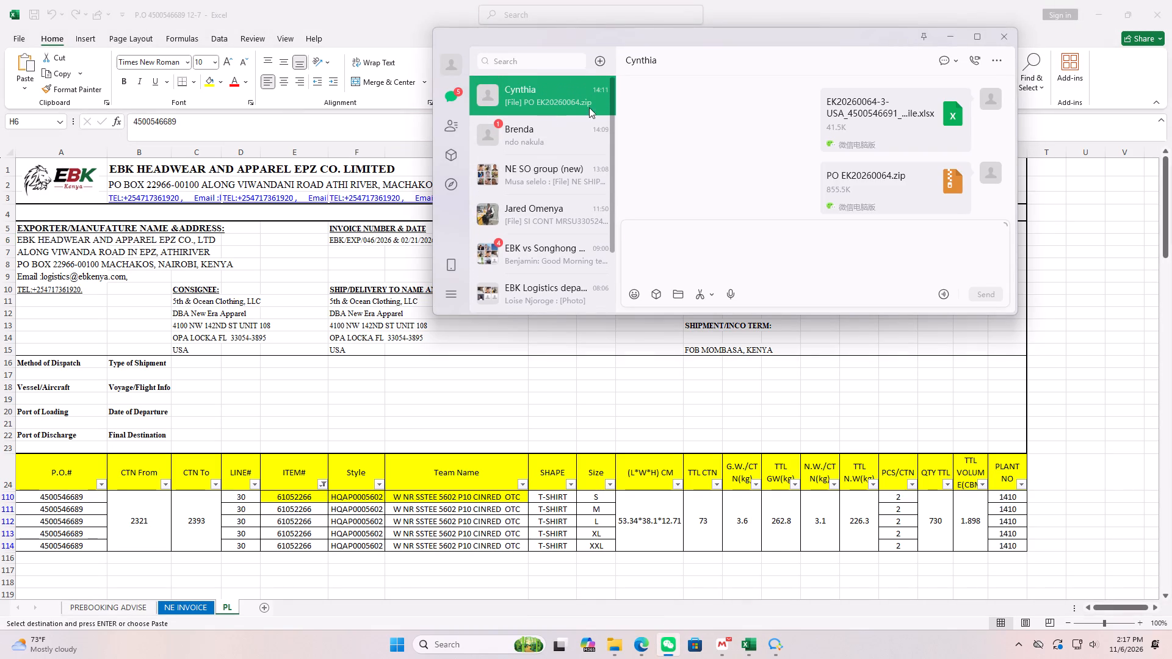
left_click(886, 113)
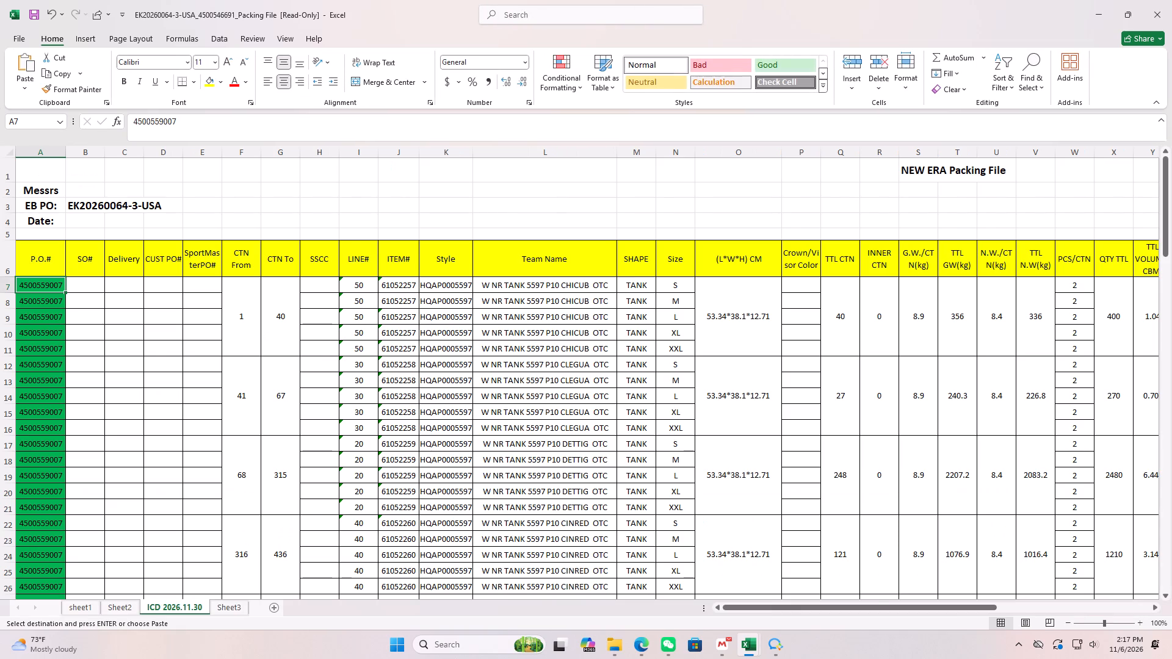
scroll(302, 402, "down", 7)
scroll(302, 402, "up", 12)
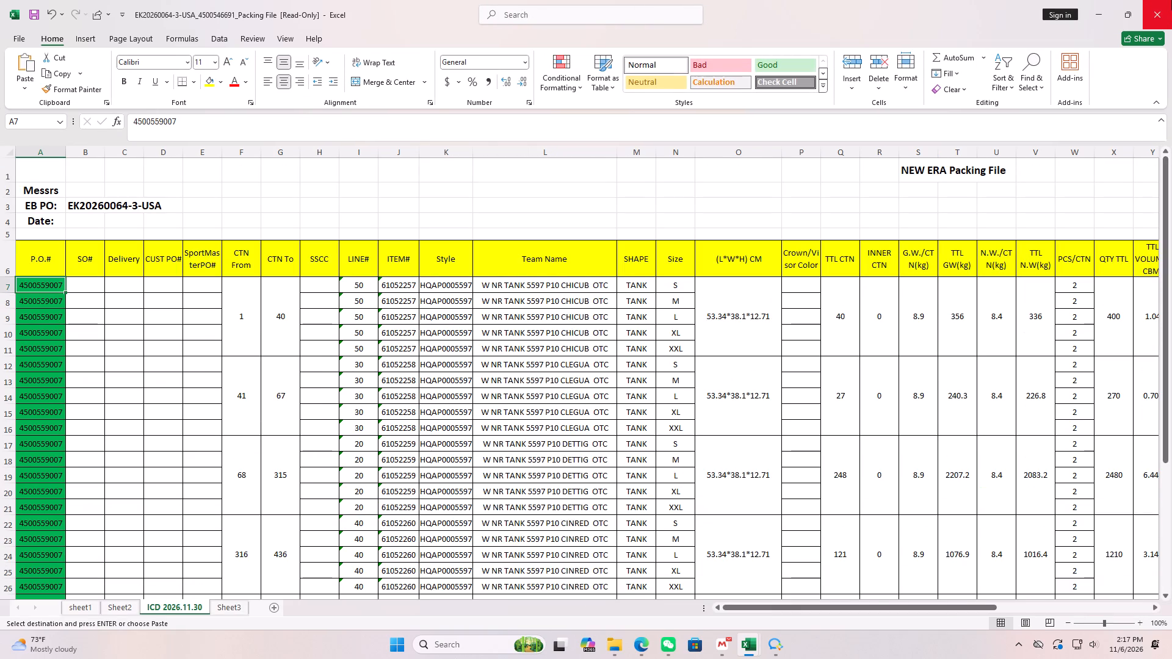
left_click(1171, 0)
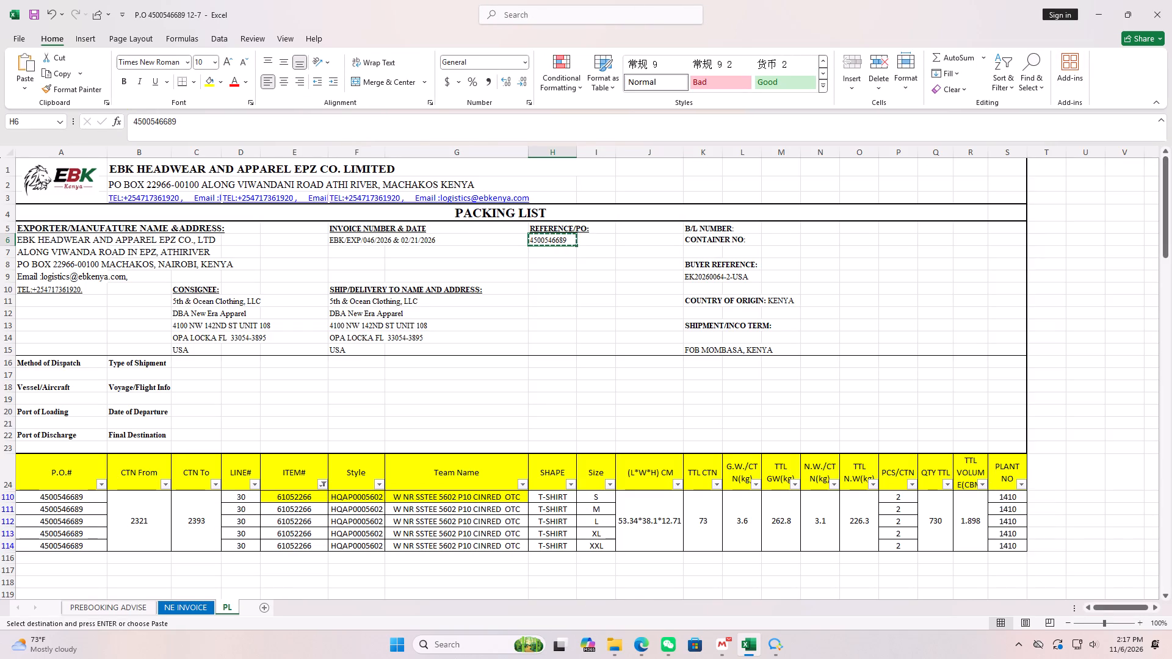
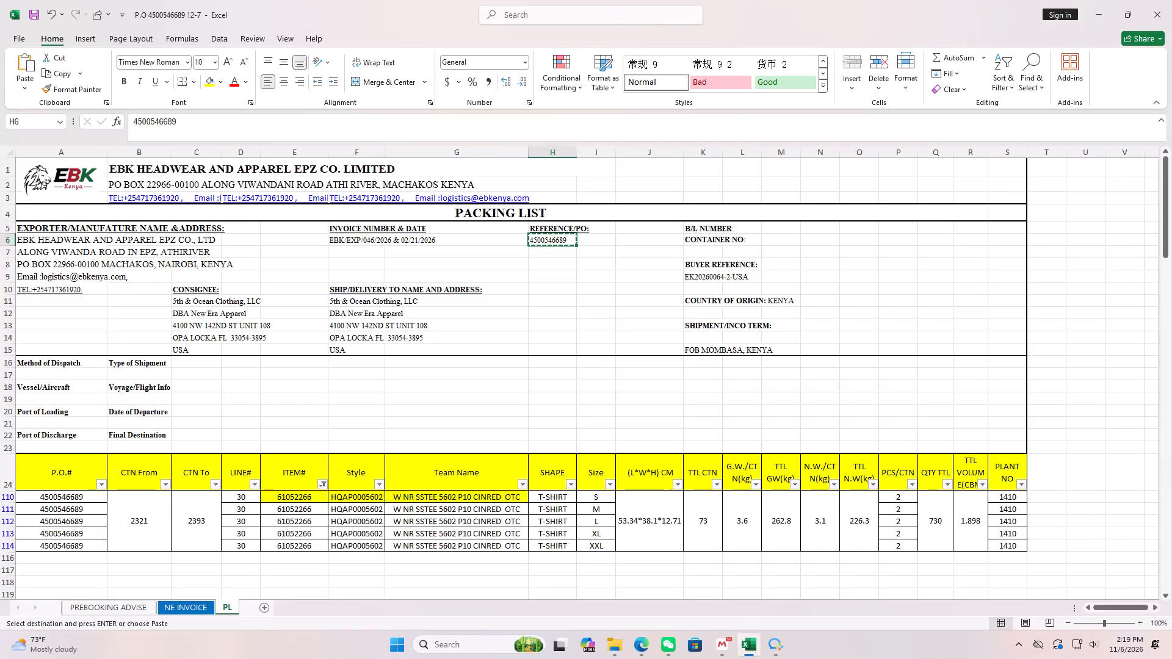
left_click(617, 636)
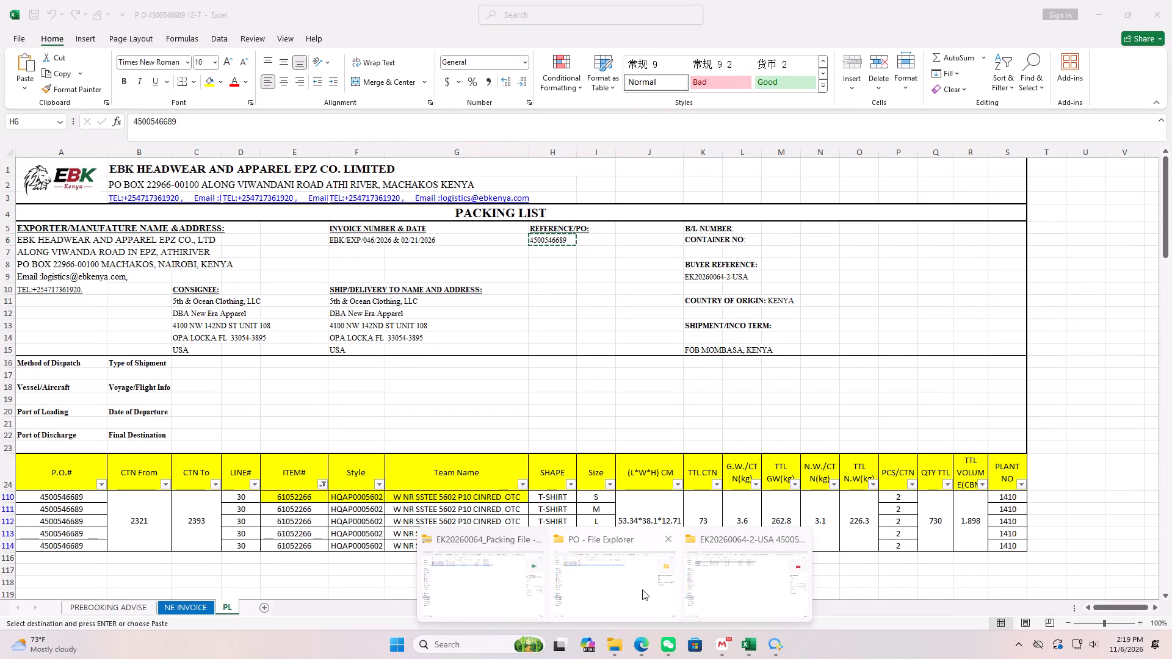
left_click(642, 589)
double_click(215, 117)
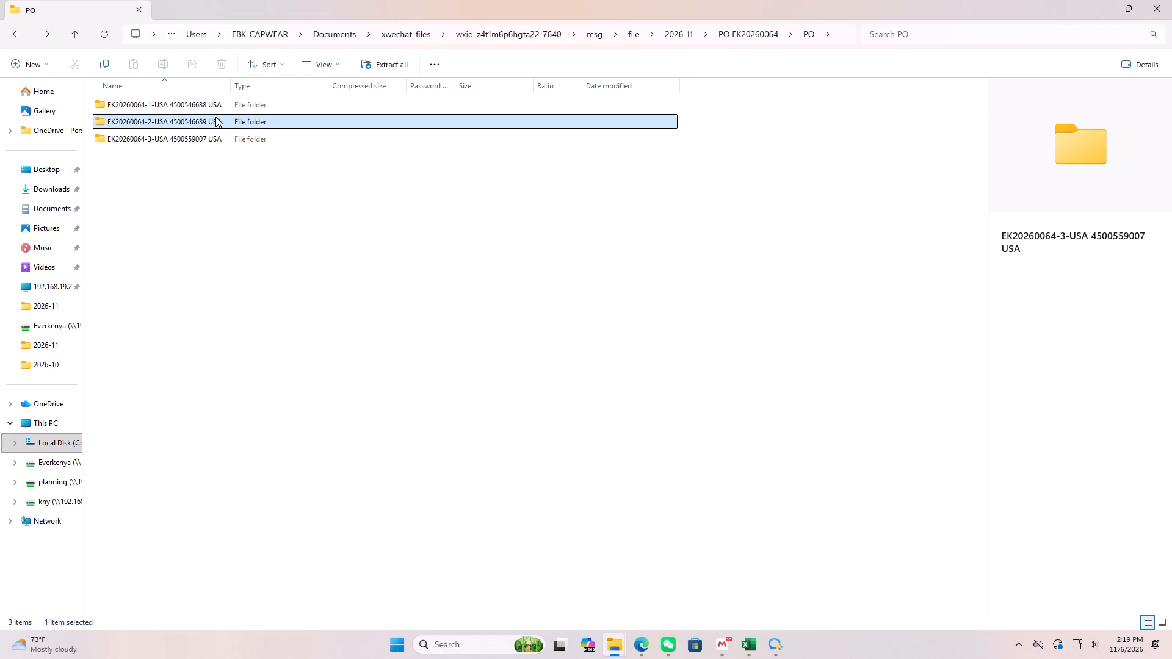
double_click(141, 107)
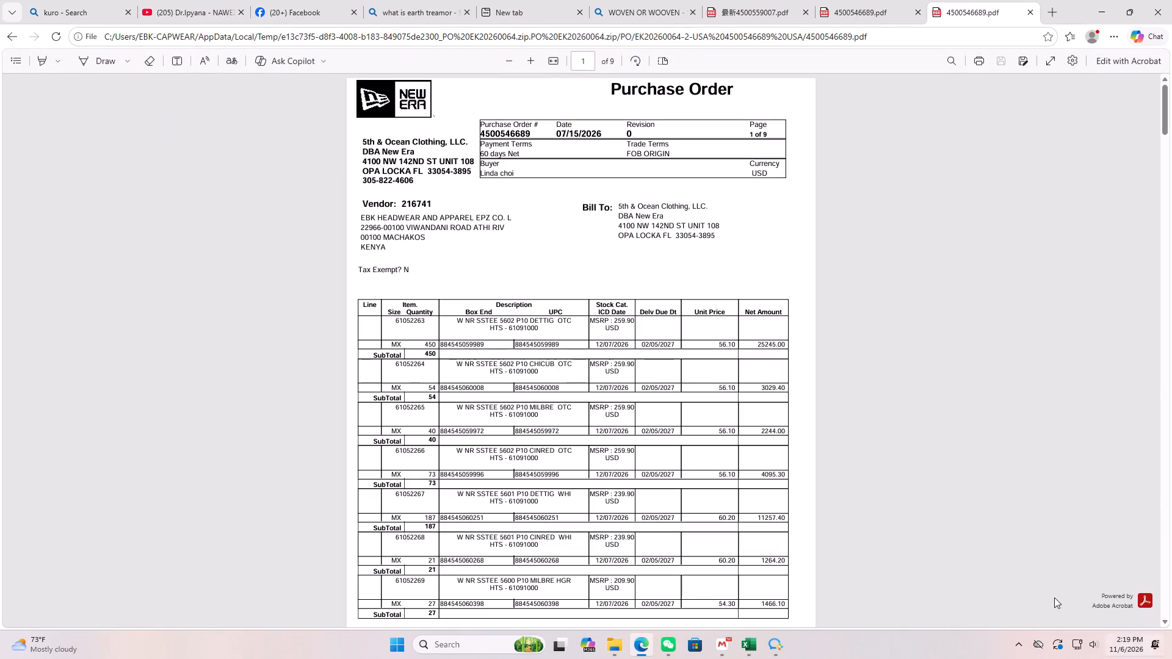
Look up item 61052274 from the NE INVOICE sheet in the purchase order PDF and enter its unit price of 47.3 on the invoice.
left_click(739, 638)
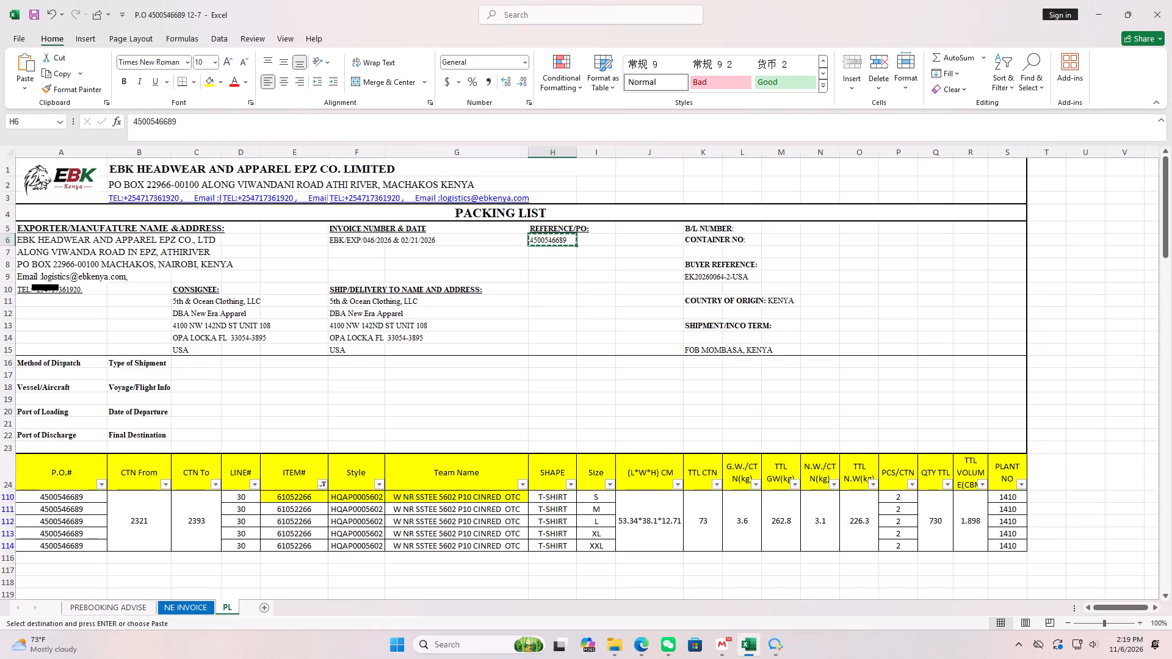
left_click(172, 610)
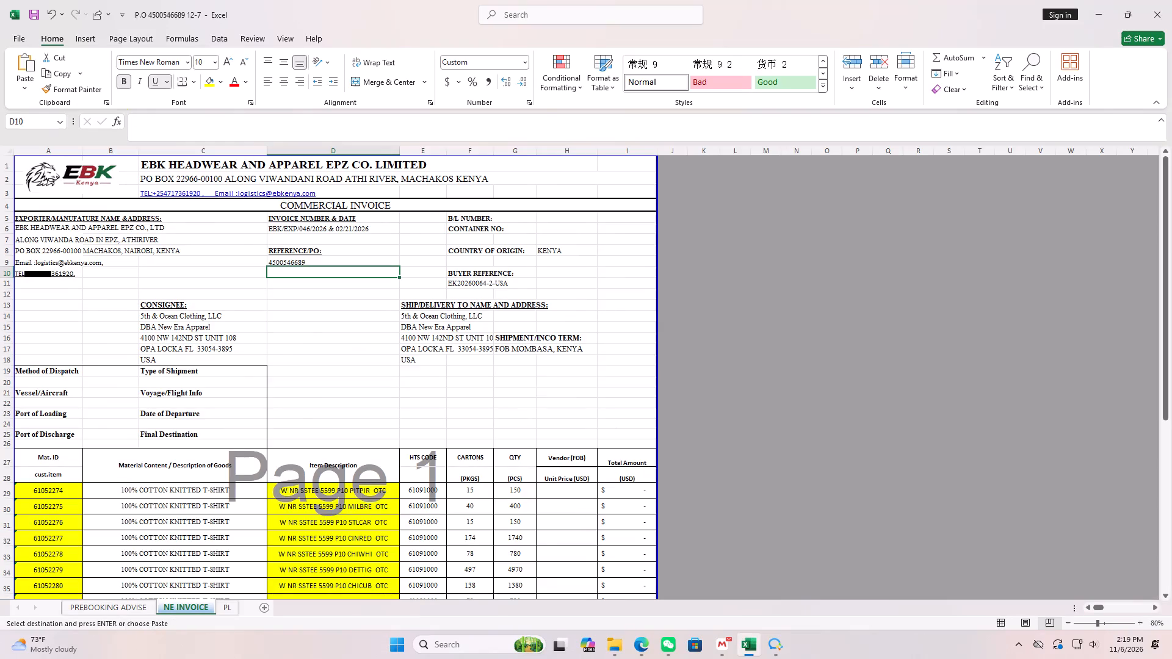
left_click(70, 494)
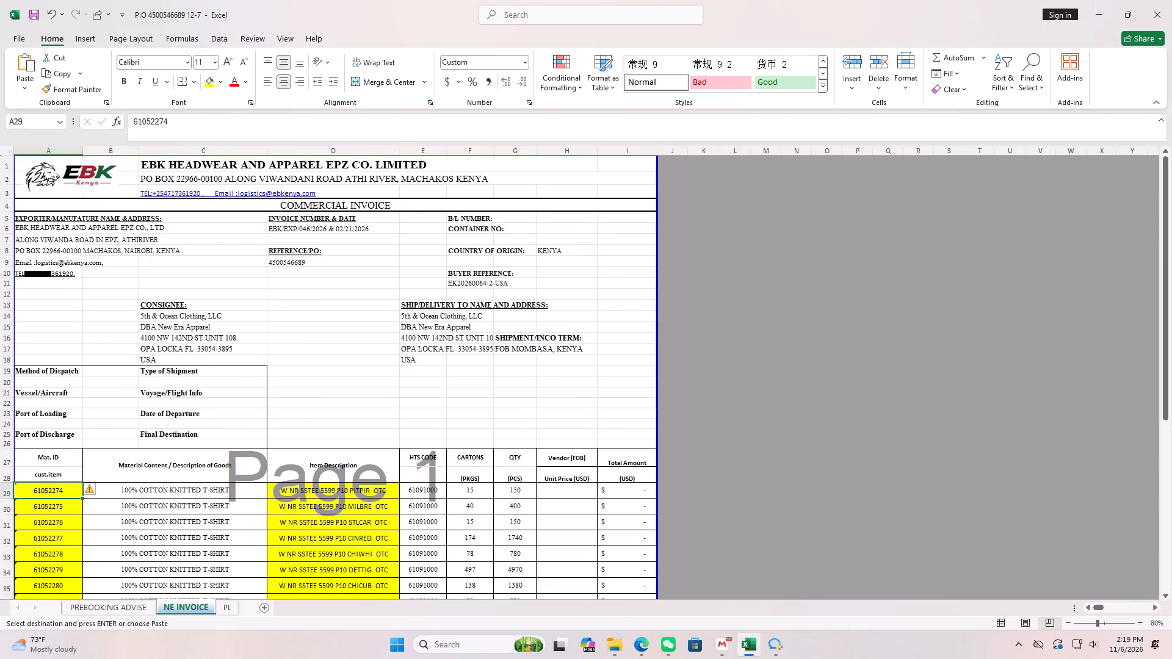
key("ctrl+c")
scroll(448, 413, "down", 4)
left_click(633, 638)
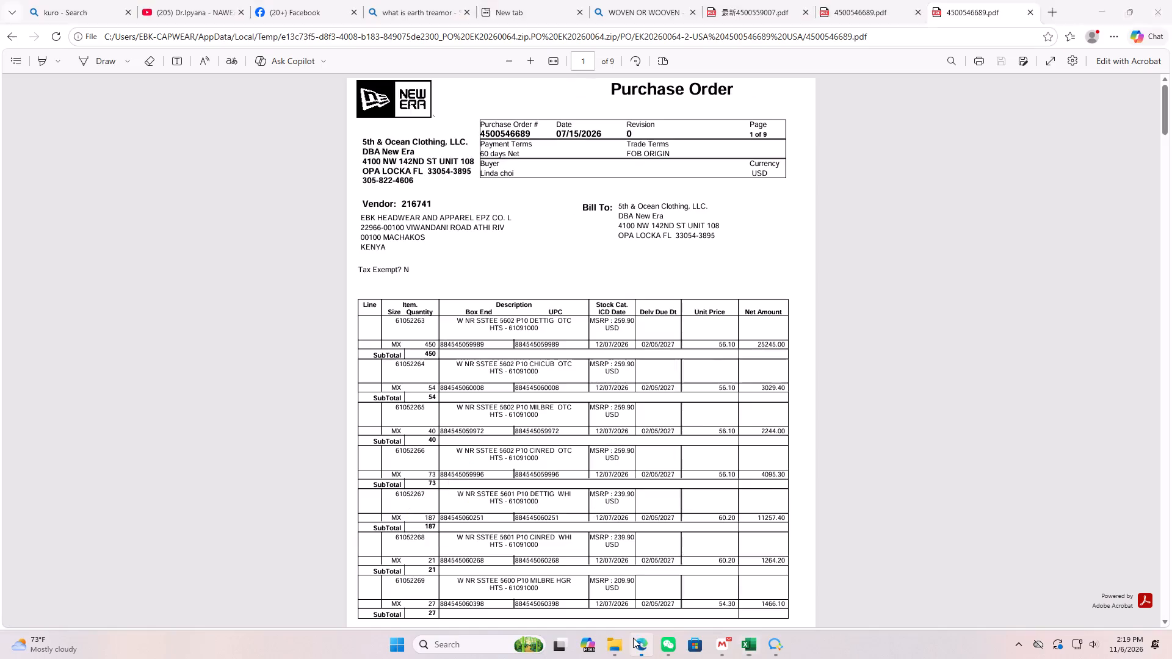
left_click(950, 56)
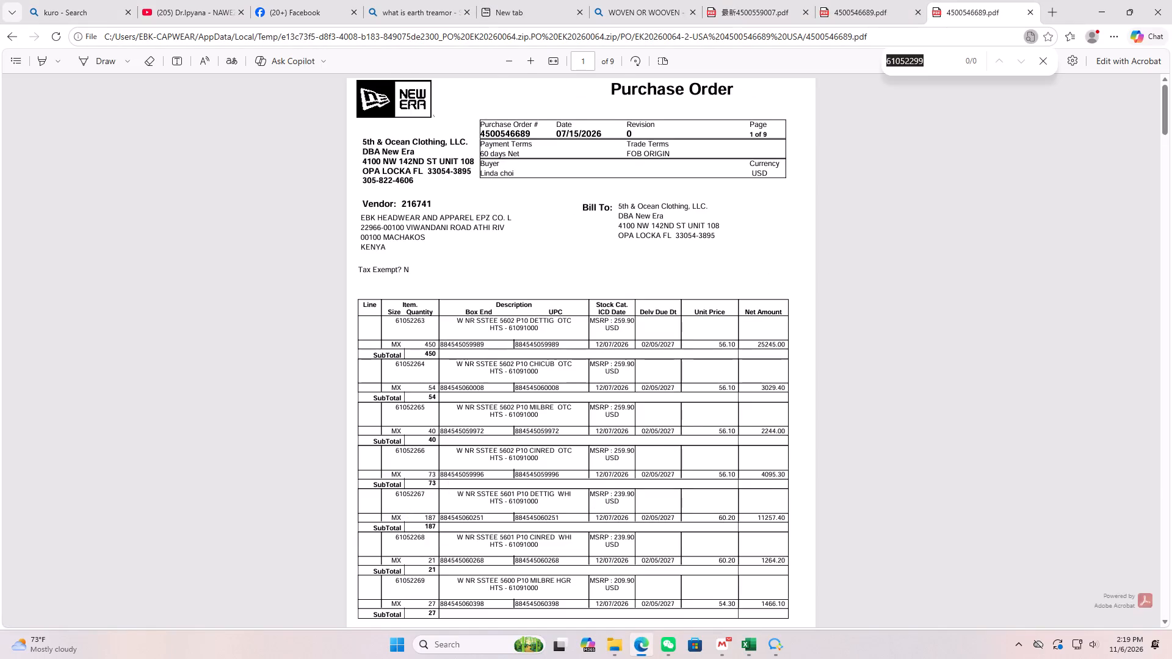
key("ctrl+v")
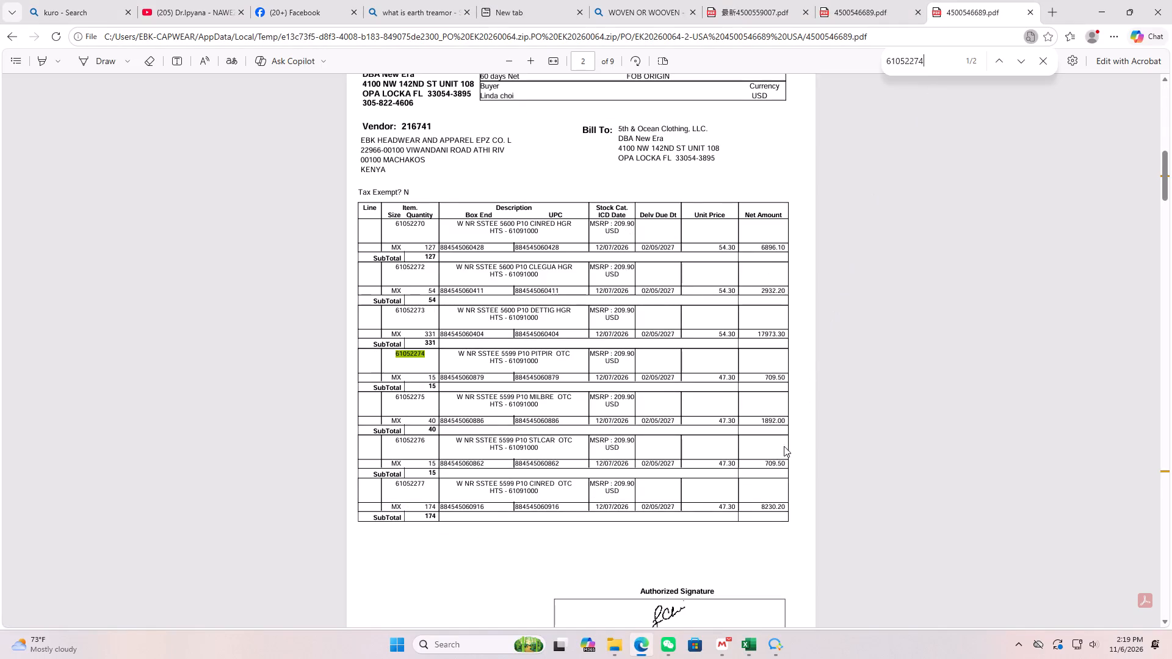
left_click(750, 639)
left_click(580, 374)
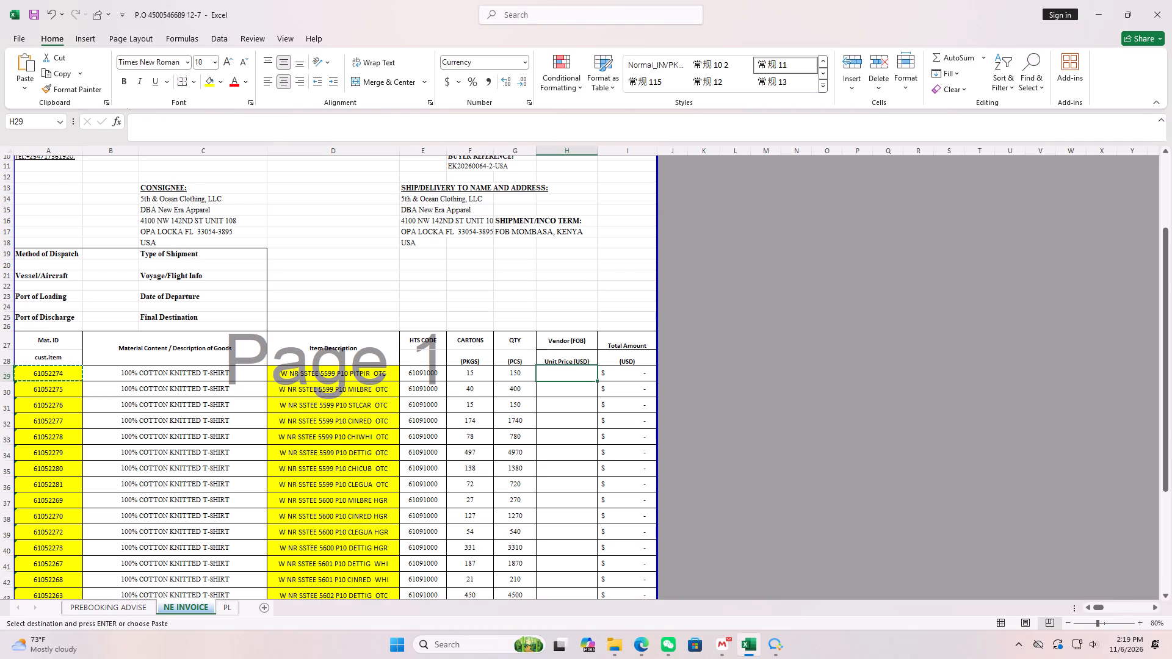
type("47.3")
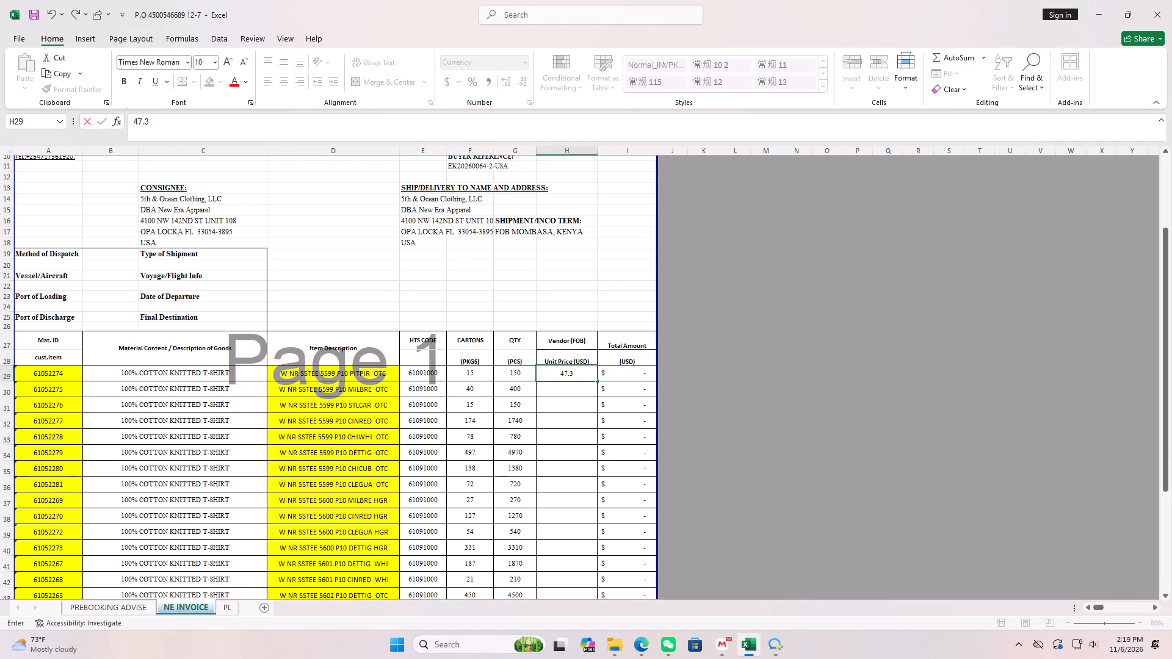
key("Down")
Look up item 61052275 in the purchase order PDF and fill the $47.30 unit price down to its invoice row.
key("Left")
key("Left")
key("Left")
key("Left")
key("Left")
key("Left")
key("Left")
key("Left")
key("Left")
key("Left")
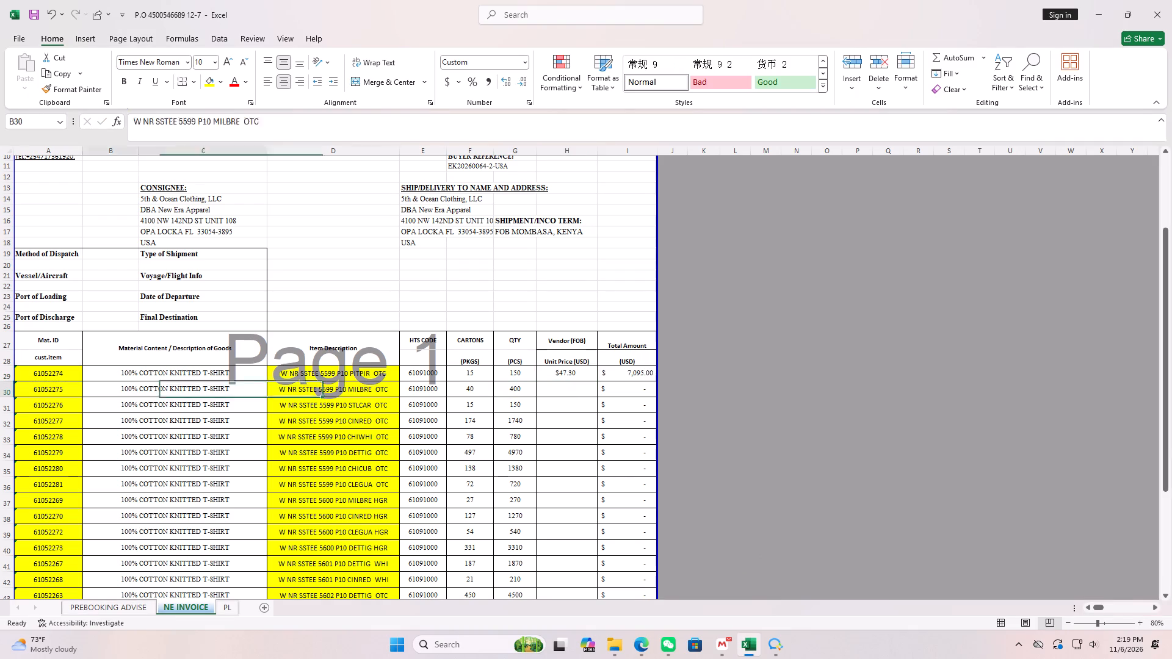
key("ctrl+c")
left_click(635, 634)
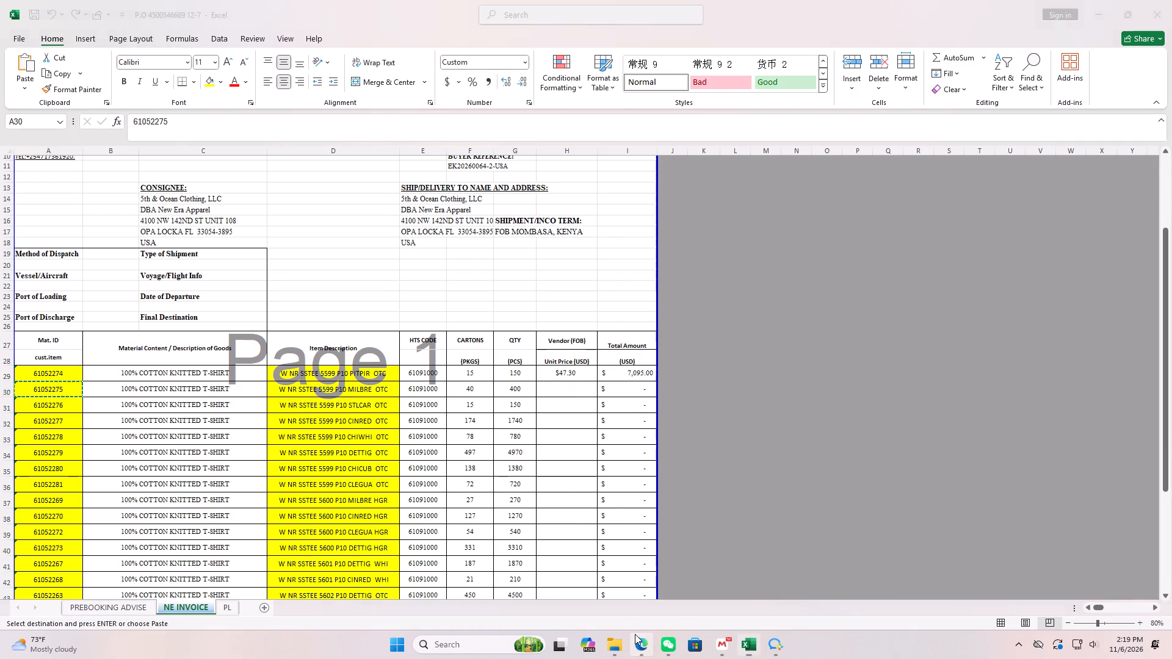
double_click(928, 53)
key("ctrl+v")
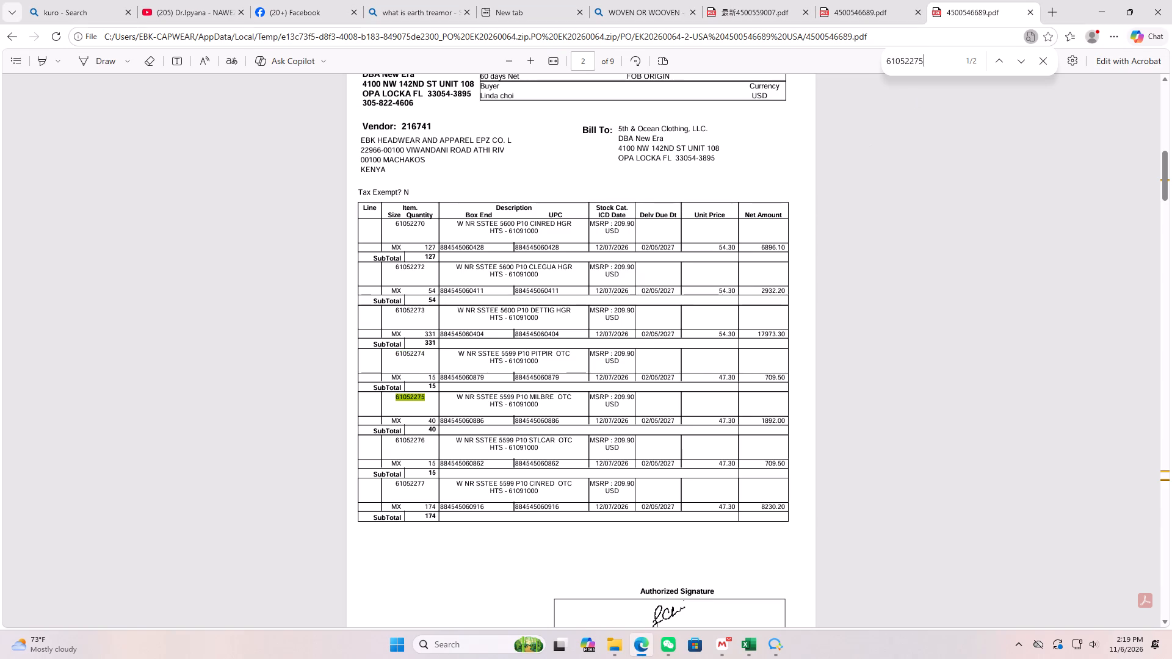
left_click(748, 643)
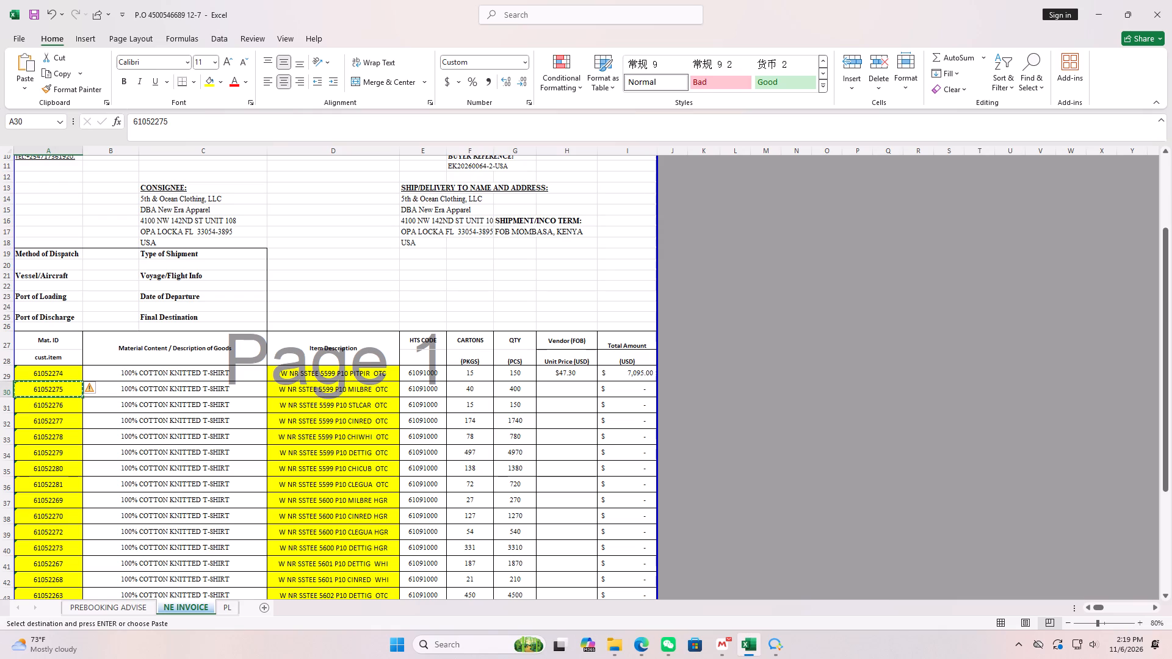
left_click(565, 373)
left_click_drag(596, 383, 596, 394)
left_click(574, 408)
Find item 61052276 in the purchase order PDF and extend the $47.30 unit price to its row on the invoice.
key("Left")
key("Left")
key("Left")
key("Left")
key("Left")
key("Left")
key("Left")
key("Left")
key("Left")
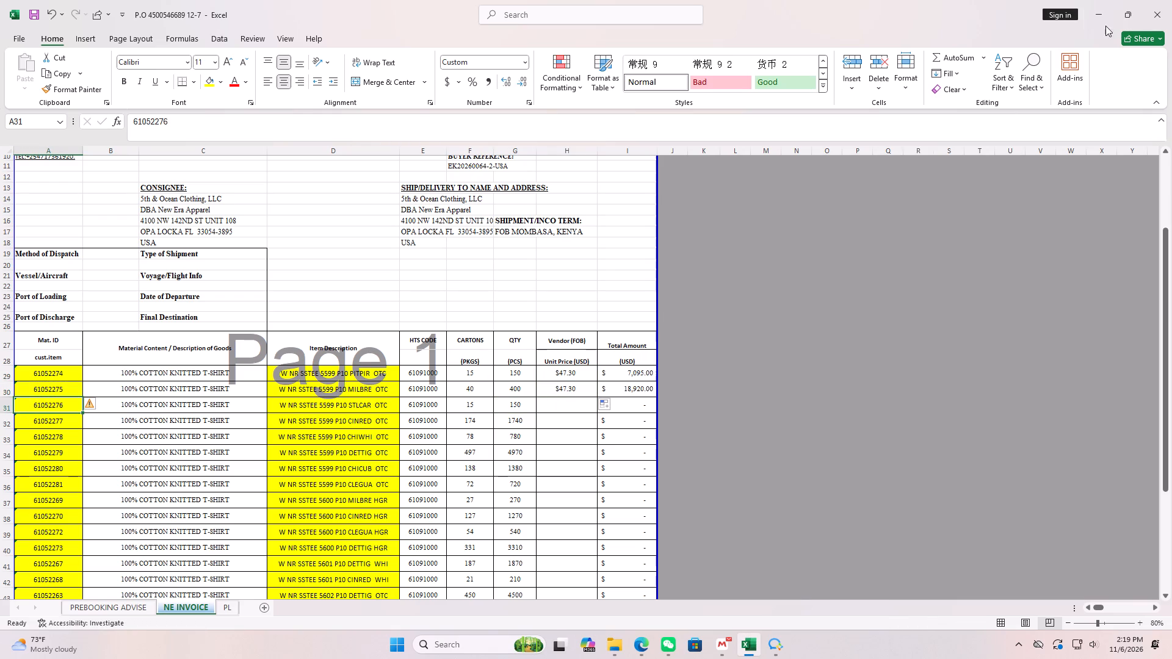
key("ctrl+c")
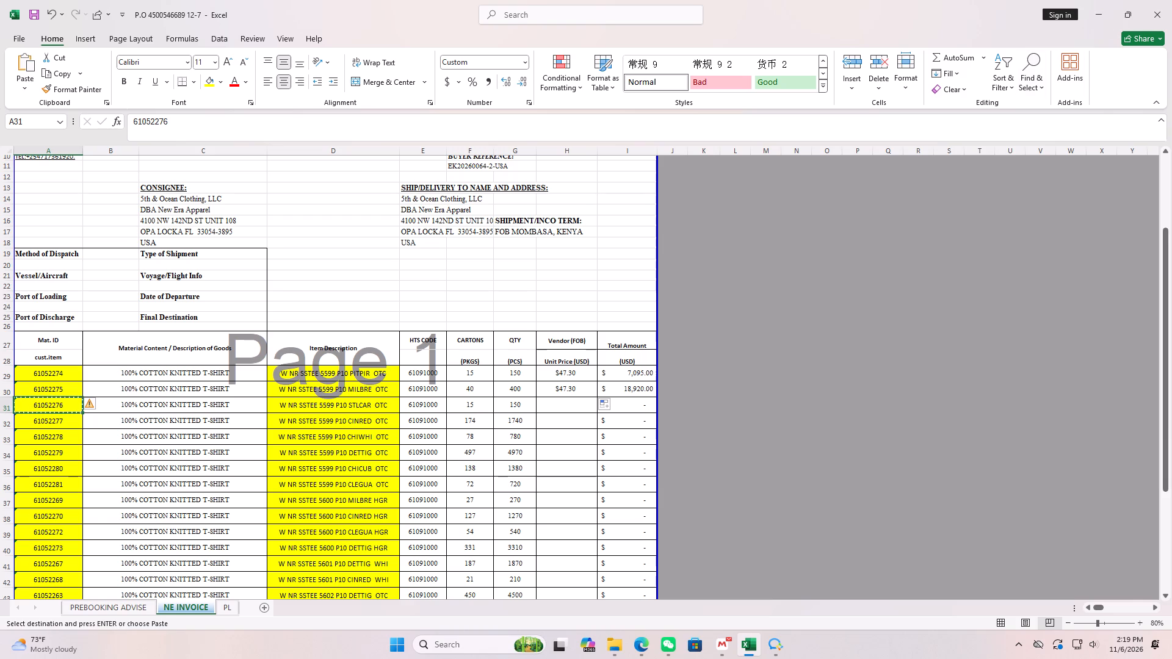
left_click(642, 647)
double_click(938, 64)
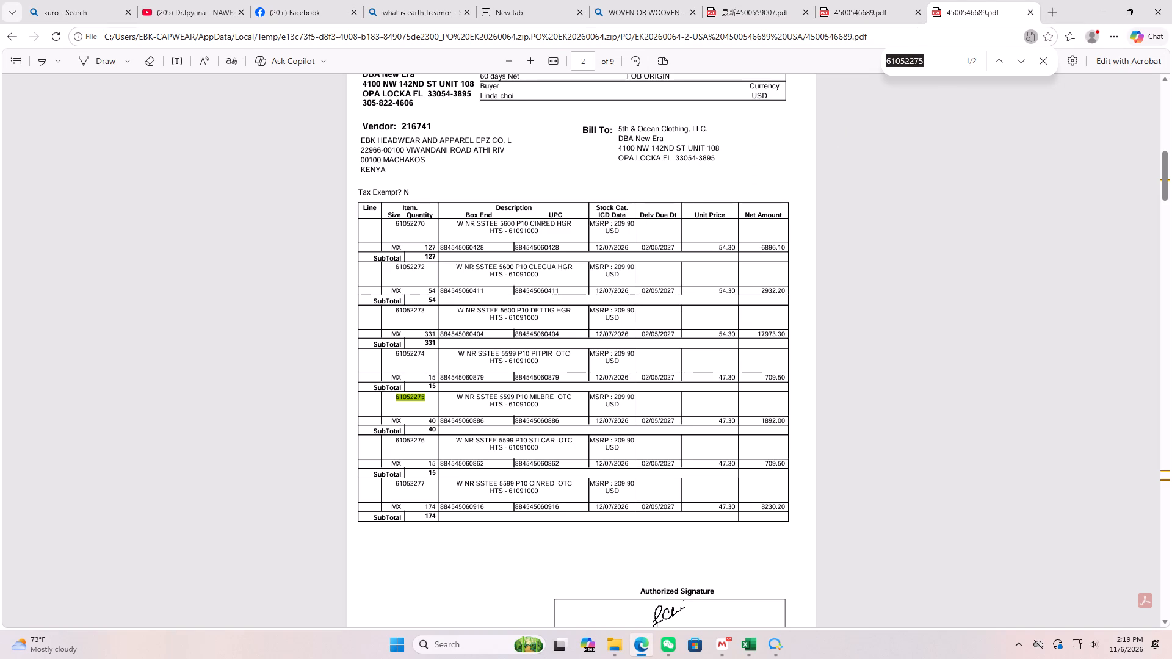
key("ctrl+v")
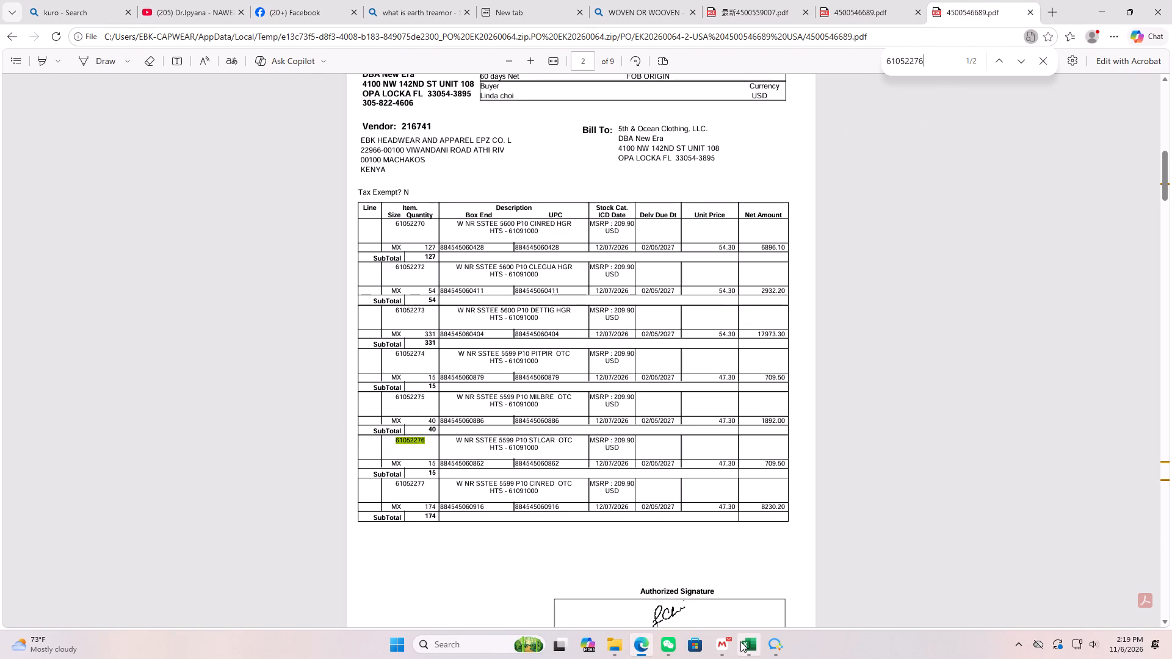
left_click(740, 641)
left_click(585, 391)
left_click_drag(597, 399, 596, 412)
left_click(575, 422)
Search the purchase order PDF for item 61052277 and fill its invoice unit price with $47.30 from the row above.
key("Left")
key("Left")
key("Left")
key("Left")
key("Left")
key("Left")
key("Left")
key("Left")
key("Left")
key("Left")
key("Left")
key("Left")
key("Left")
key("Left")
key("Left")
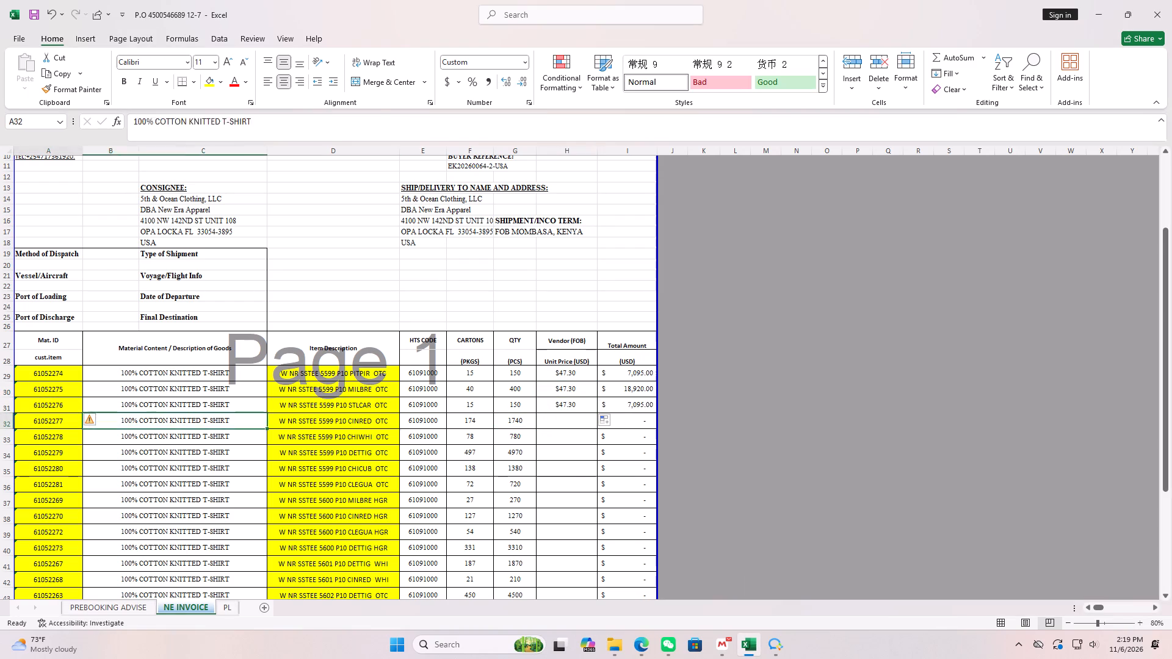
key("ctrl+c")
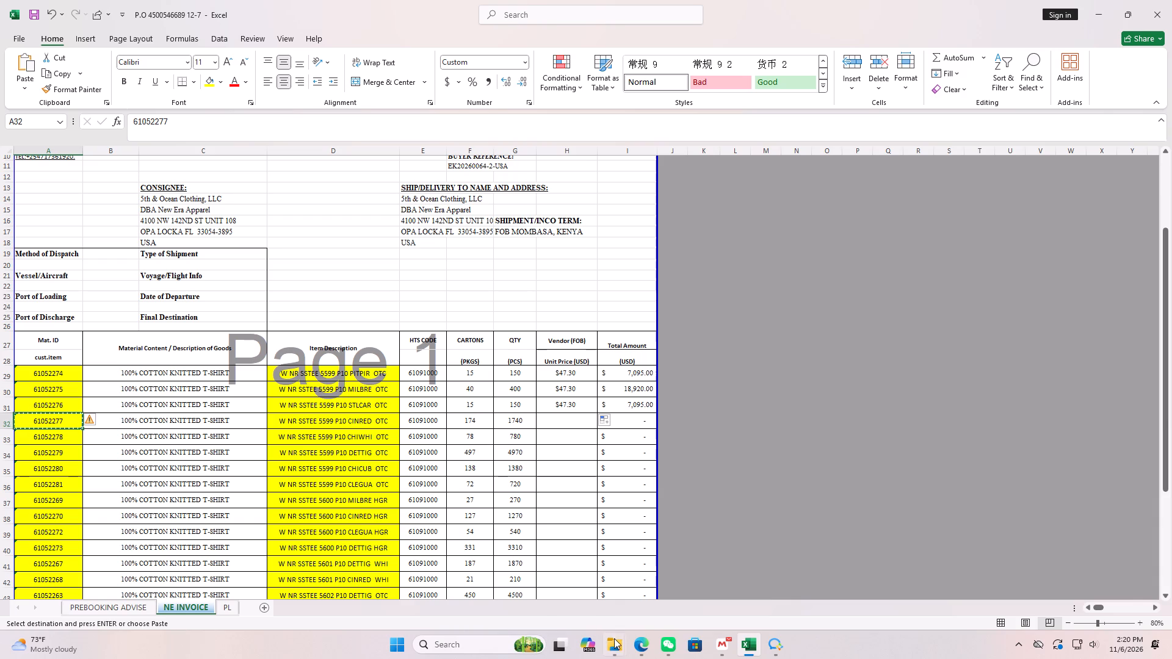
left_click(635, 641)
double_click(924, 64)
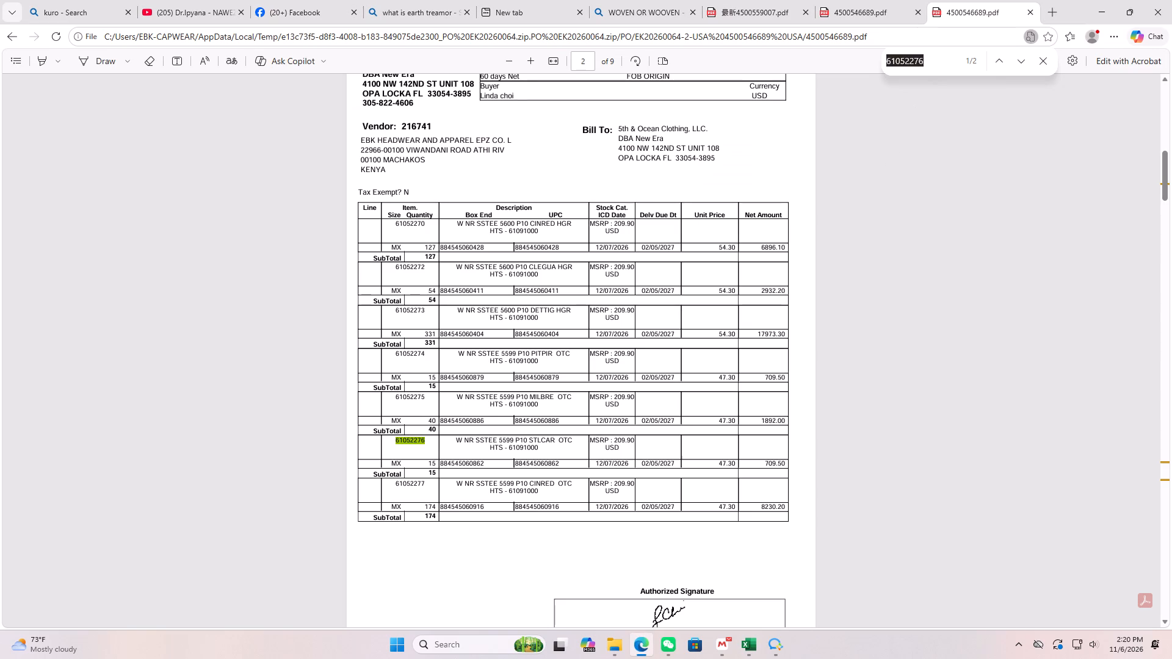
key("ctrl+v")
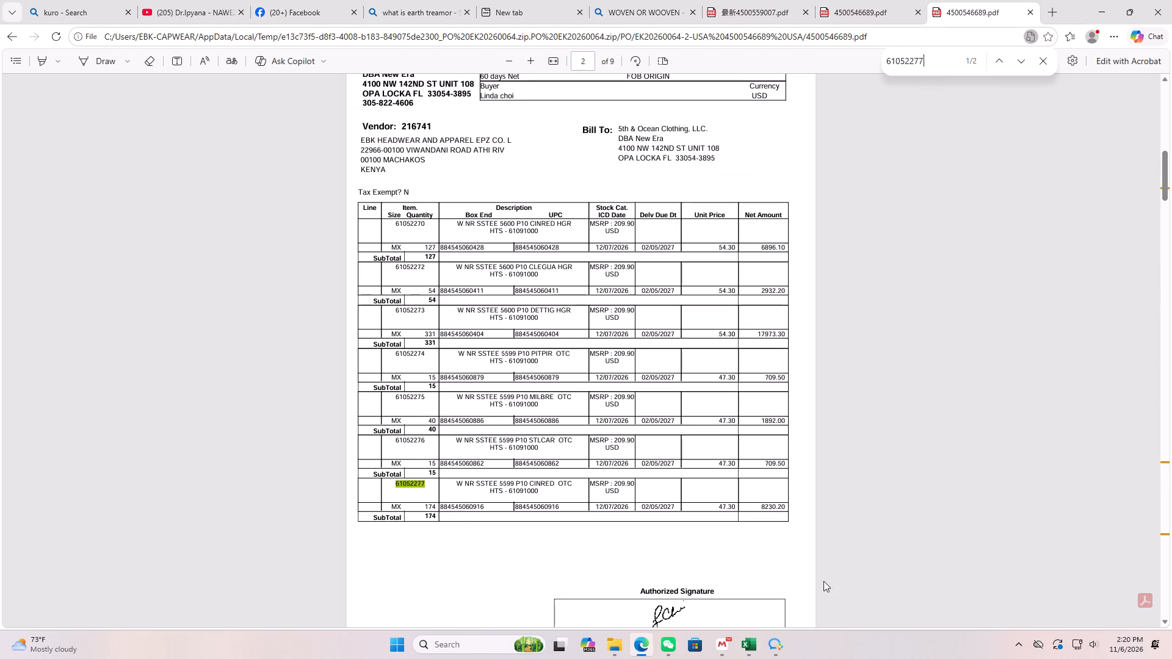
left_click(747, 638)
left_click(573, 406)
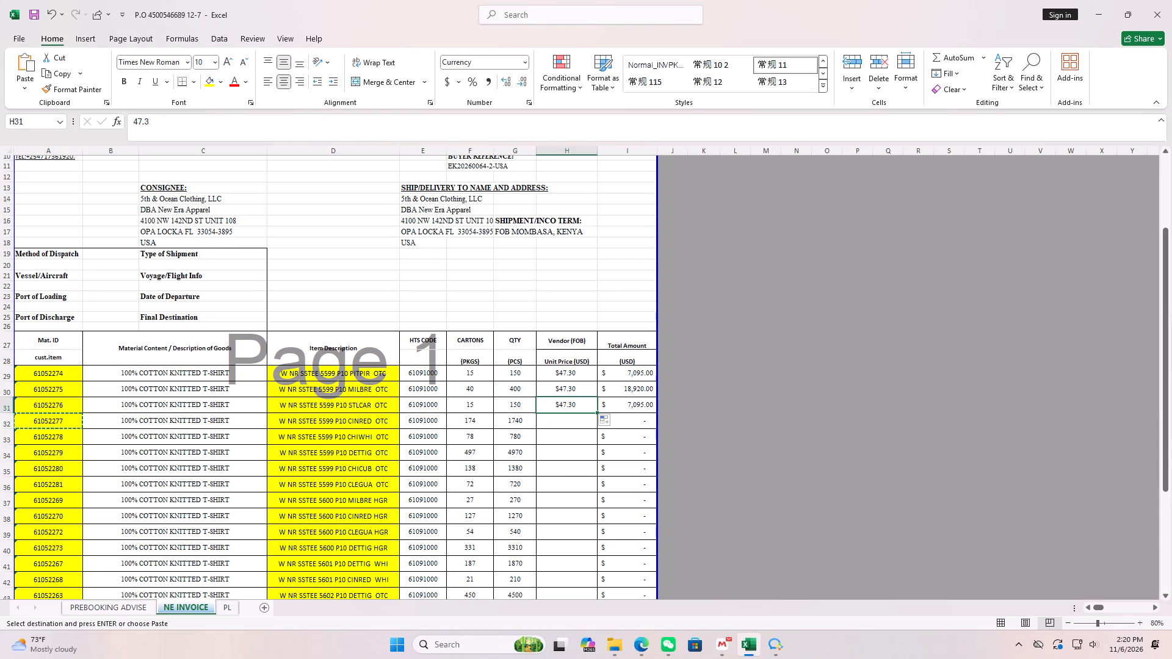
left_click_drag(597, 413, 593, 430)
left_click(577, 444)
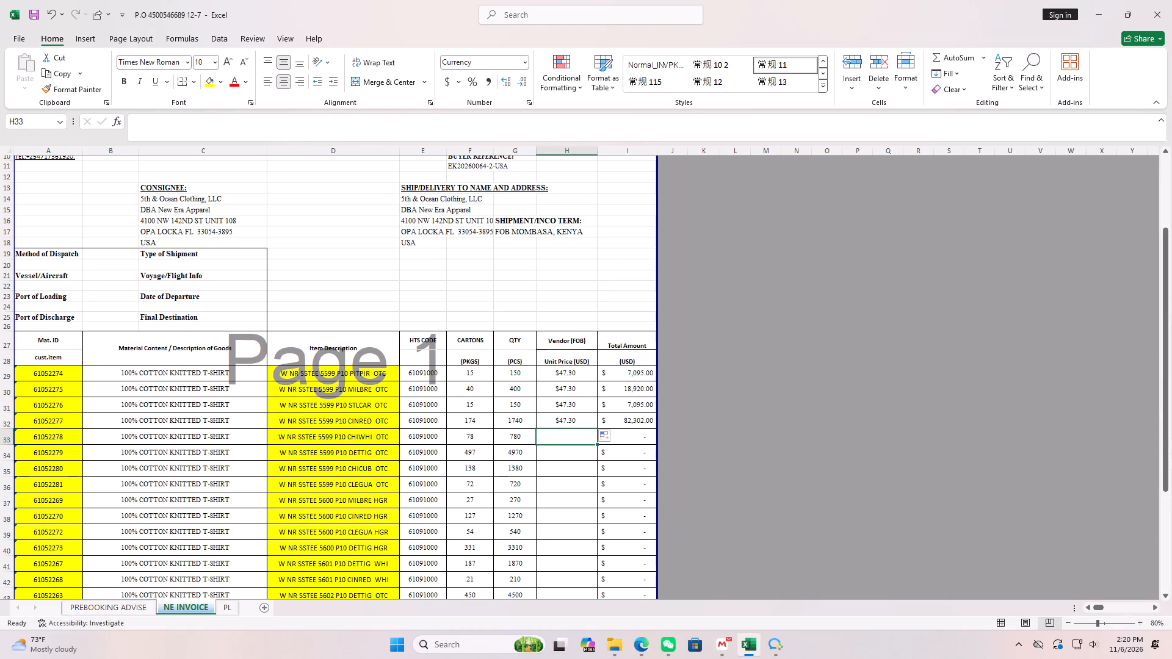
Look up item 61052278 in the purchase order PDF and copy the $47.30 unit price down into its invoice row.
key("Left")
key("Left")
key("Left")
key("Left")
key("Left")
key("Left")
key("Left")
key("Left")
key("Left")
key("ctrl+c")
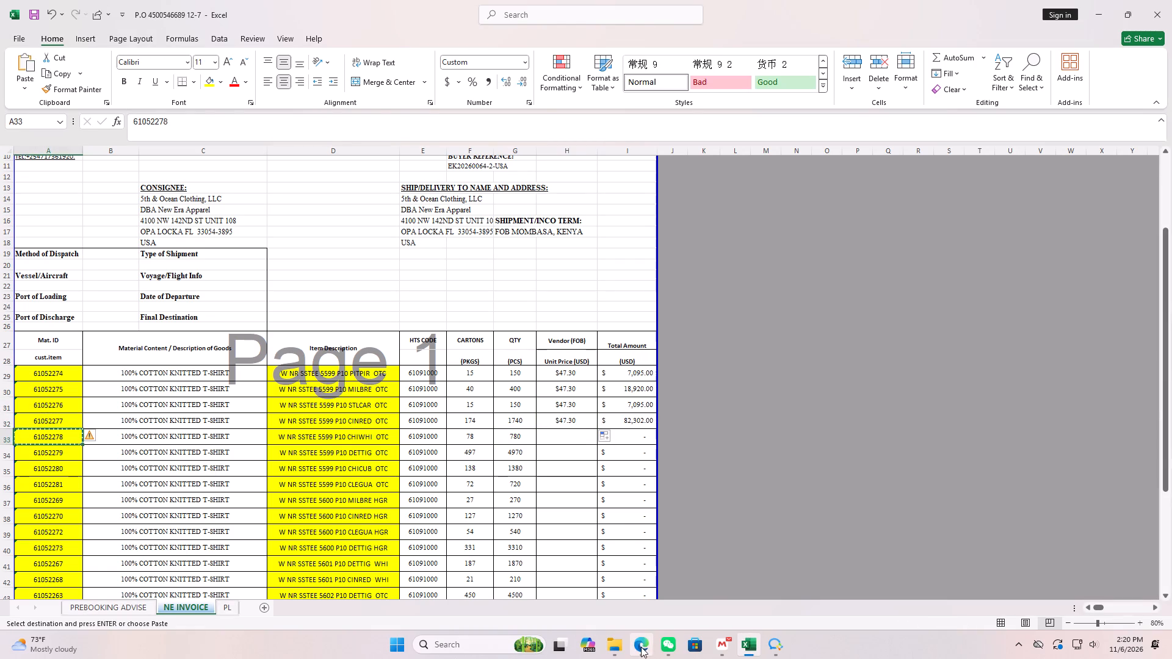
left_click(642, 647)
double_click(953, 59)
key("ctrl+v")
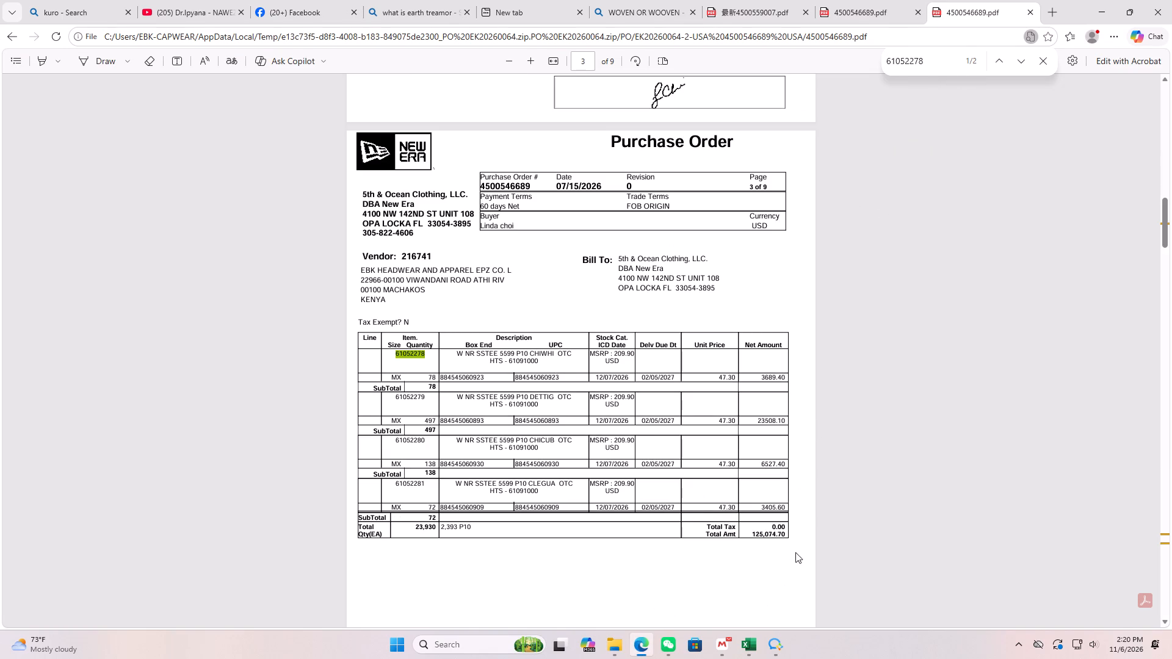
left_click(750, 643)
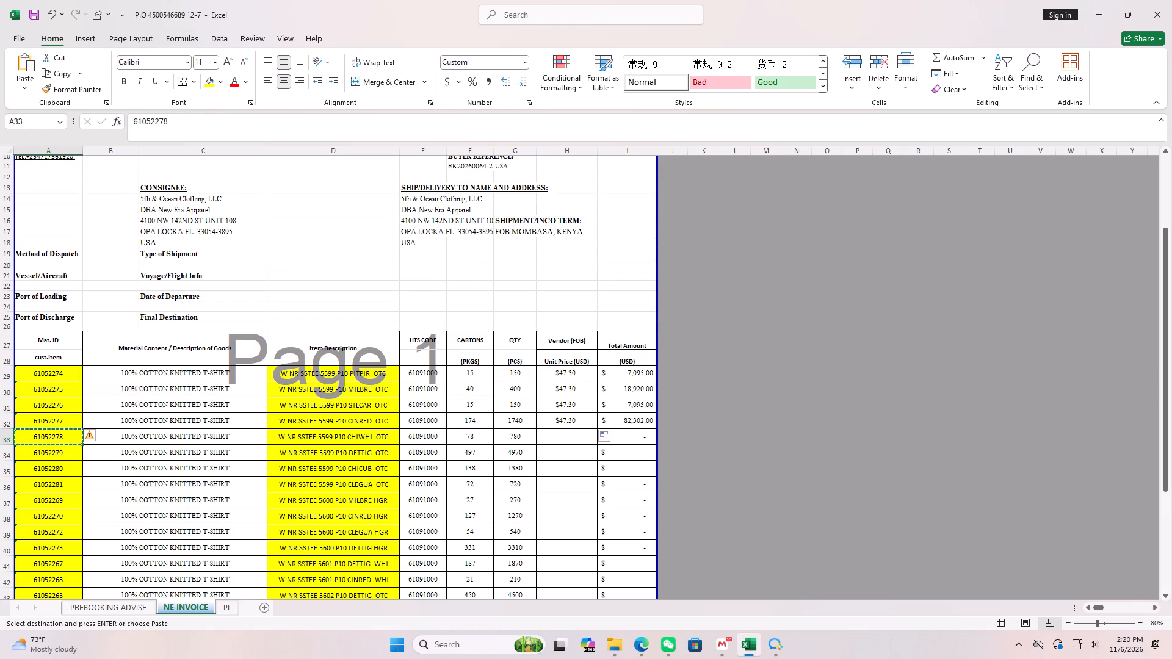
left_click(588, 426)
left_click_drag(595, 428, 596, 438)
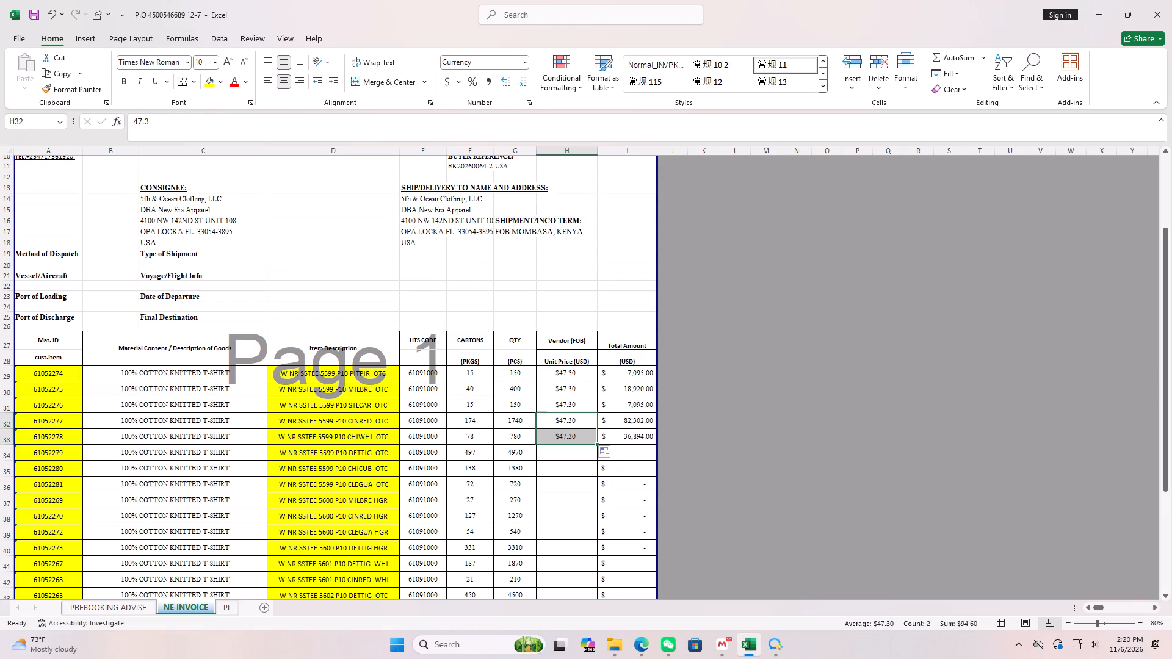
left_click(577, 452)
Find item 61052279 in the purchase order PDF and fill the $47.30 unit price down to its invoice row.
key("Left")
key("Left")
key("Left")
key("Left")
key("Left")
key("Left")
key("Left")
key("Left")
key("Left")
key("Left")
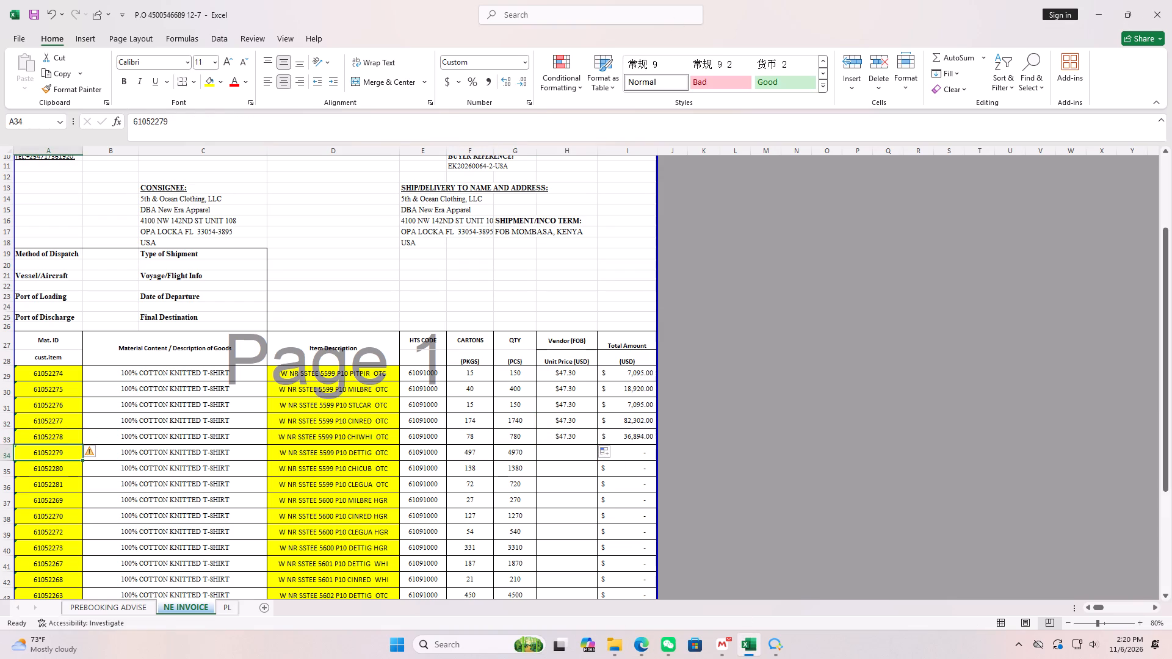
key("ctrl+c")
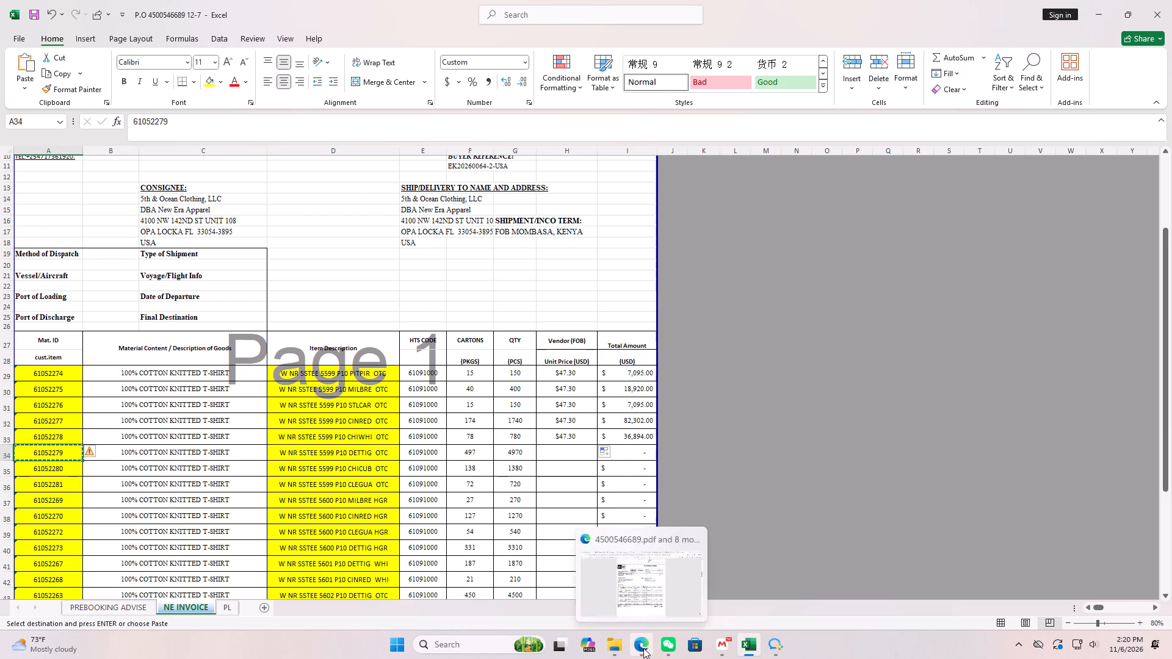
left_click(643, 648)
double_click(930, 63)
key("ctrl+v")
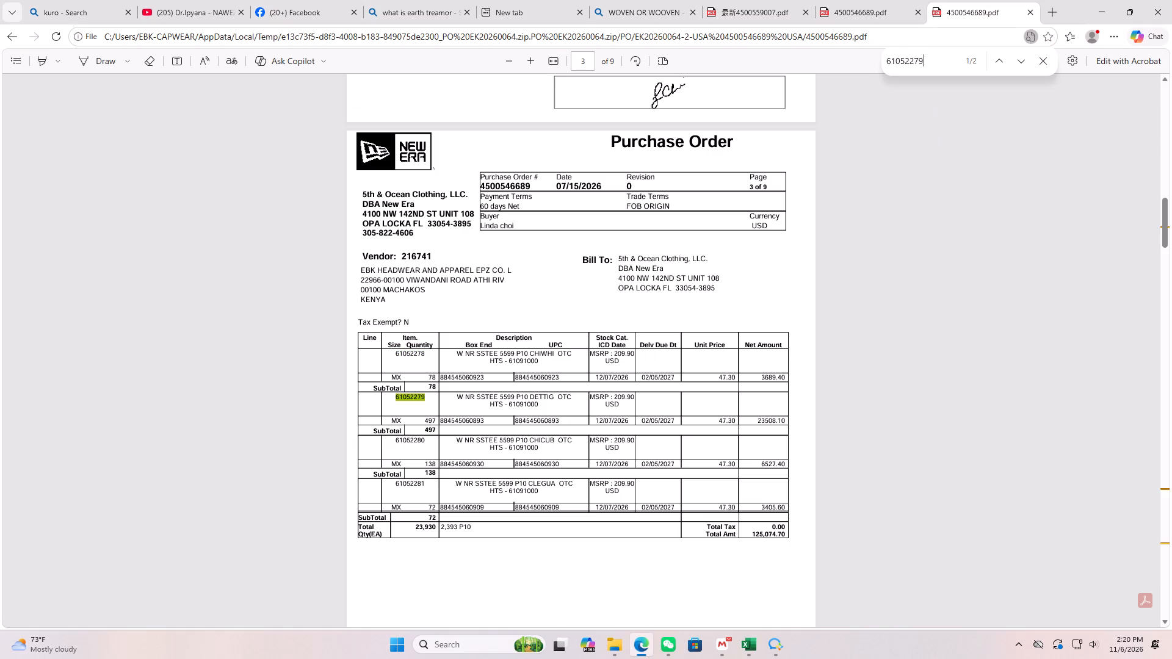
left_click(748, 641)
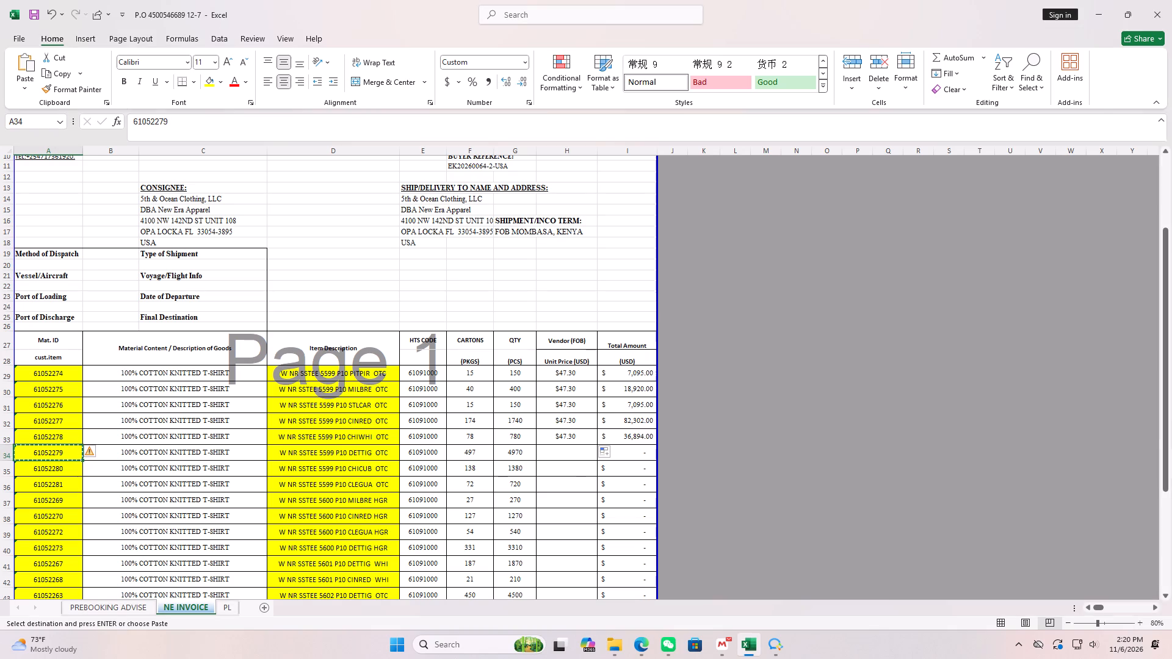
left_click(587, 440)
left_click_drag(598, 442, 598, 458)
left_click(581, 469)
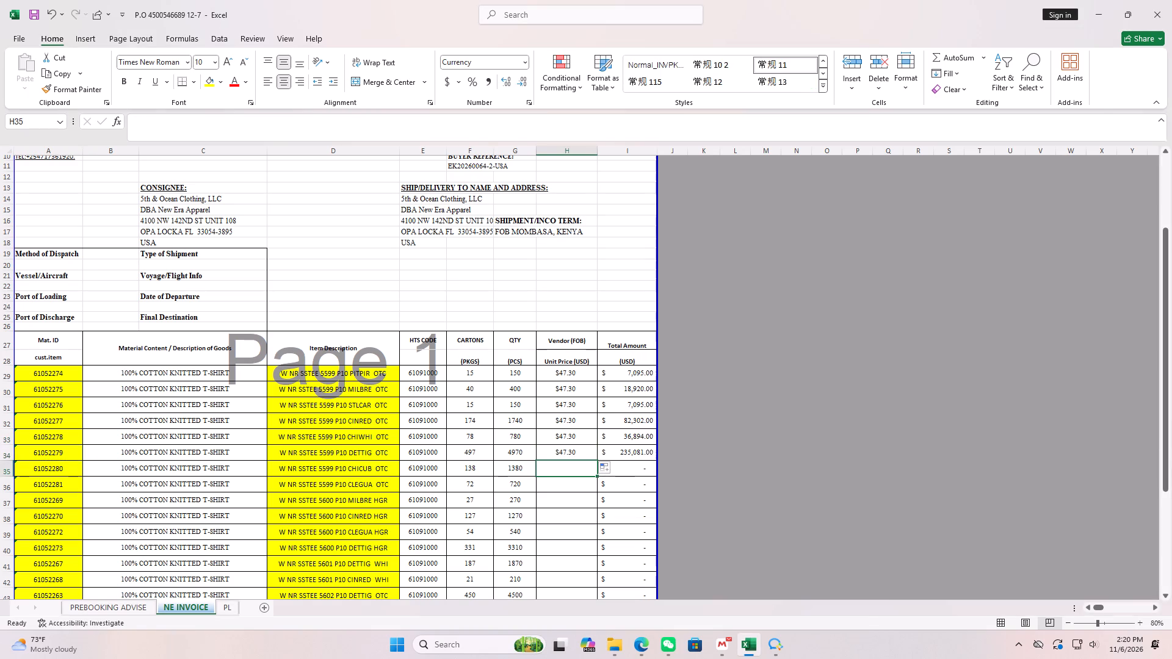
Look up item 61052280 in the purchase order PDF and fill the $47.30 unit price down to its invoice row.
key("Left")
key("Left")
key("Left")
key("Left")
key("Left")
key("Left")
key("Left")
key("Left")
key("Left")
key("Left")
key("Left")
key("Left")
key("ctrl+c")
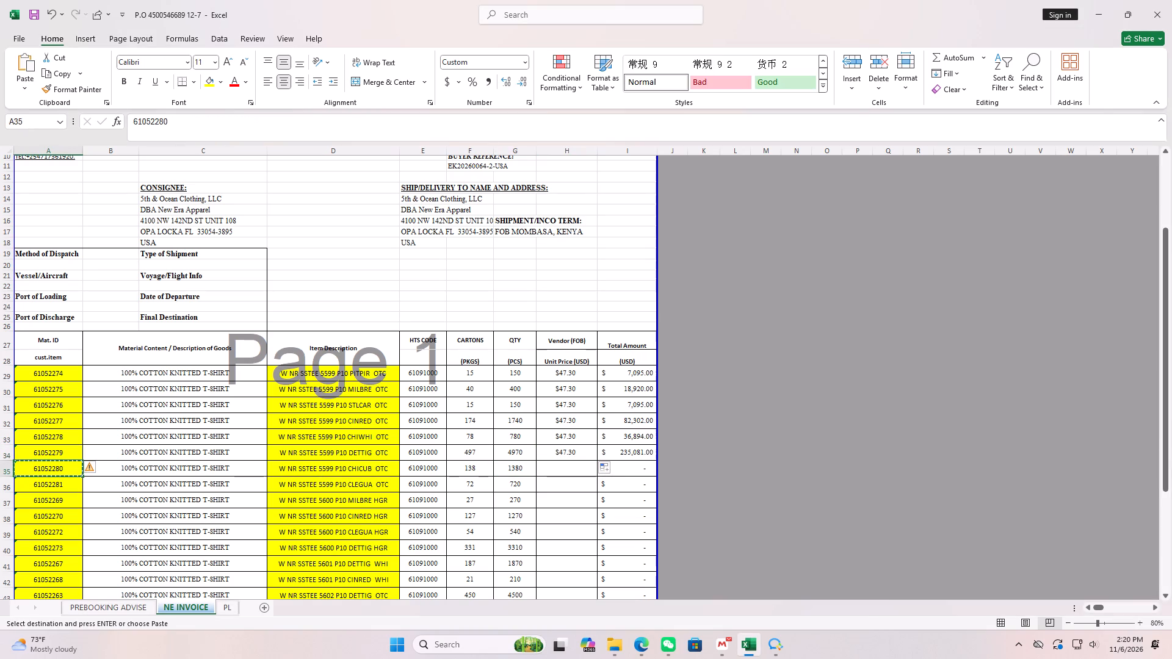
left_click(644, 635)
double_click(948, 65)
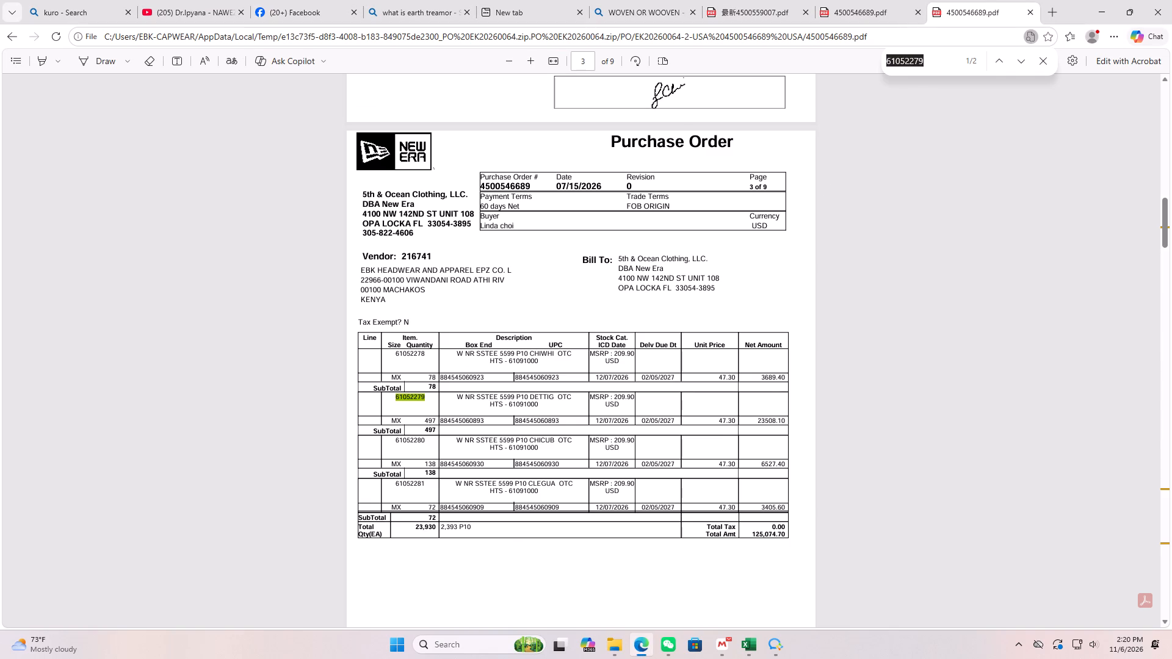
key("ctrl+v")
left_click(750, 648)
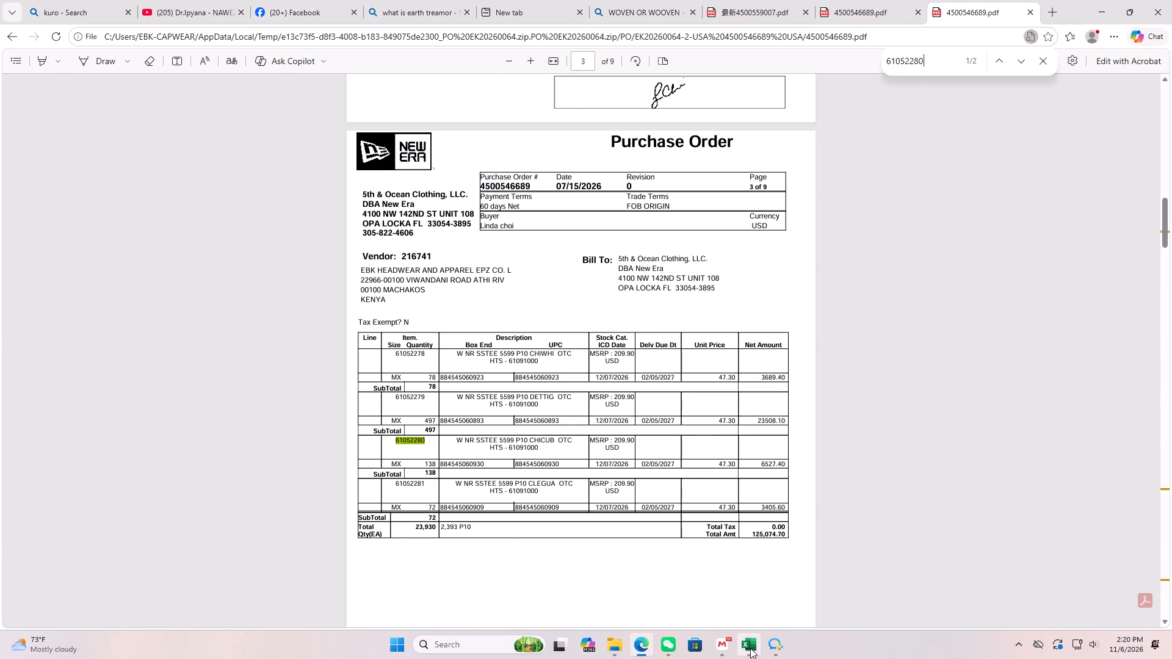
left_click(562, 449)
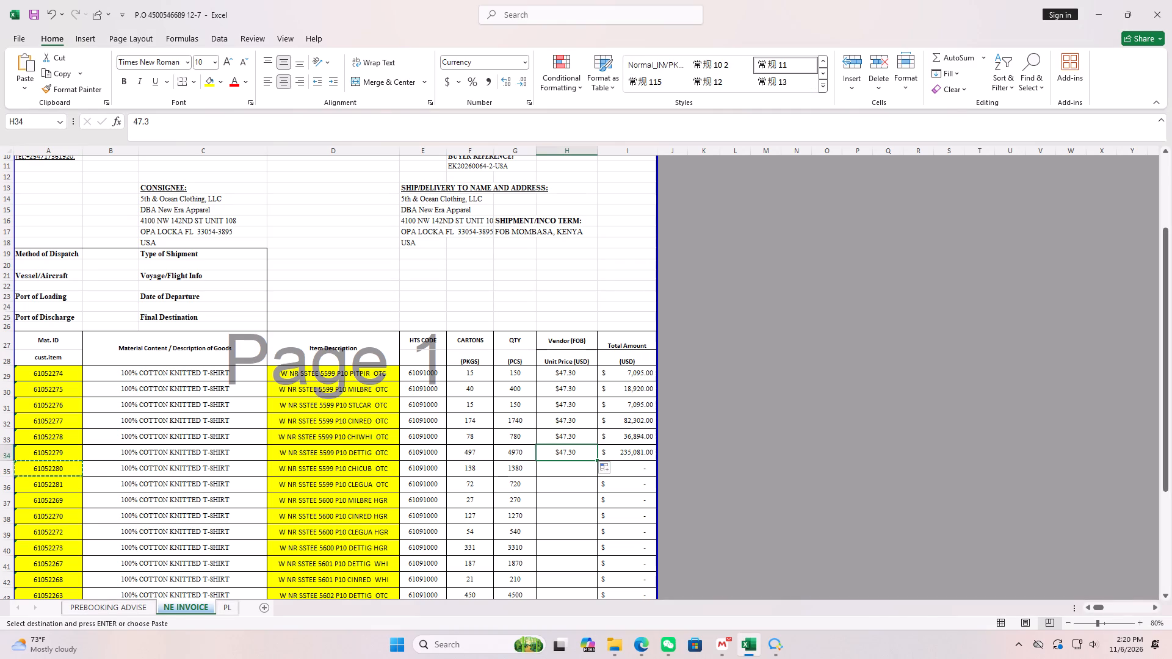
left_click_drag(595, 459, 593, 470)
Find item 61052281 in the purchase order PDF and extend the $47.30 unit price from the row above to its invoice row.
left_click(575, 481)
key("Left")
key("Left")
key("Left")
key("Left")
key("Left")
key("Left")
key("Left")
key("Left")
key("Left")
key("Left")
key("Left")
key("Left")
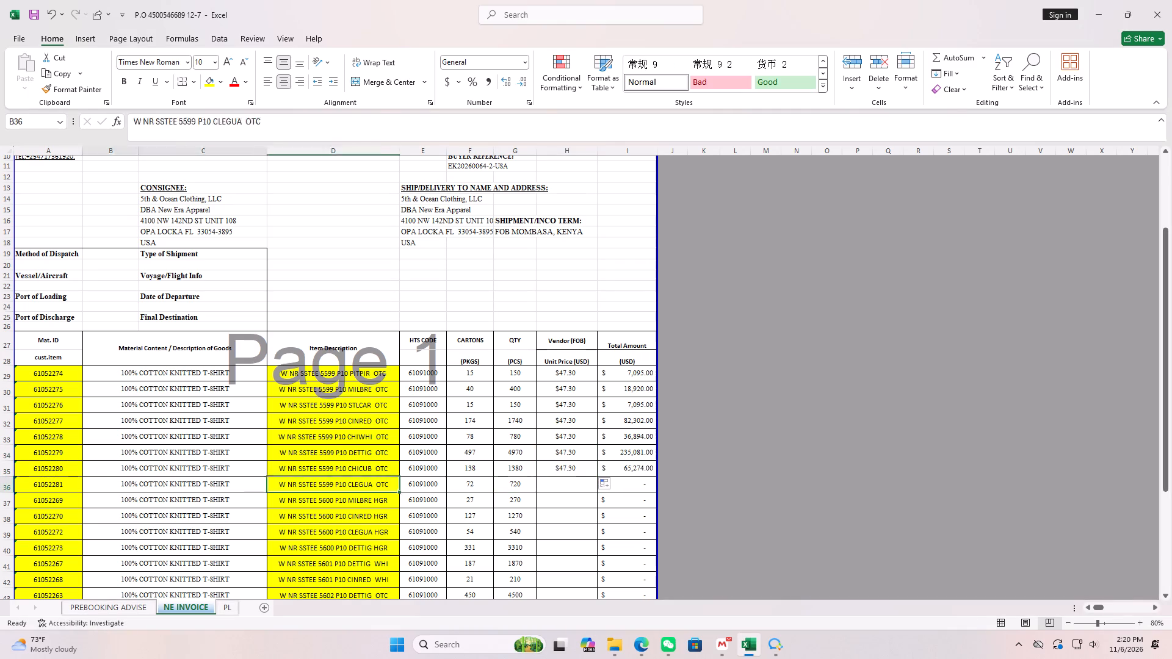
key("ctrl+c")
left_click(640, 638)
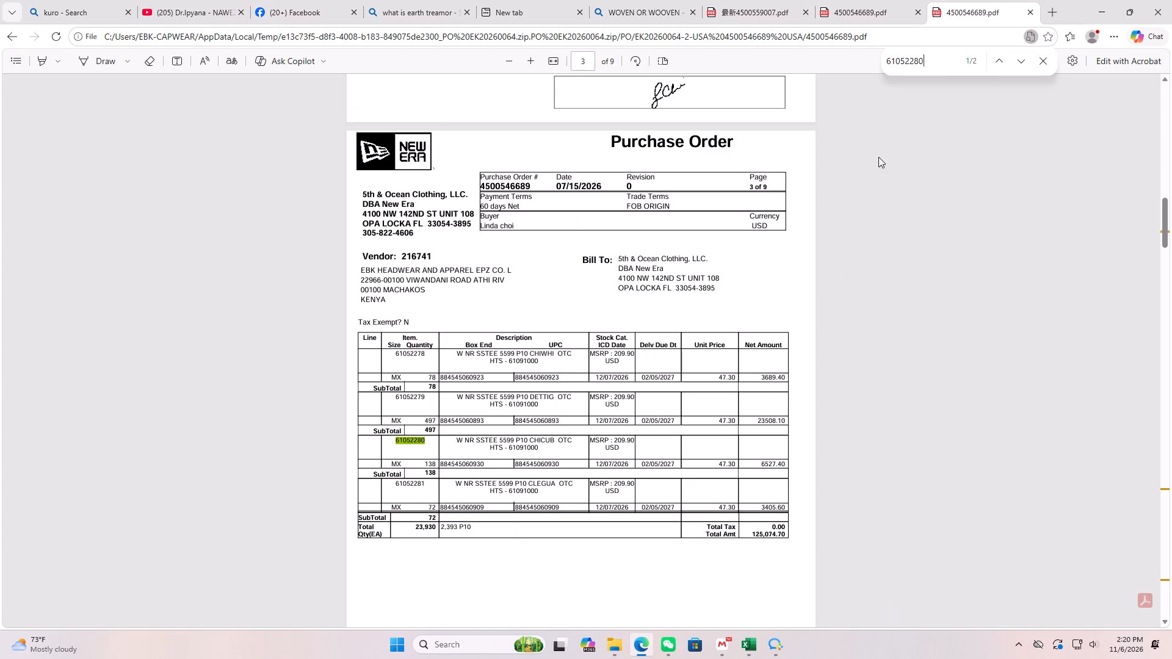
double_click(951, 67)
key("ctrl+v")
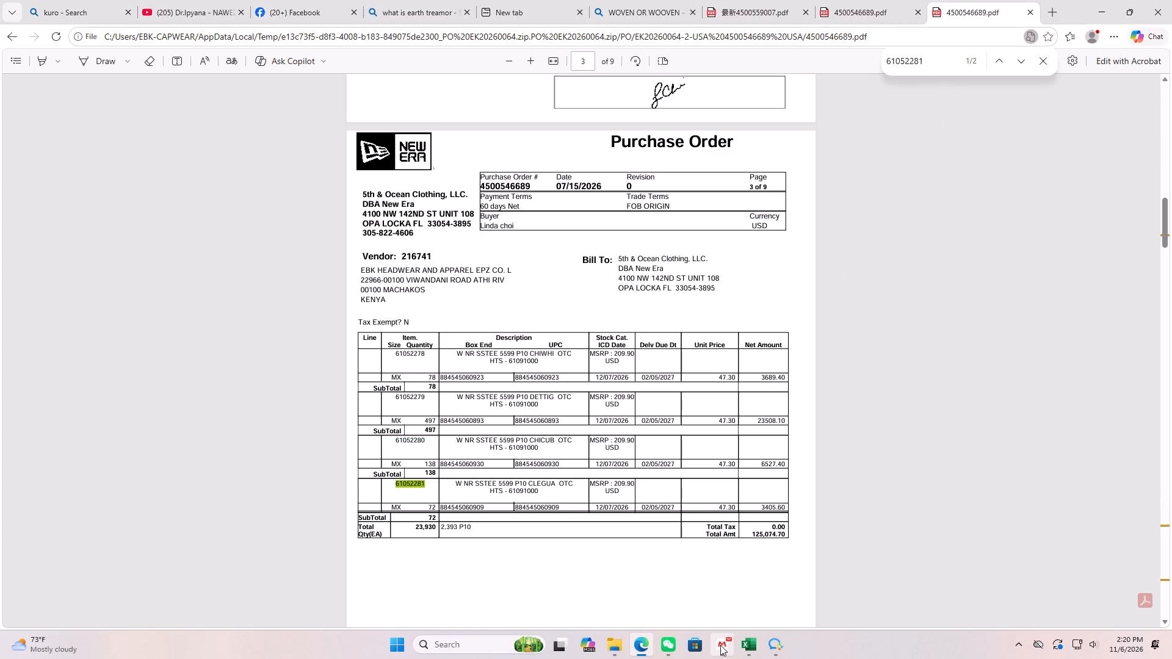
left_click(643, 647)
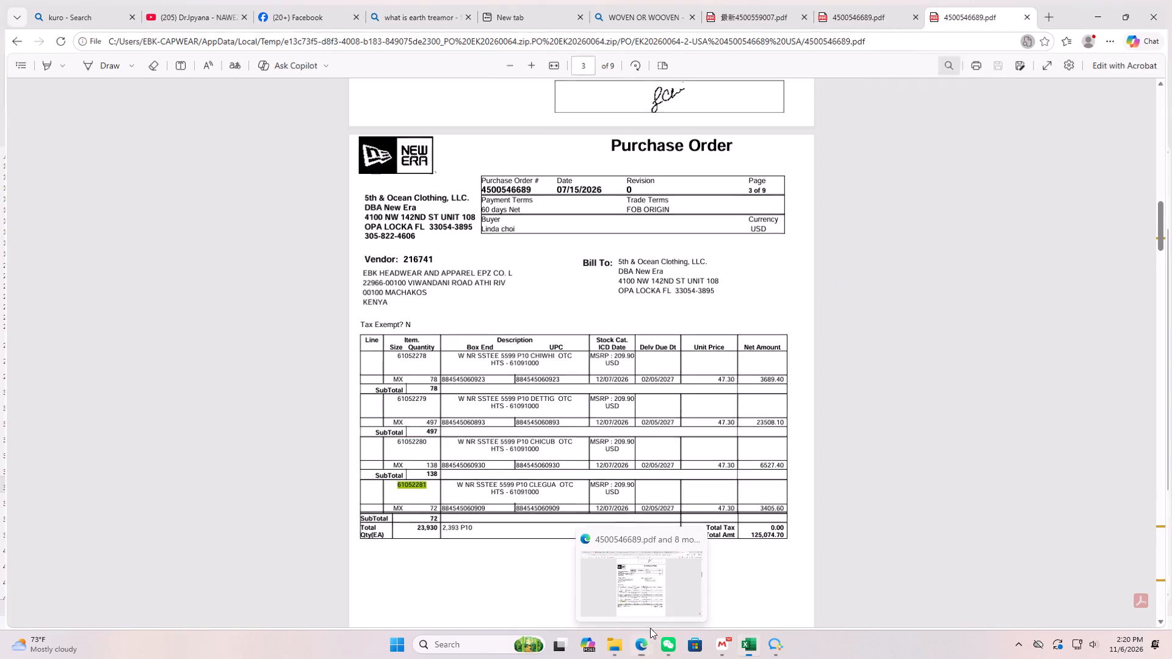
left_click(577, 470)
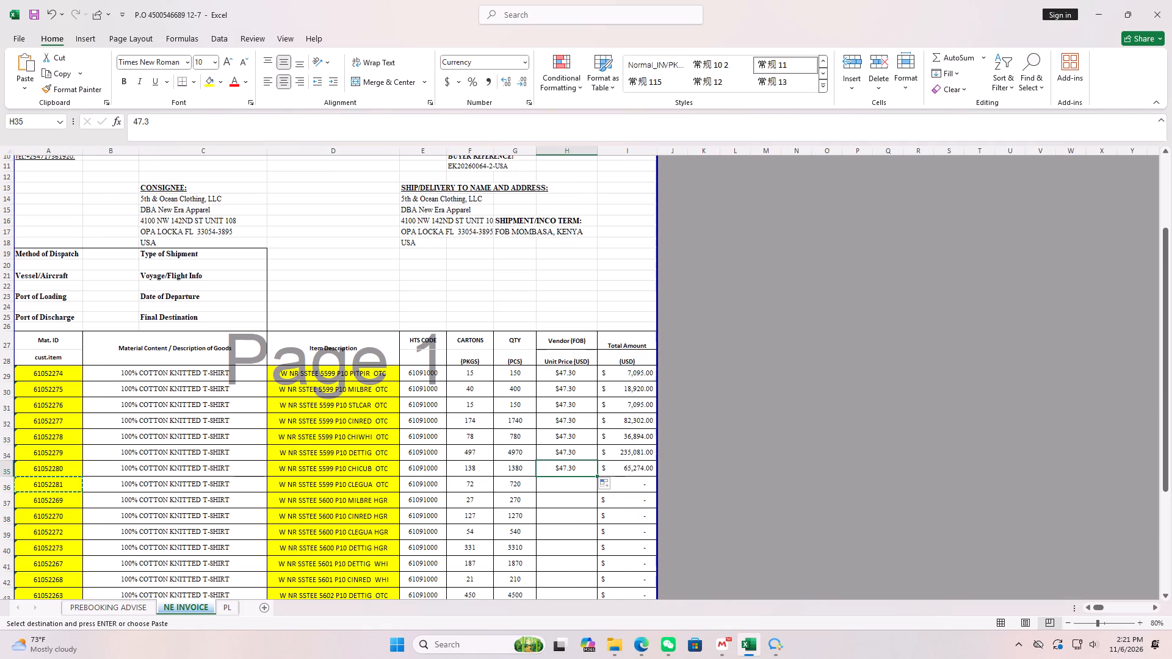
left_click_drag(596, 475, 595, 491)
Search the purchase order PDF for item 61052269 and enter 54.3 as its unit price on the invoice.
left_click(561, 506)
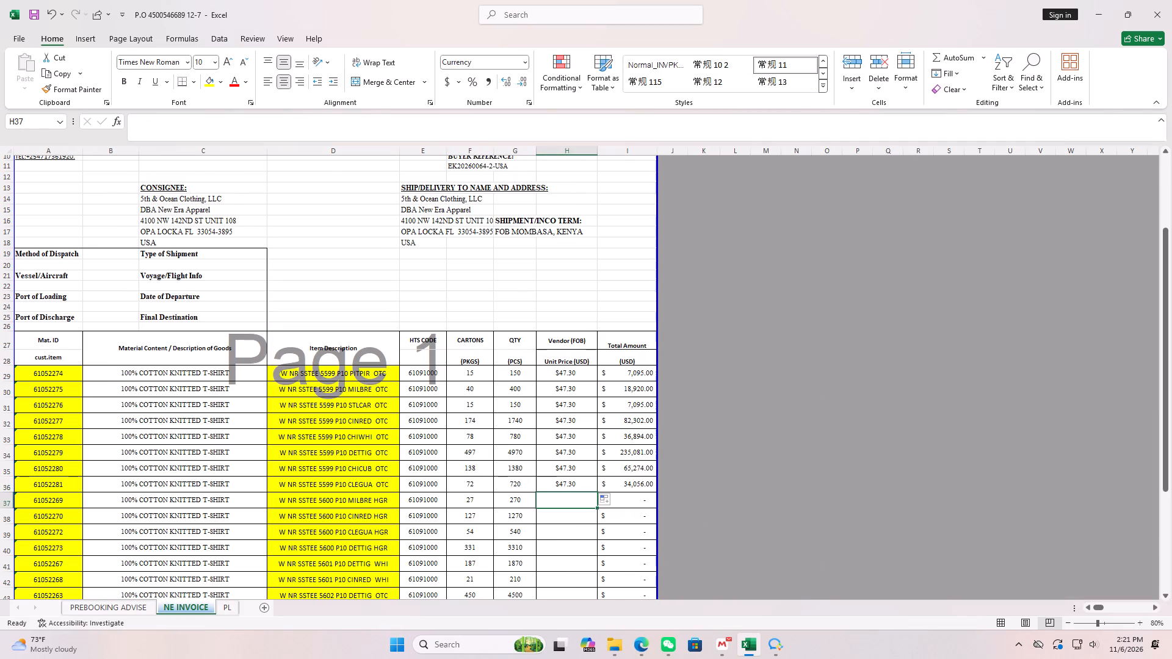
key("Left")
key("Left")
key("Left")
key("Left")
key("Left")
key("Left")
key("Left")
key("Left")
key("Left")
key("Left")
key("Left")
key("Left")
key("Left")
key("Left")
key("Left")
key("ctrl+c")
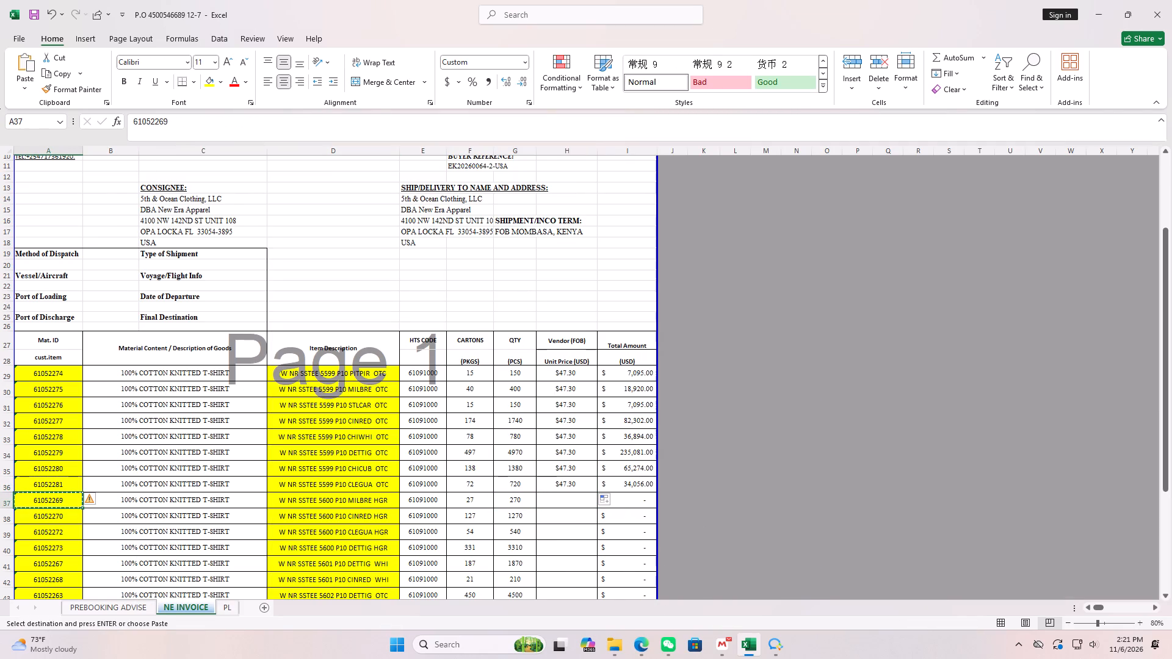
left_click(638, 643)
double_click(928, 61)
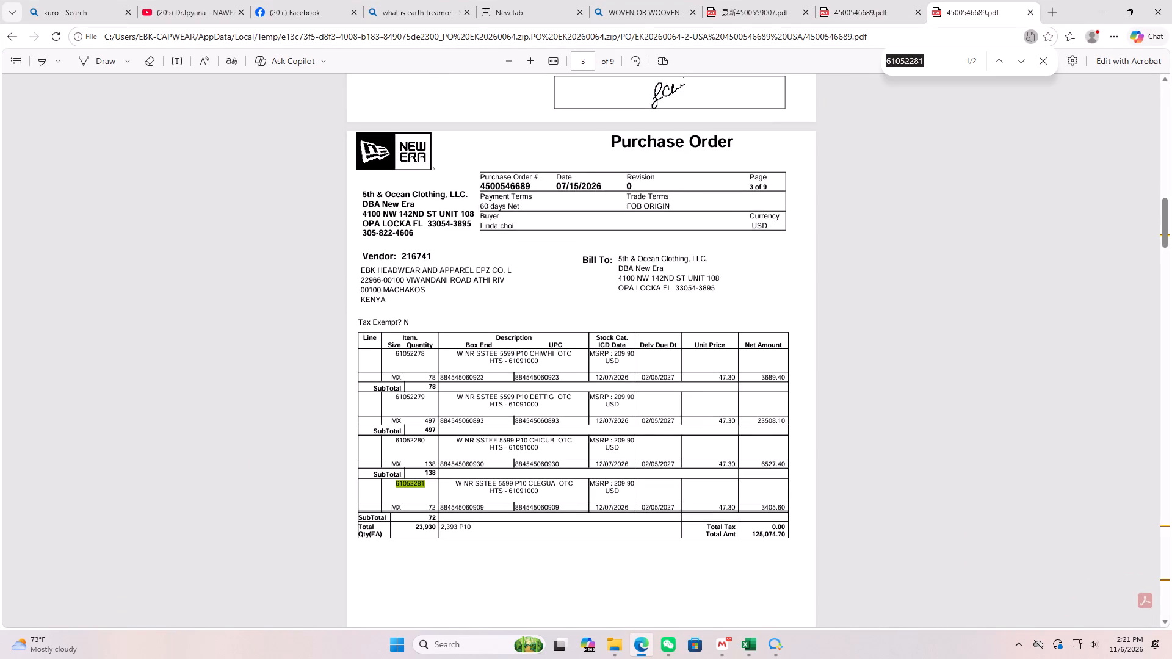
key("ctrl+v")
key("Return")
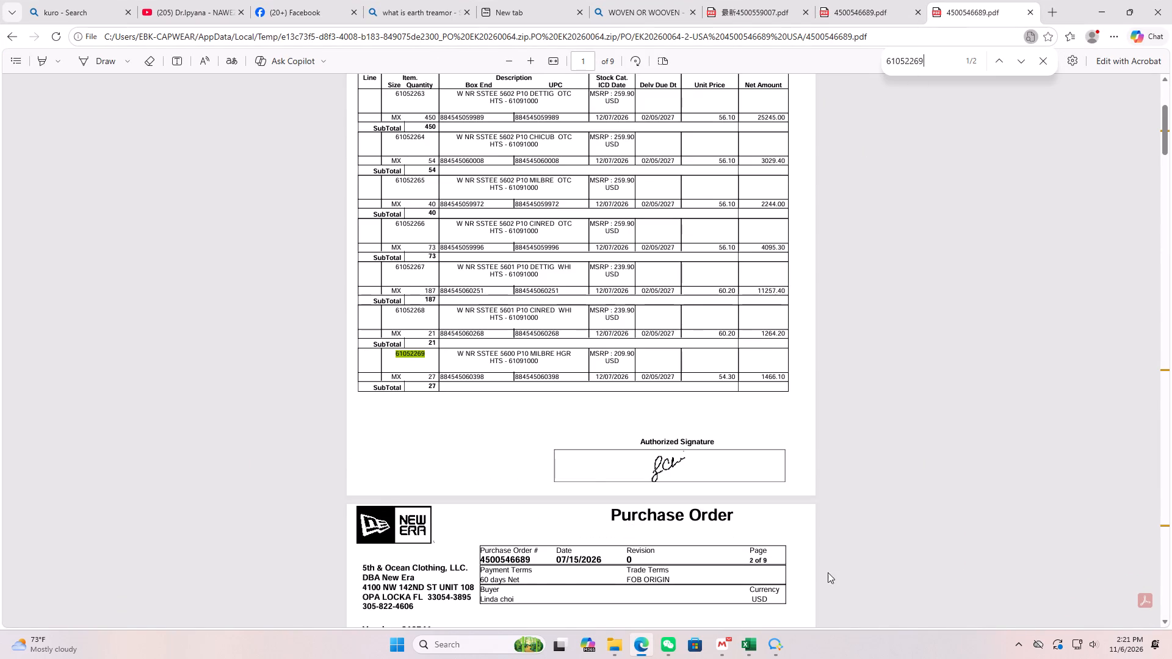
left_click(748, 647)
left_click(575, 503)
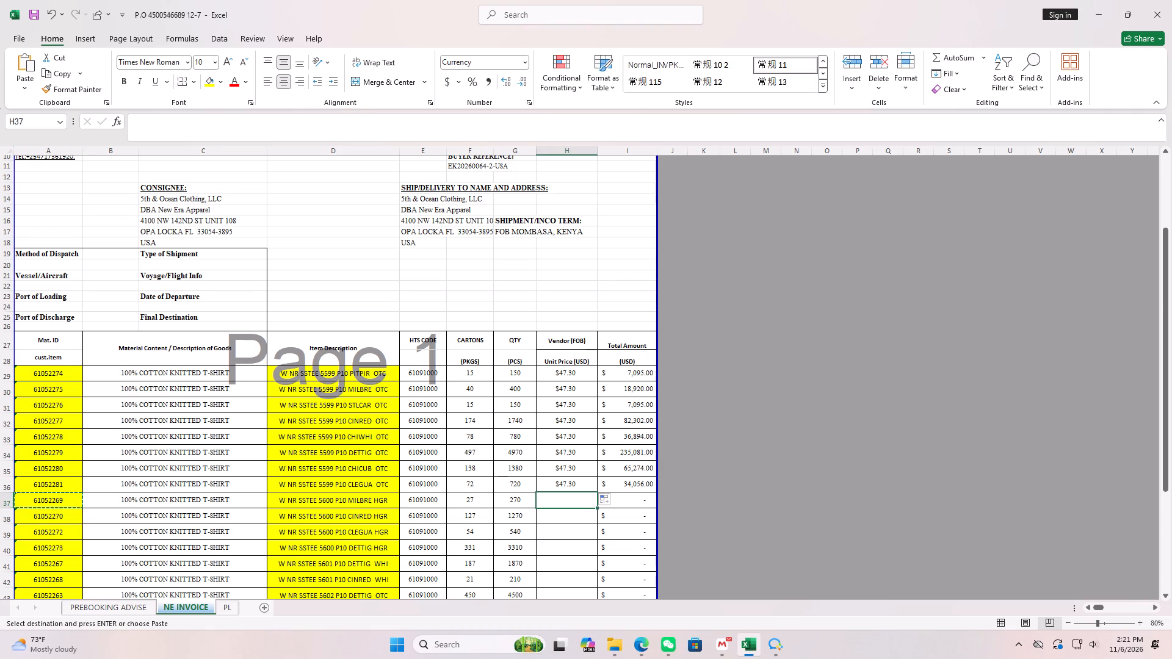
type("54.3")
key("Down")
Look up item 61052270 in the purchase order PDF and fill the $54.30 unit price down to its invoice row.
key("Left")
key("Left")
key("Left")
key("Left")
key("Left")
key("Left")
key("Left")
key("Left")
key("Left")
key("Left")
key("Left")
key("Left")
key("Left")
key("Left")
key("Left")
key("Left")
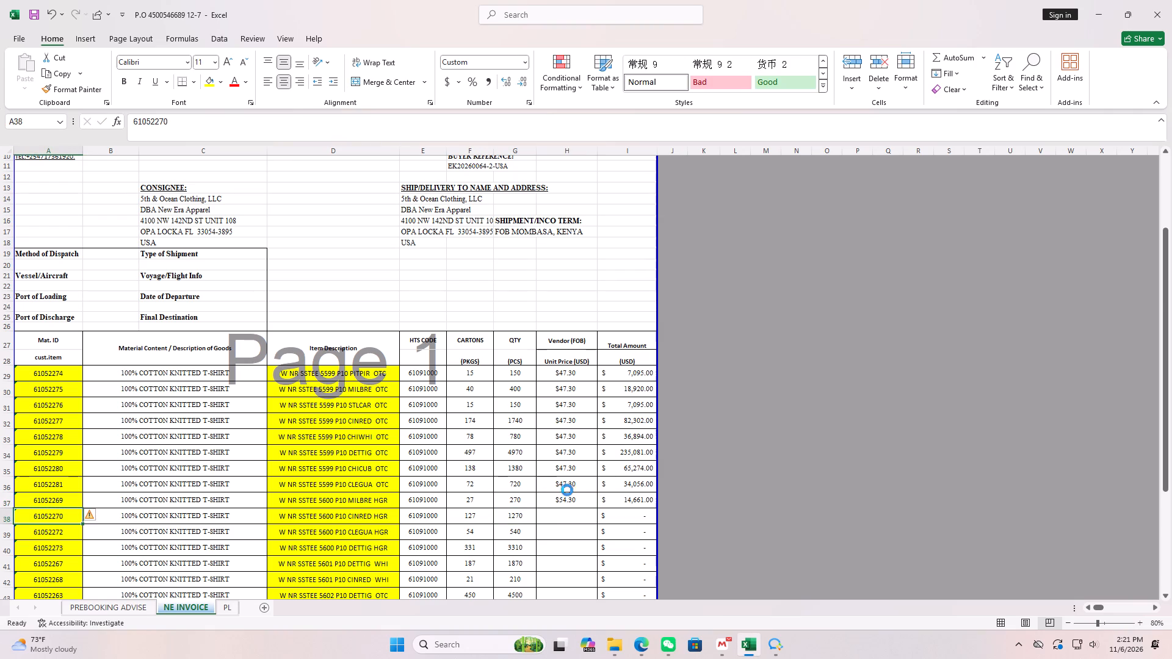
key("ctrl+c")
left_click(646, 650)
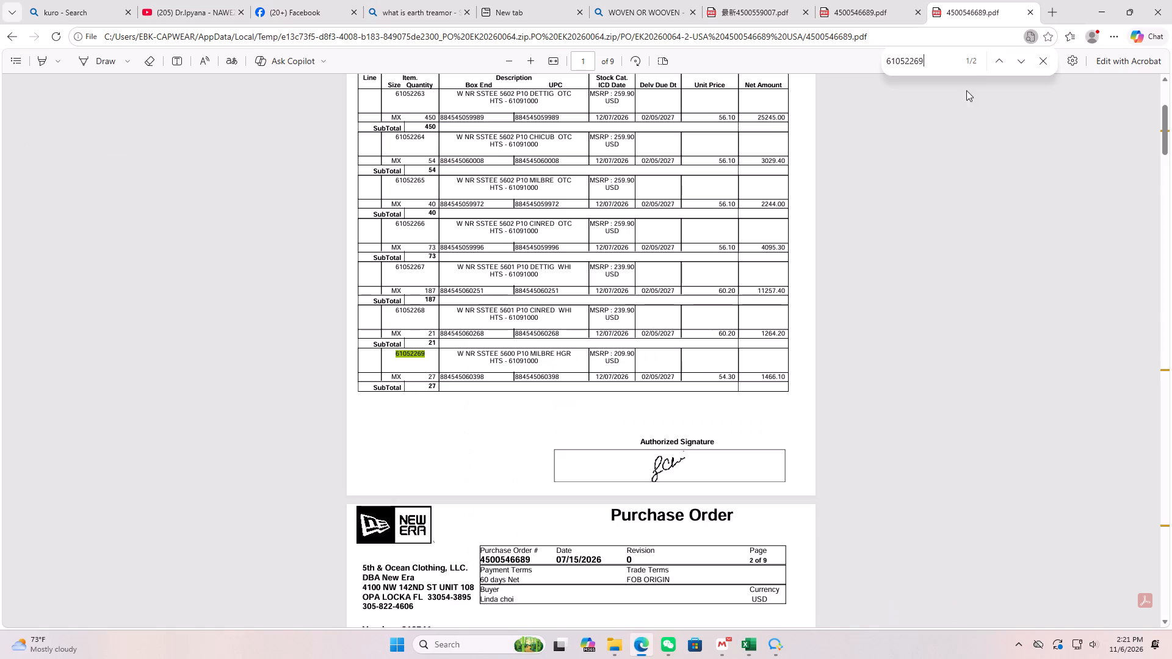
double_click(929, 56)
key("ctrl+v")
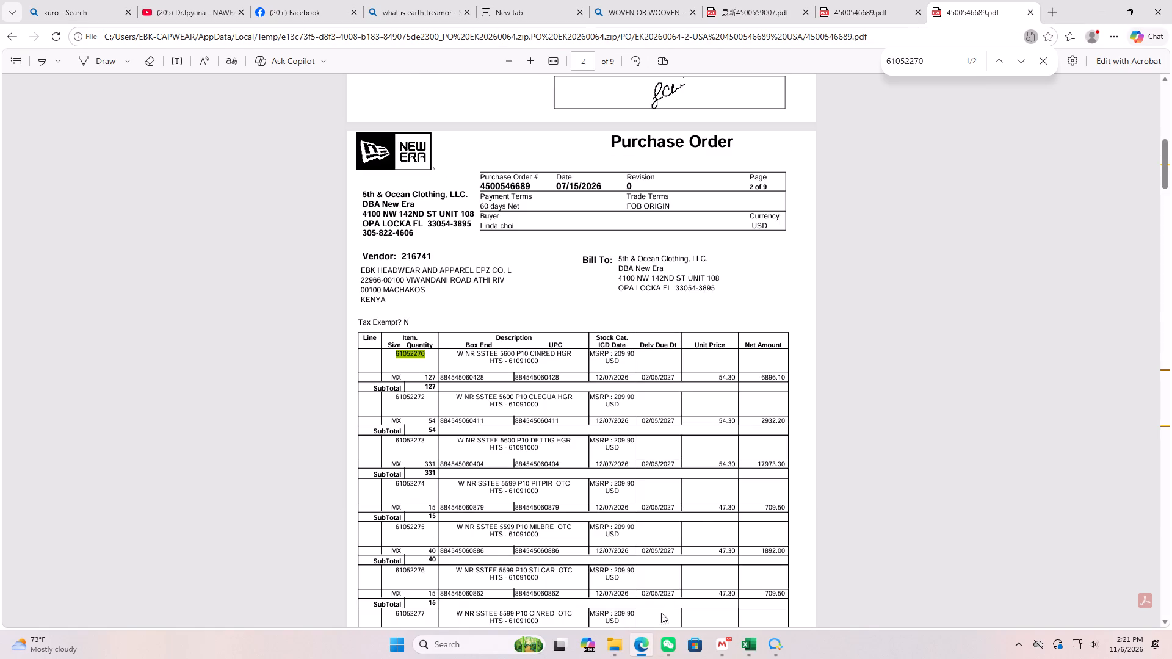
left_click(753, 649)
left_click(581, 504)
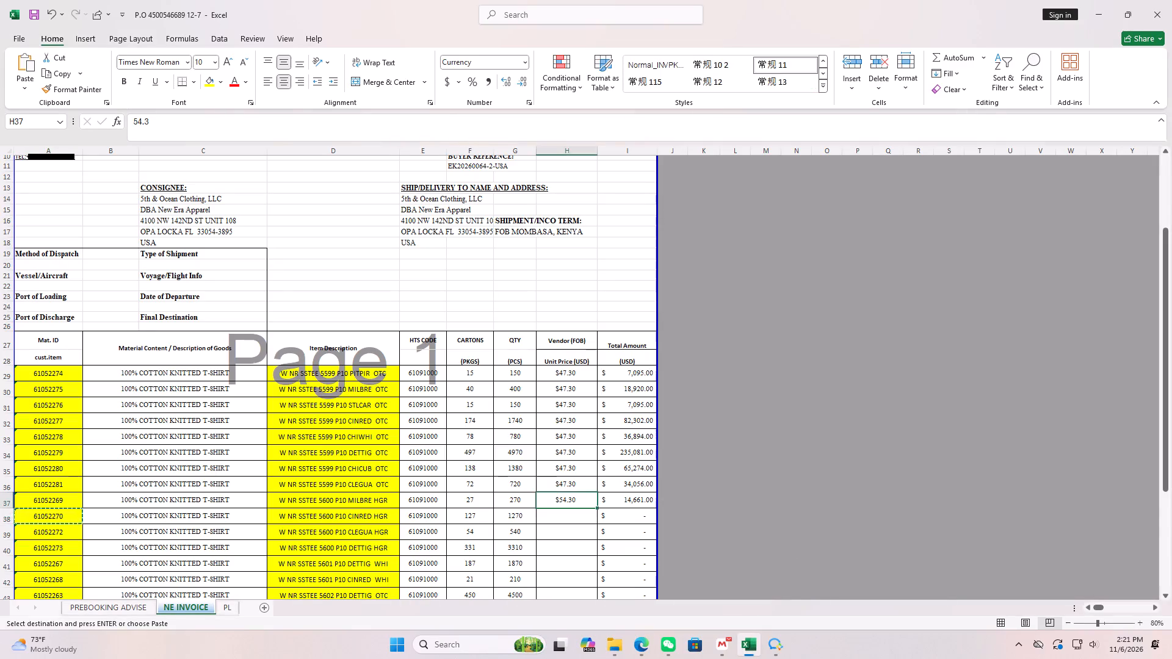
left_click_drag(598, 508, 597, 524)
Find item 61052272 in the purchase order PDF and copy the $54.30 unit price down into its invoice row.
left_click(565, 535)
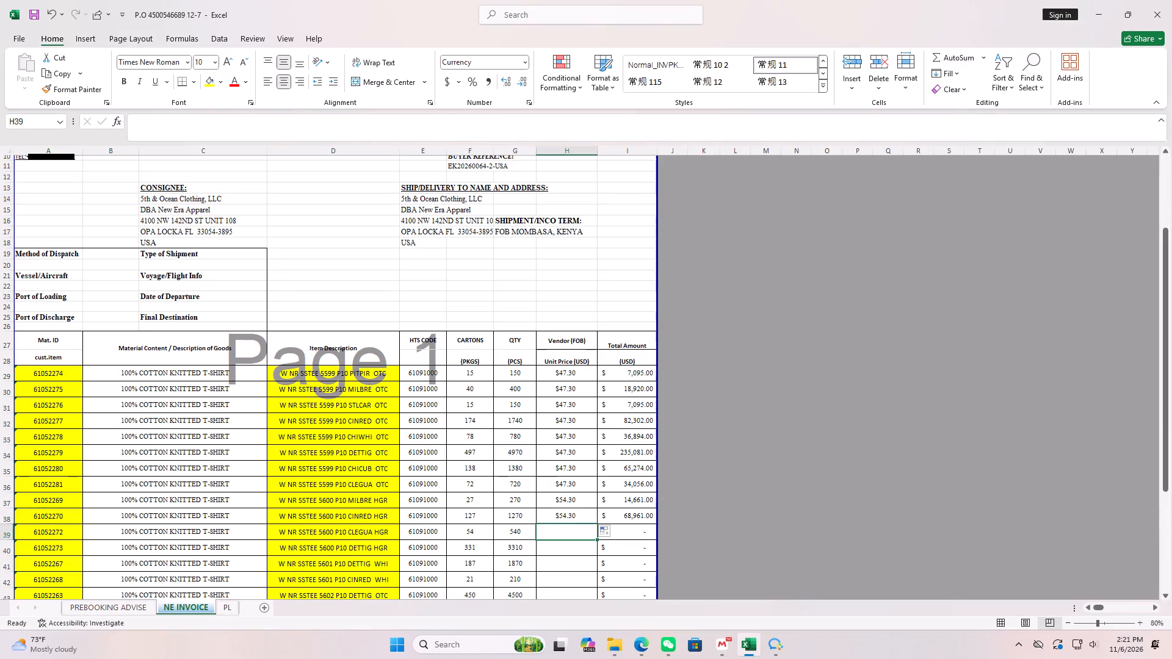
key("Left")
key("Left")
key("Left")
key("Left")
key("Left")
key("Left")
key("Left")
key("Left")
key("Left")
key("Left")
key("Left")
key("Left")
key("Left")
key("Left")
key("Left")
key("Left")
key("ctrl+c")
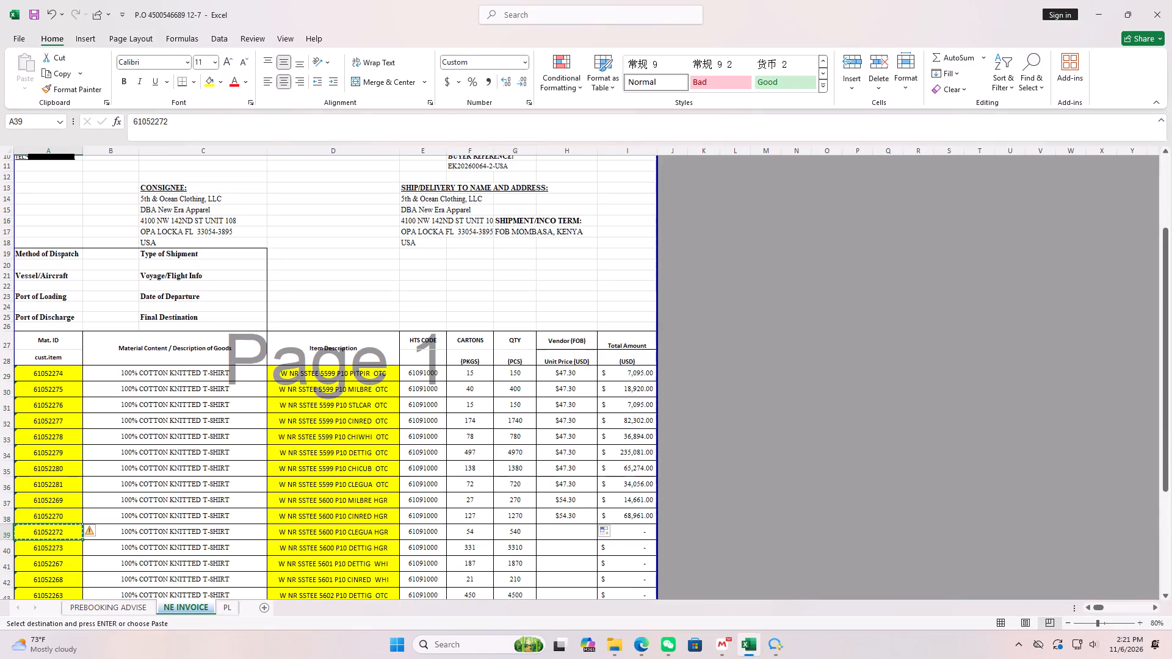
left_click(634, 650)
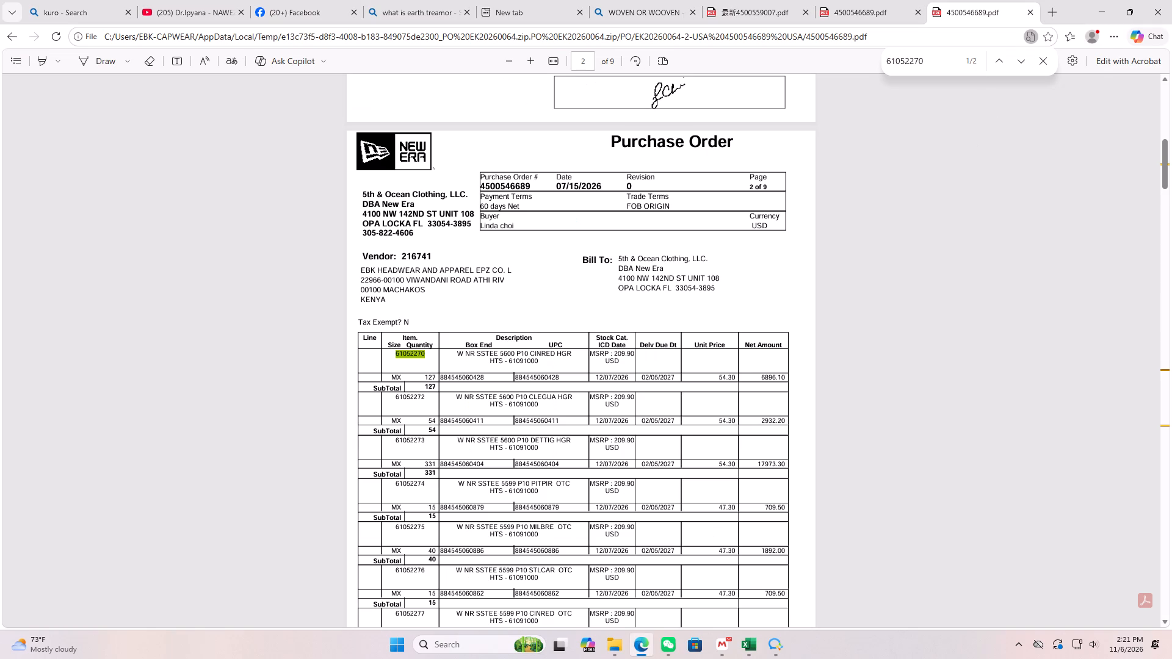
double_click(939, 61)
key("ctrl+v")
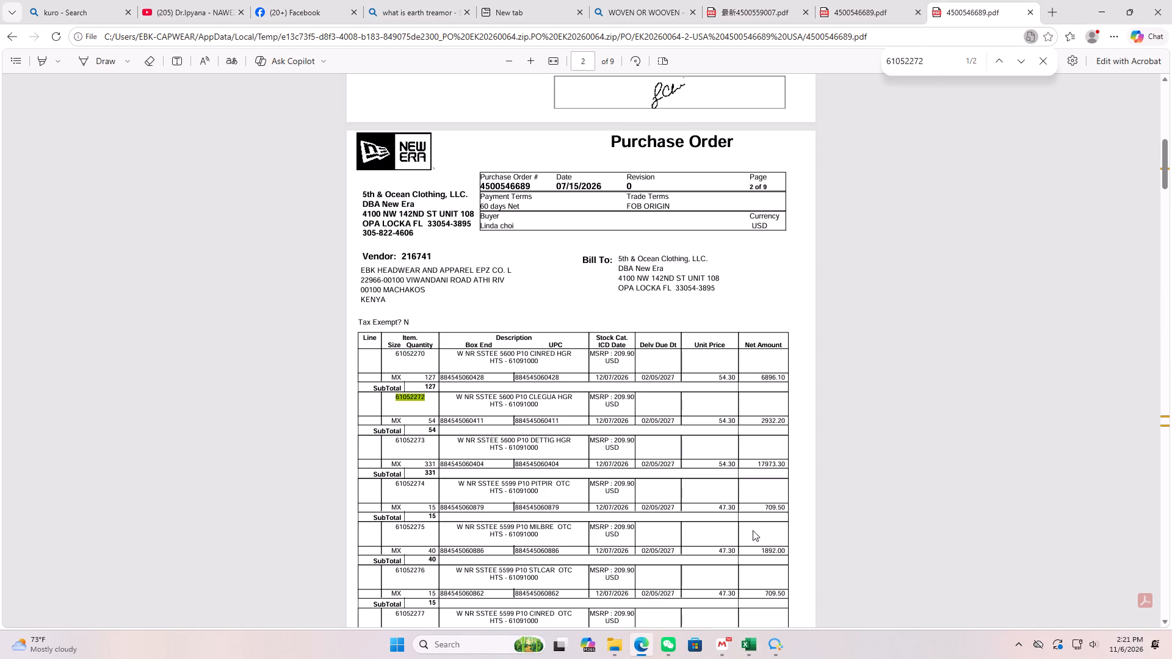
left_click(746, 639)
left_click(580, 519)
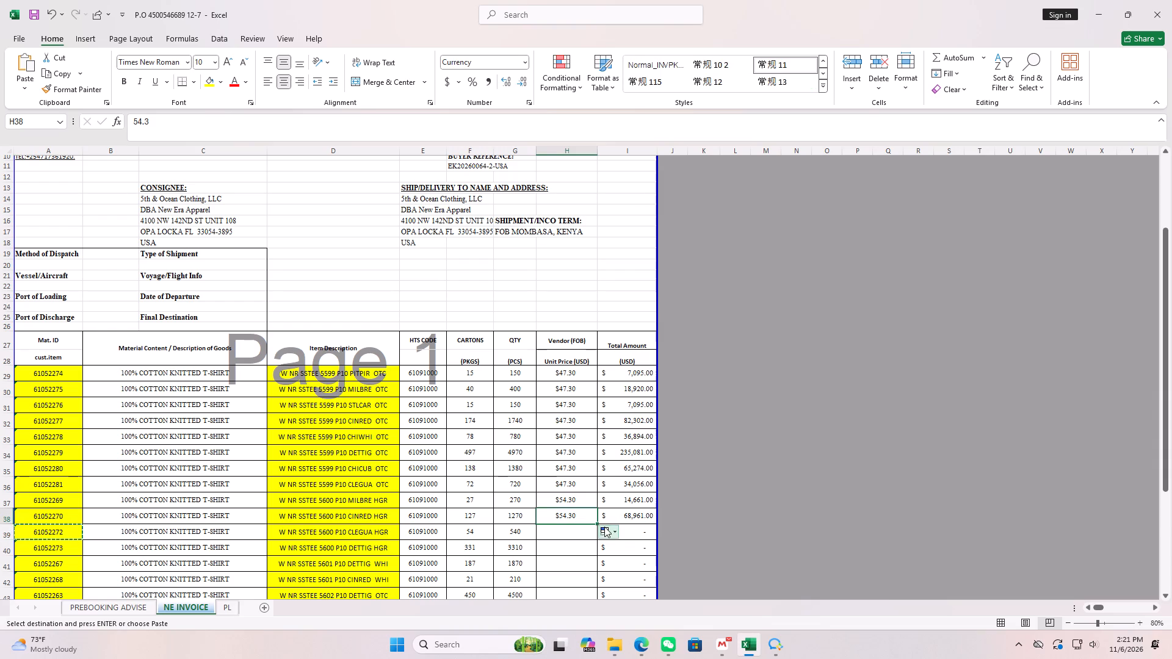
left_click_drag(596, 523, 593, 535)
Search the purchase order PDF for item 61052273 and extend the $54.30 unit price to its row on the invoice.
left_click(567, 550)
key("Left")
key("Left")
key("Left")
key("Left")
key("Left")
key("Left")
key("Left")
key("Left")
key("Left")
key("Left")
key("Left")
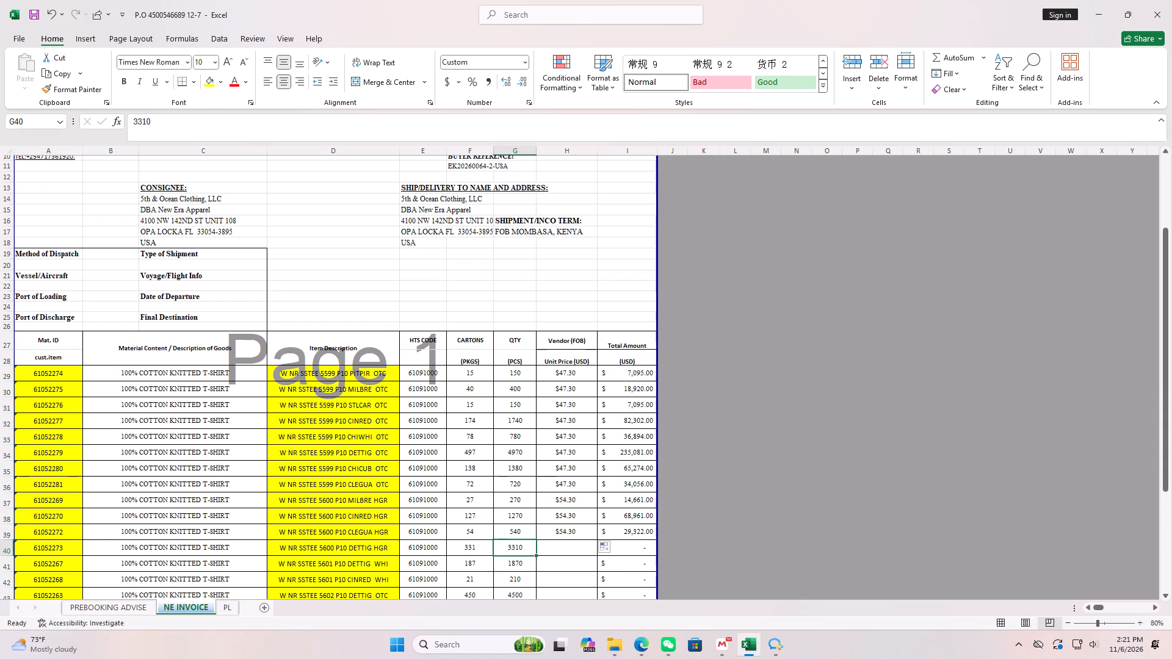
key("ctrl+c")
left_click(635, 640)
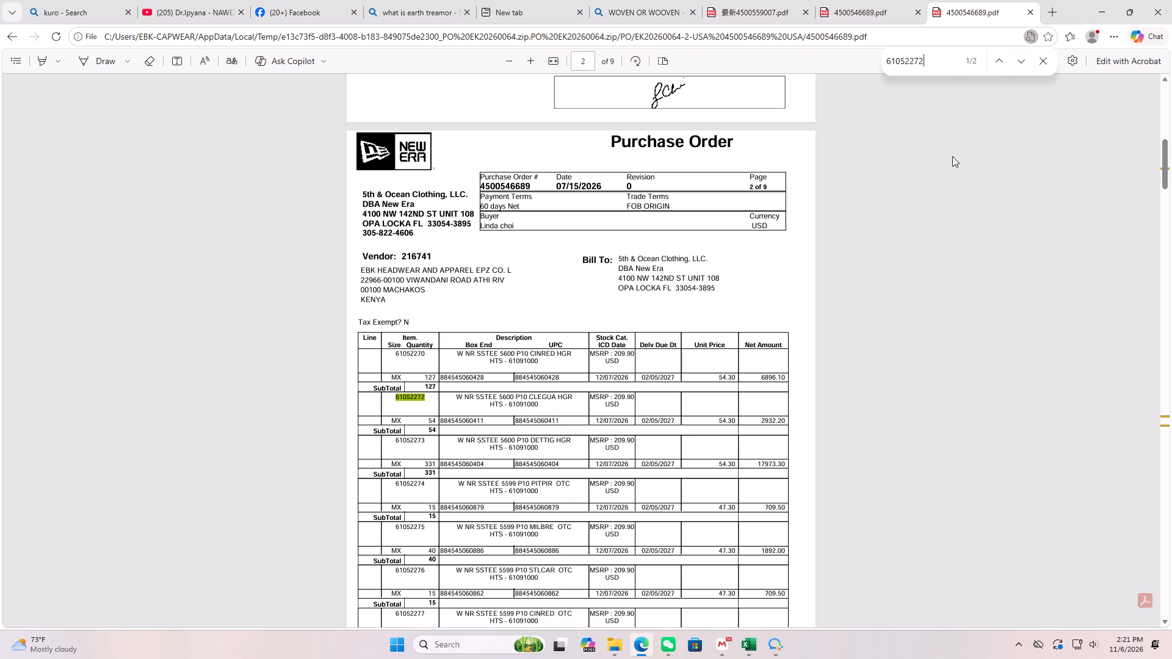
double_click(930, 57)
key("ctrl+v")
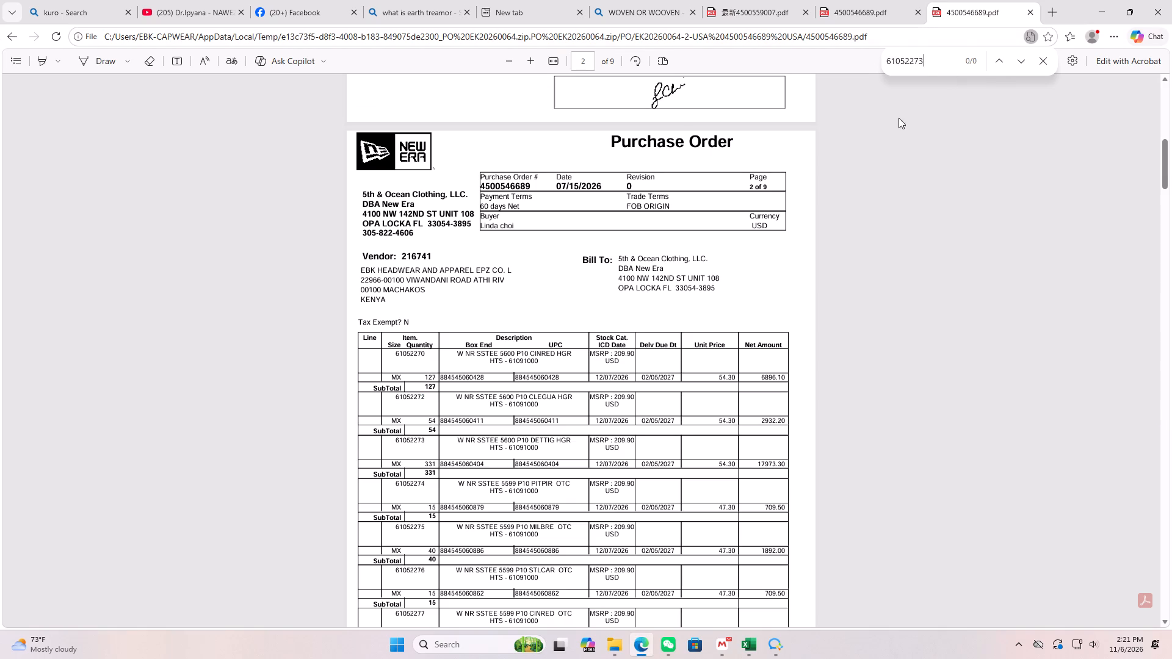
left_click(758, 648)
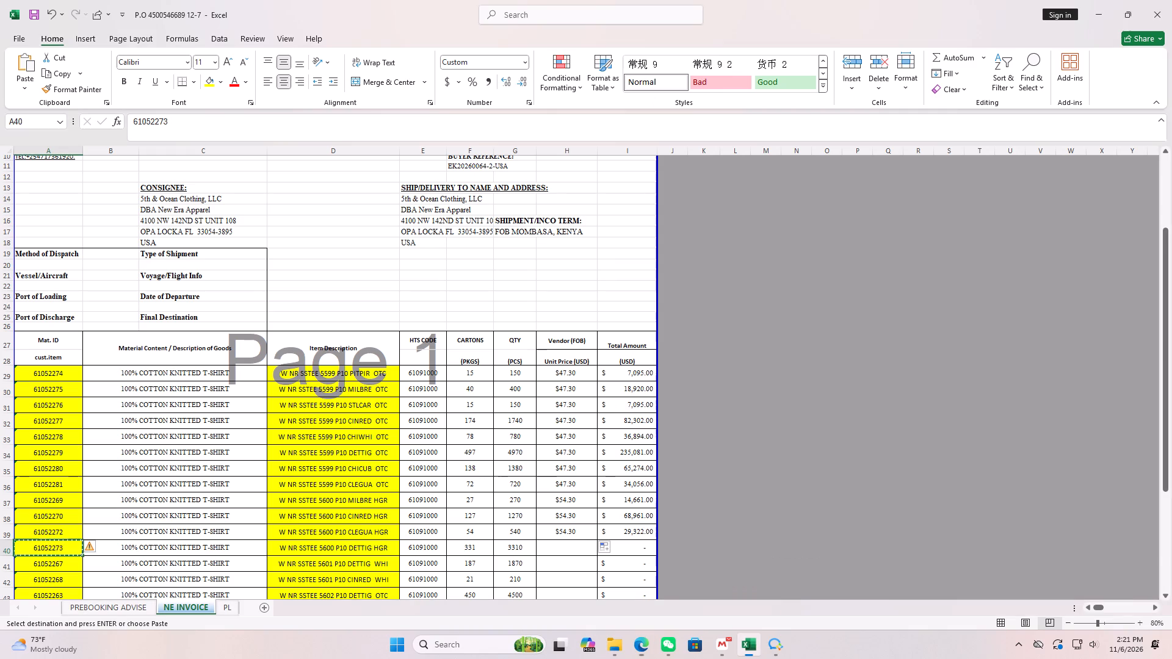
left_click(576, 527)
left_click_drag(595, 539, 596, 547)
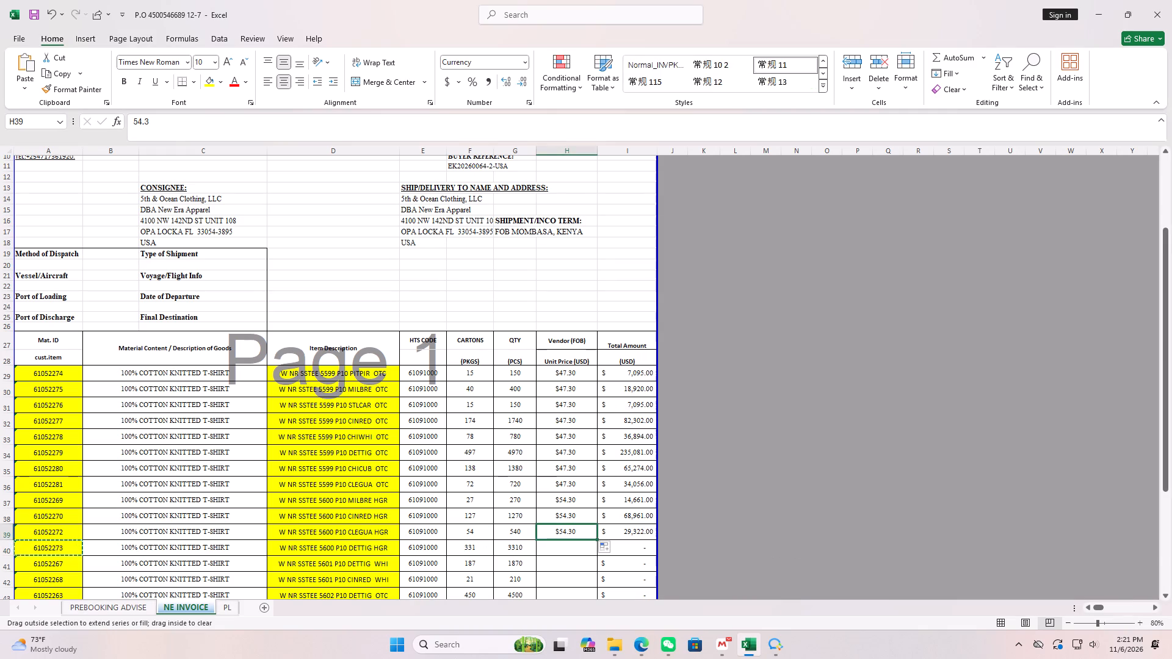
left_click_drag(596, 547, 596, 555)
Search the purchase order PDF for item 61052267 and enter 60.2 as its unit price on the invoice.
scroll(575, 514, "down", 4)
left_click(577, 442)
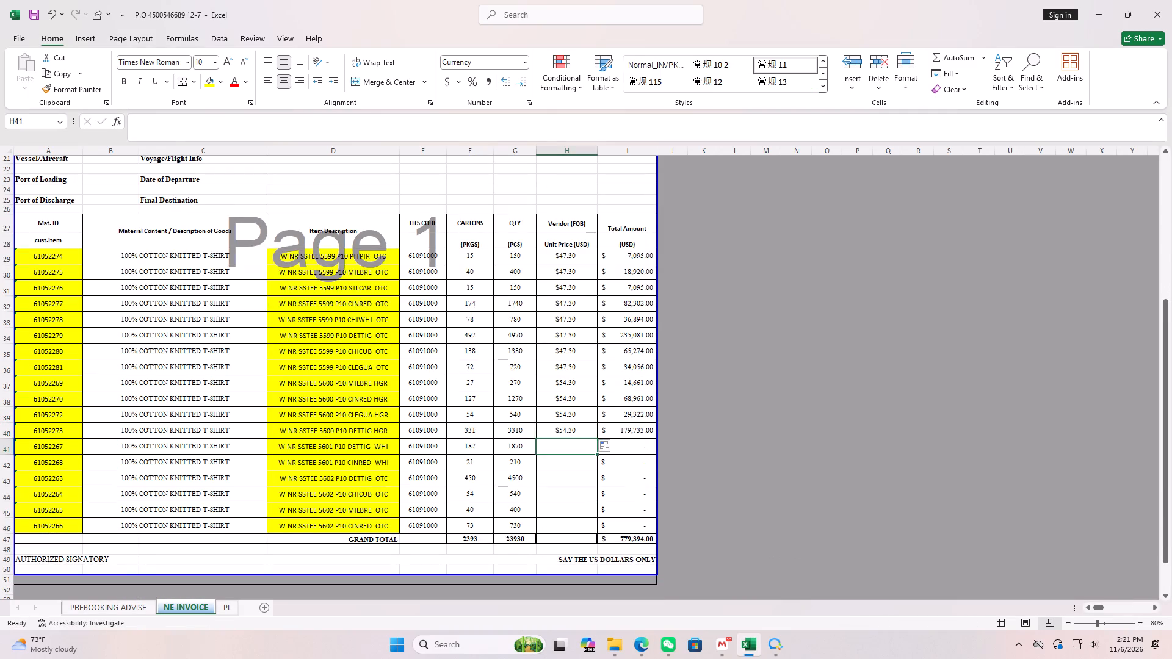
key("Left")
key("Left")
key("Left")
key("Left")
key("Left")
key("Left")
key("Left")
key("Left")
key("Left")
key("Left")
key("Left")
key("Left")
key("Left")
key("Left")
key("Left")
key("ctrl+c")
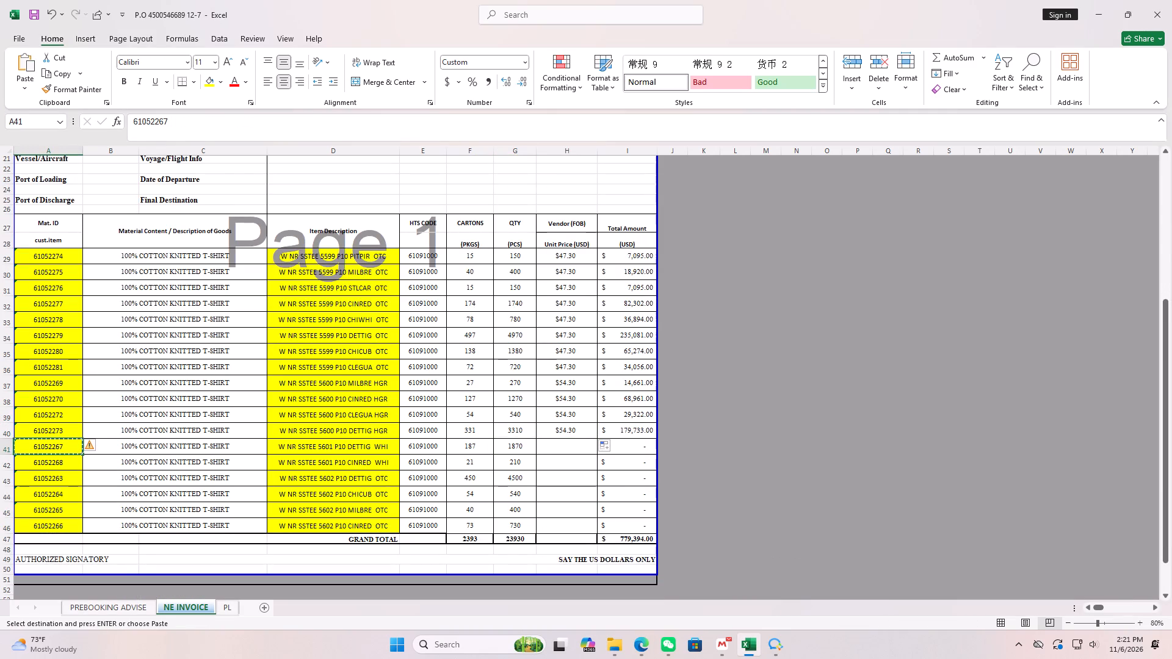
left_click(637, 646)
double_click(952, 63)
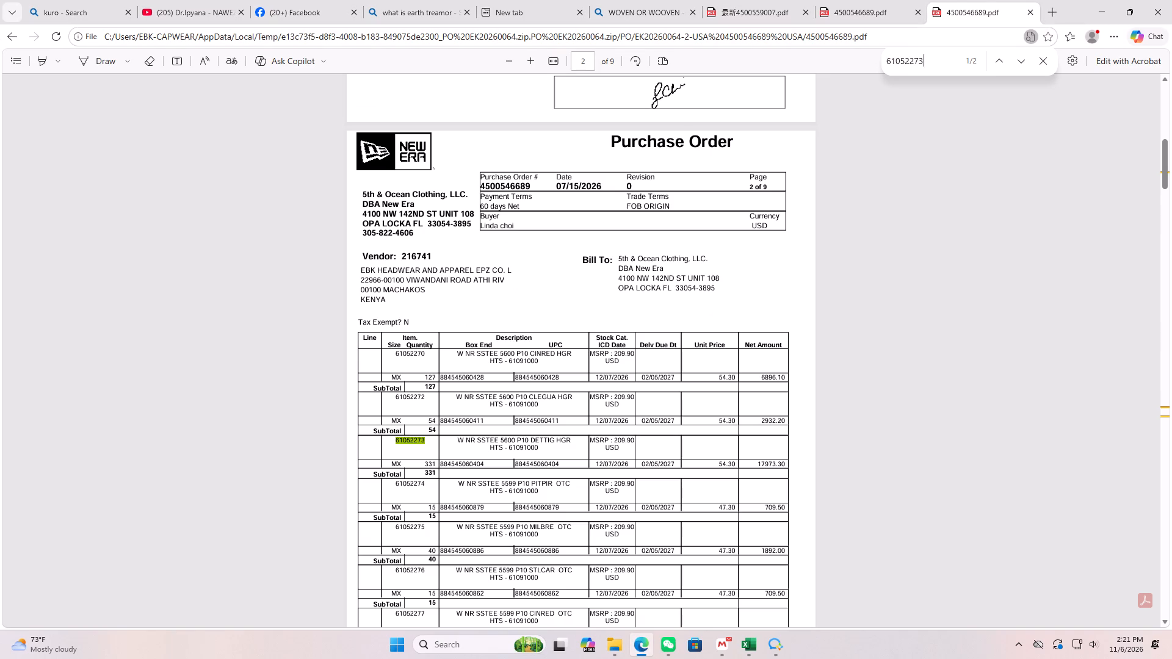
key("ctrl+v")
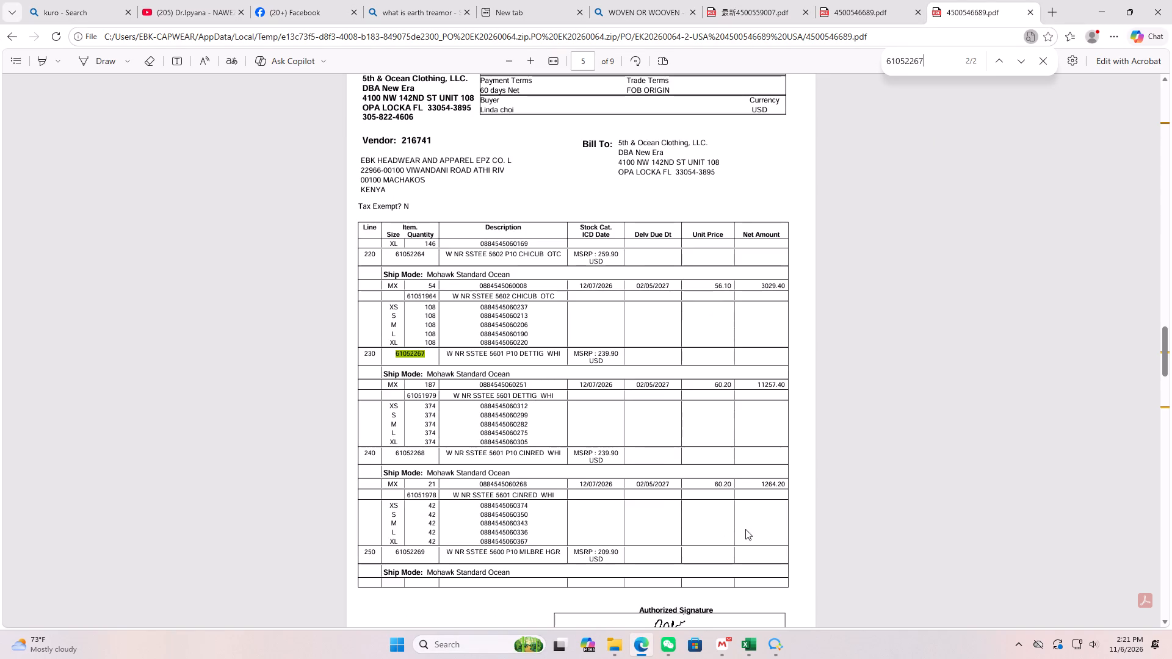
left_click(743, 640)
left_click(577, 448)
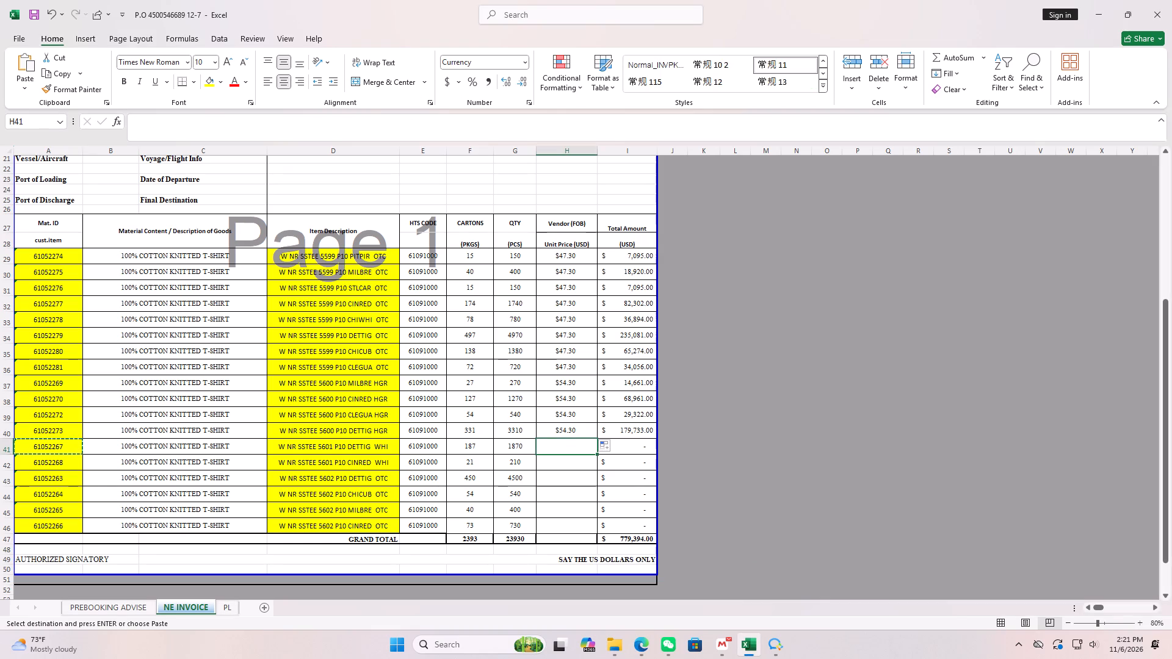
type("60.2")
key("Down")
Look up item 61052268 in the purchase order PDF and fill the $60.20 unit price down to its invoice row.
key("Left")
key("Left")
key("Left")
key("Left")
key("Left")
key("Left")
key("Left")
key("Left")
key("Left")
key("Left")
key("Left")
key("Left")
key("Left")
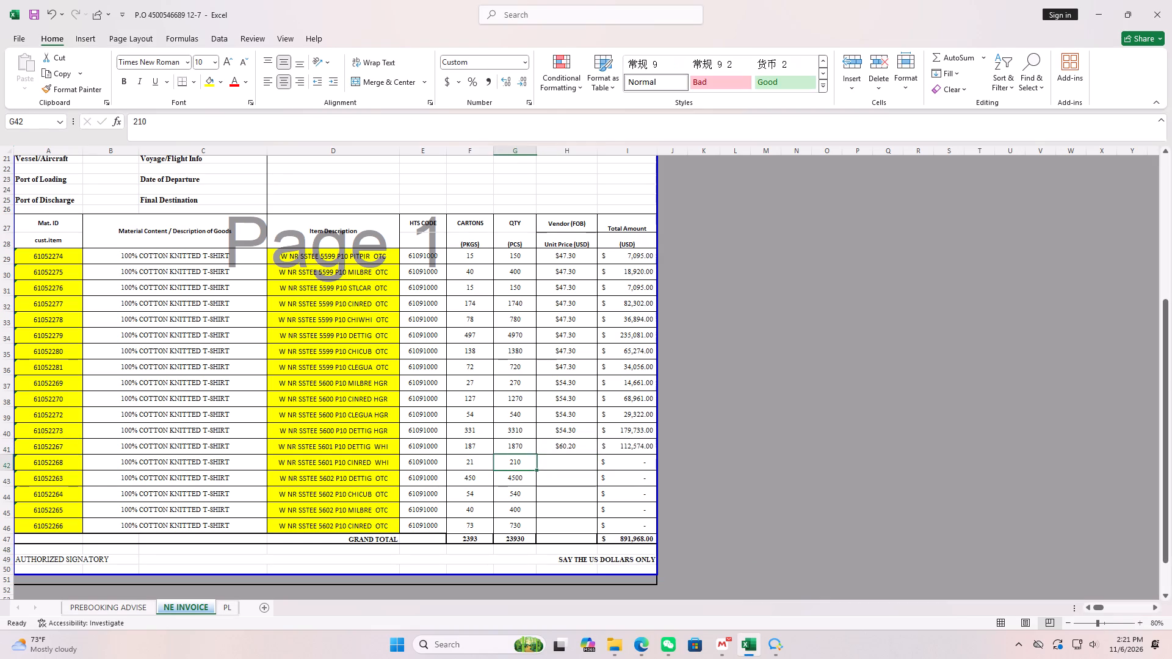
key("ctrl+c")
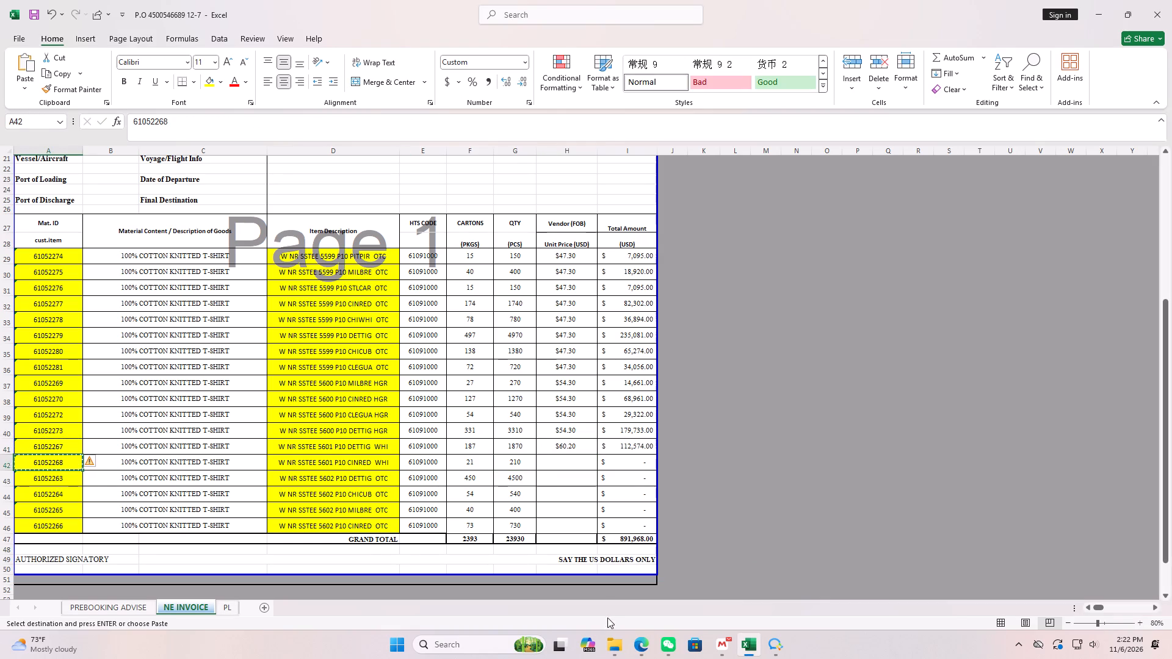
left_click(637, 643)
double_click(941, 57)
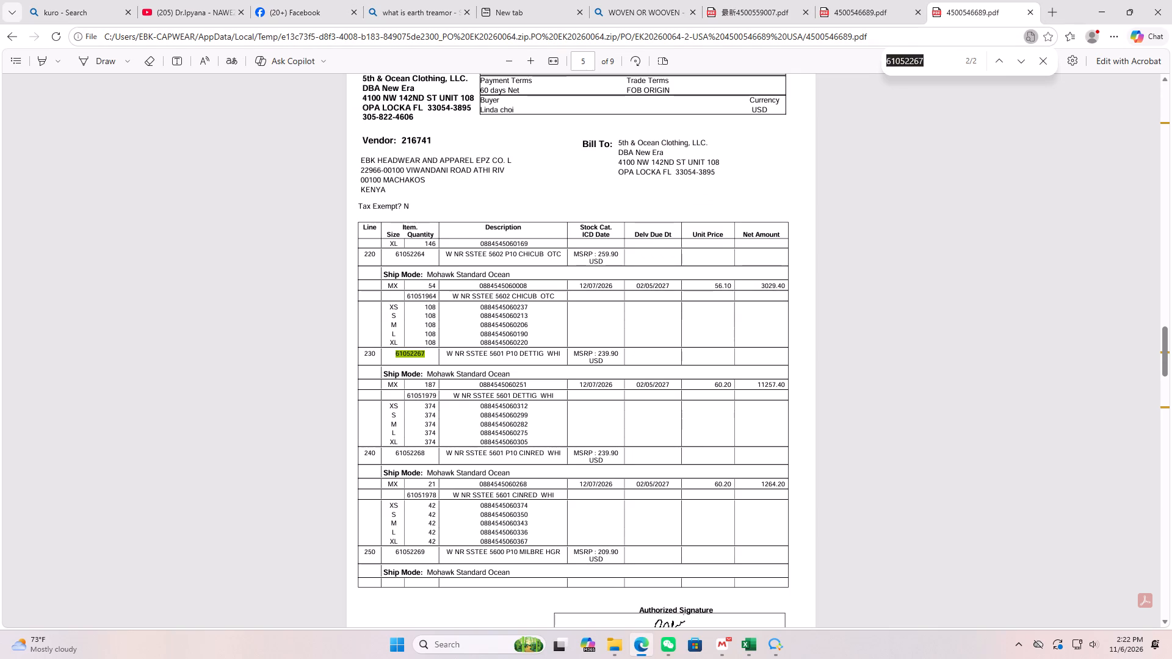
key("ctrl+v")
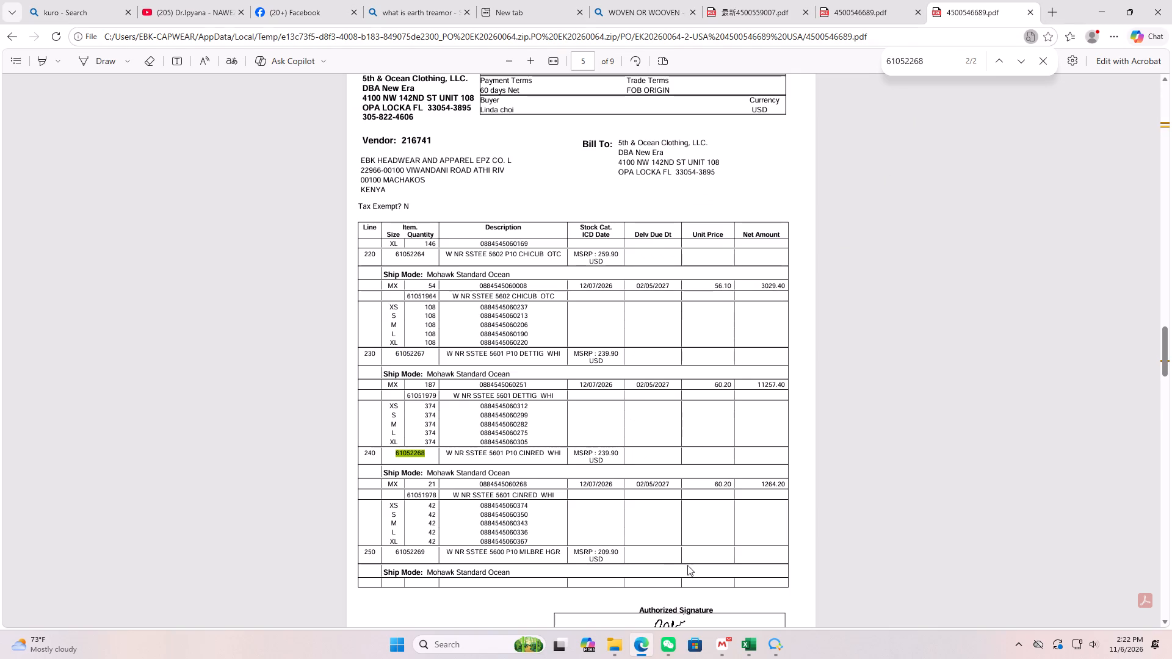
left_click(747, 639)
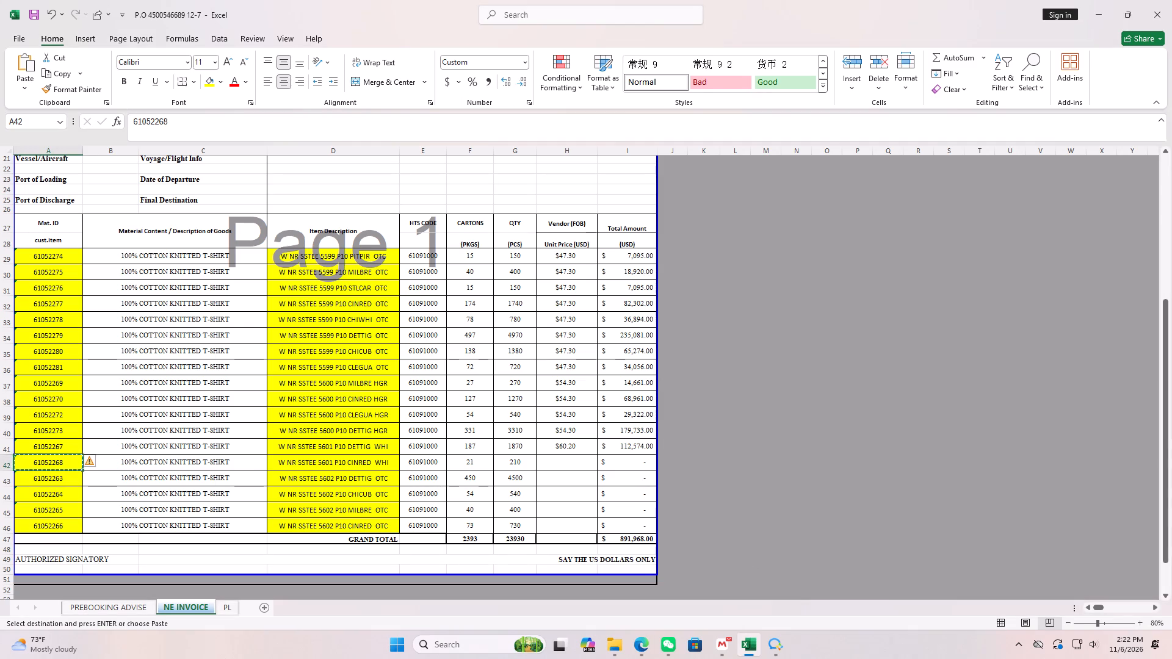
left_click(582, 453)
left_click_drag(596, 456, 597, 467)
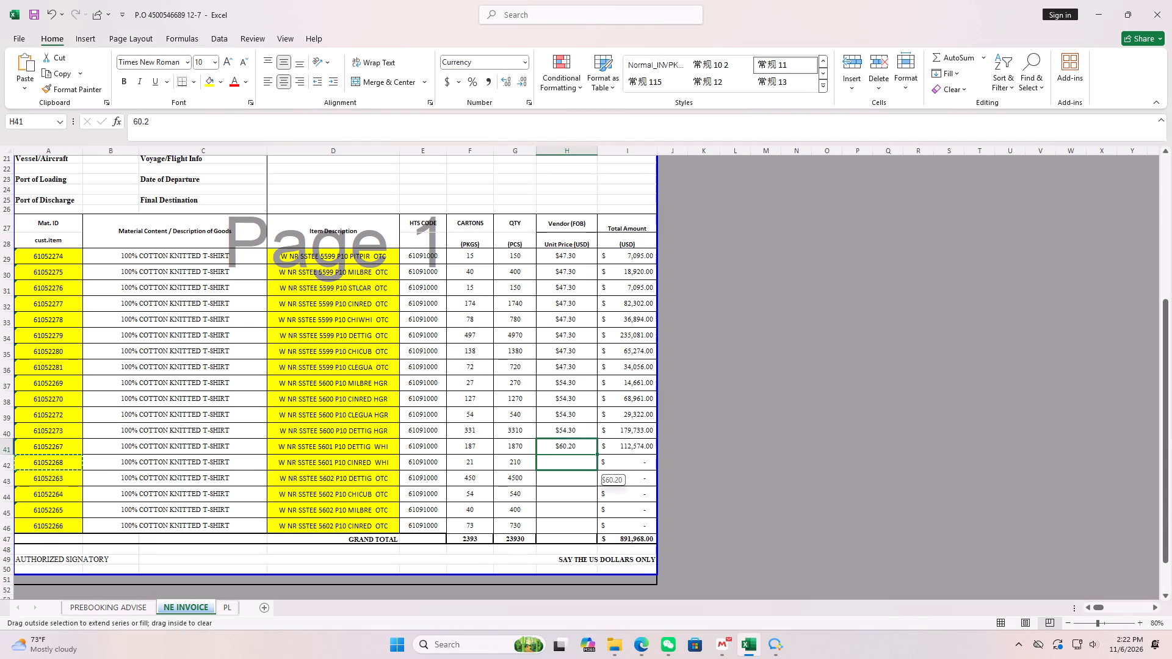
left_click_drag(597, 467, 596, 468)
Find item 61052263 in the purchase order PDF and enter 56.1 as its unit price on the invoice.
left_click(574, 480)
key("Left")
key("Left")
key("Left")
key("Left")
key("Left")
key("Left")
key("Left")
key("Left")
key("Left")
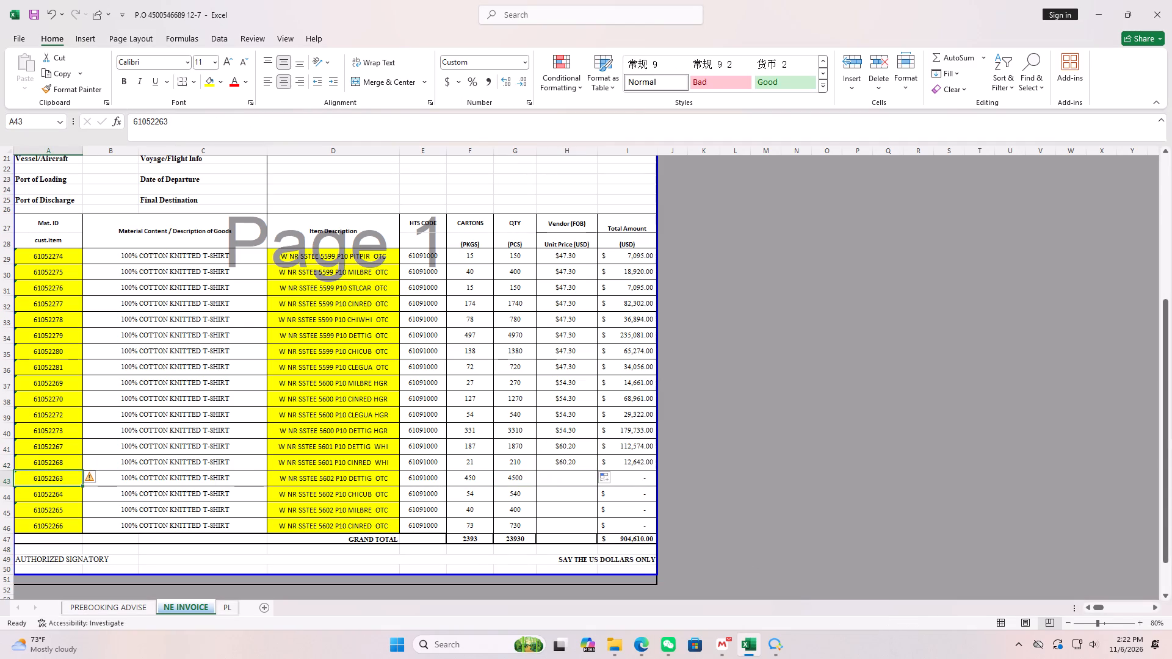
key("ctrl+c")
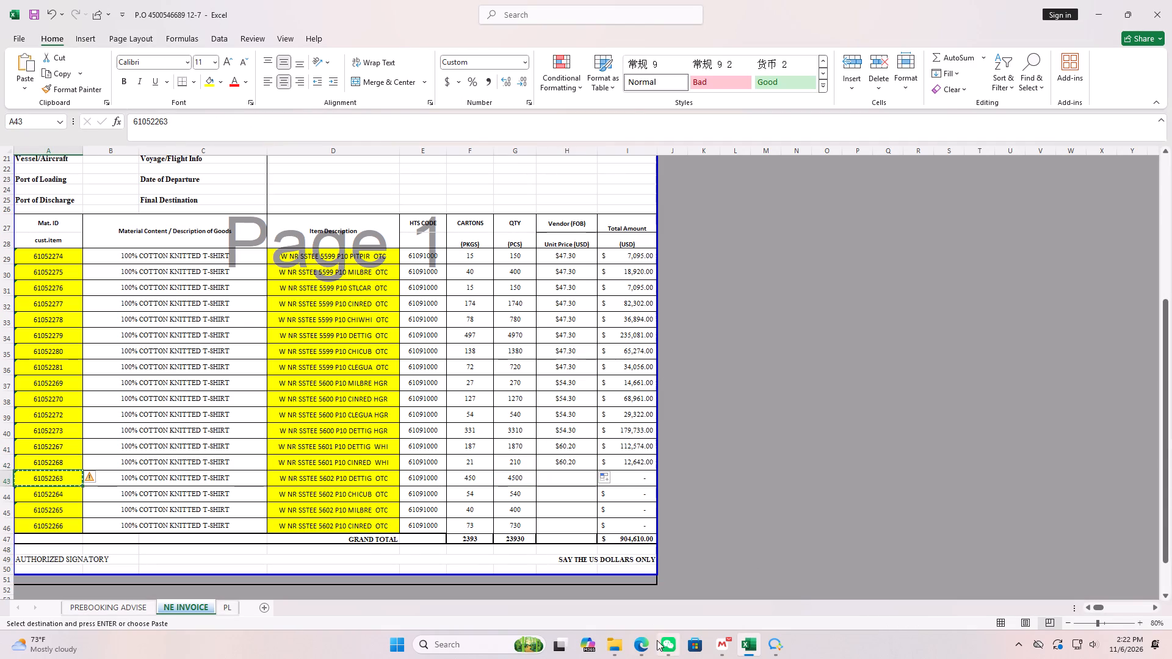
left_click(646, 644)
double_click(945, 70)
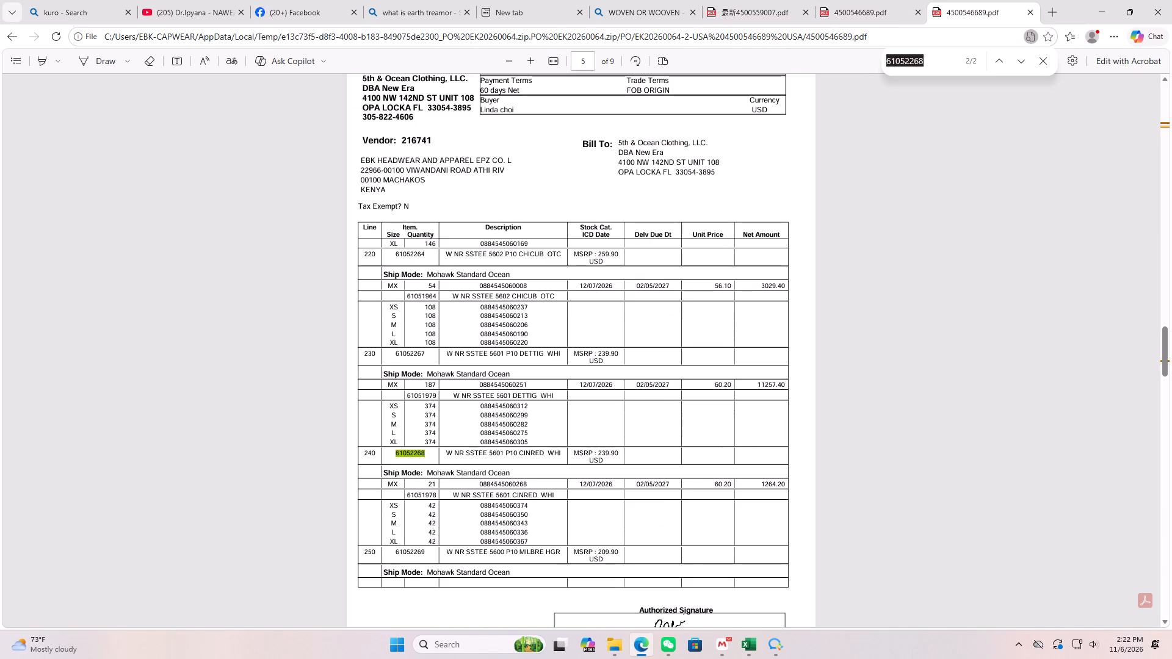
key("ctrl+v")
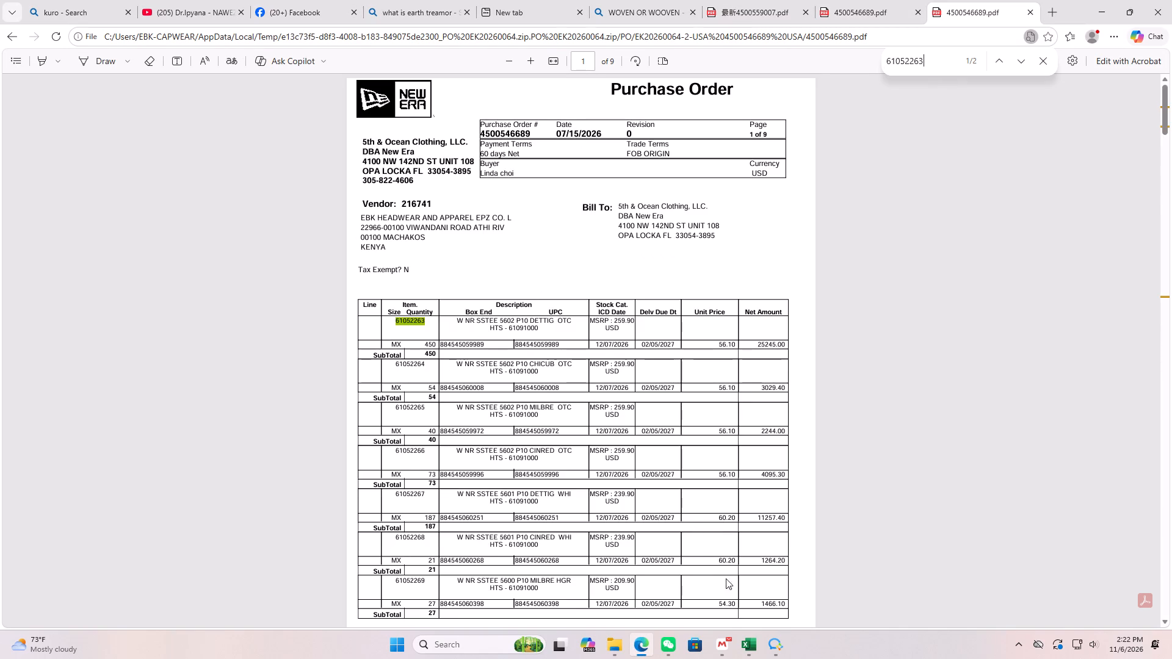
left_click(754, 658)
left_click(559, 474)
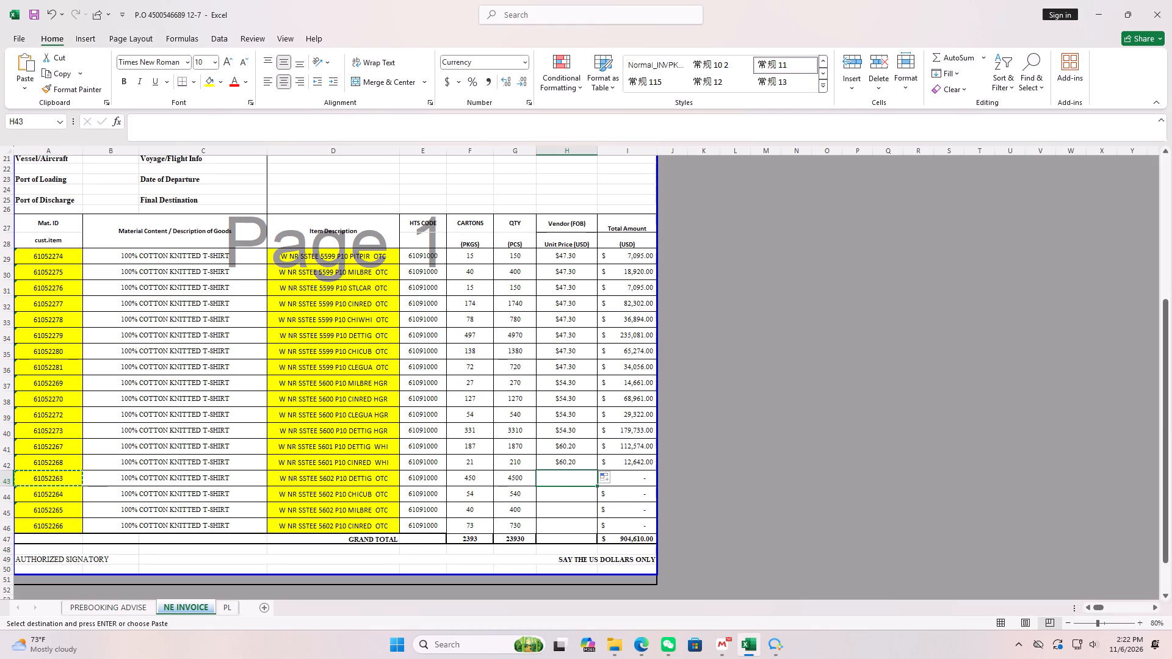
type("56.1")
key("Down")
Search the purchase order PDF for item 61052264 and fill the $56.10 unit price down to its invoice row.
key("Left")
key("Left")
key("Left")
key("Left")
key("Left")
key("Left")
key("Left")
key("Left")
key("Left")
key("Left")
key("Left")
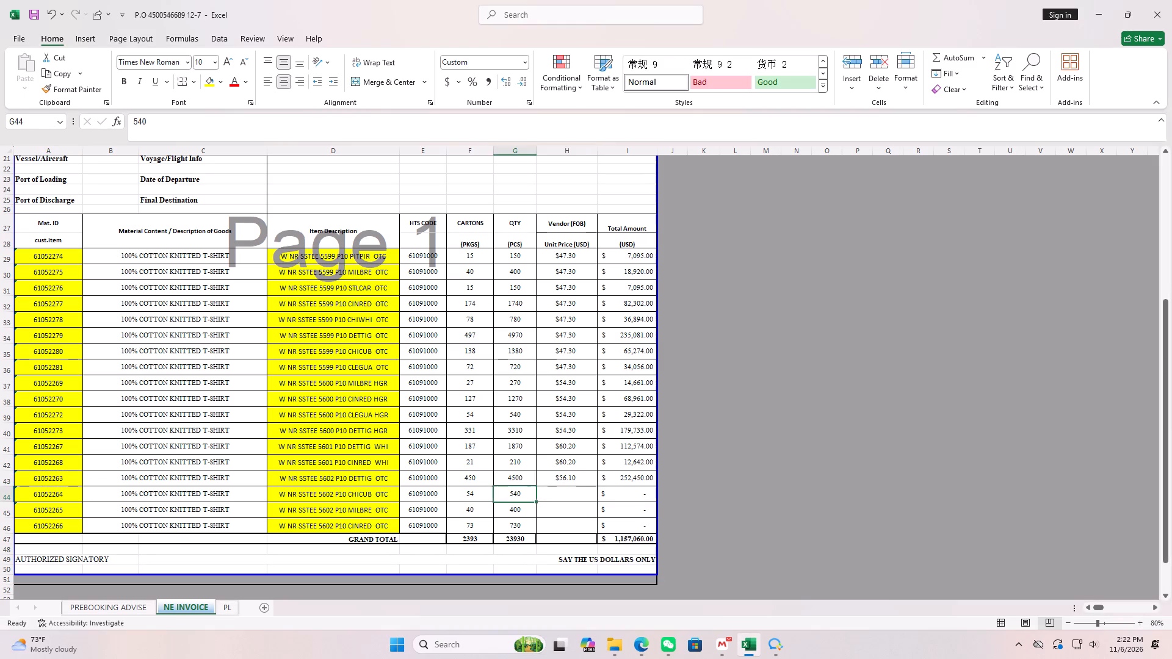
key("ctrl+c")
left_click(640, 634)
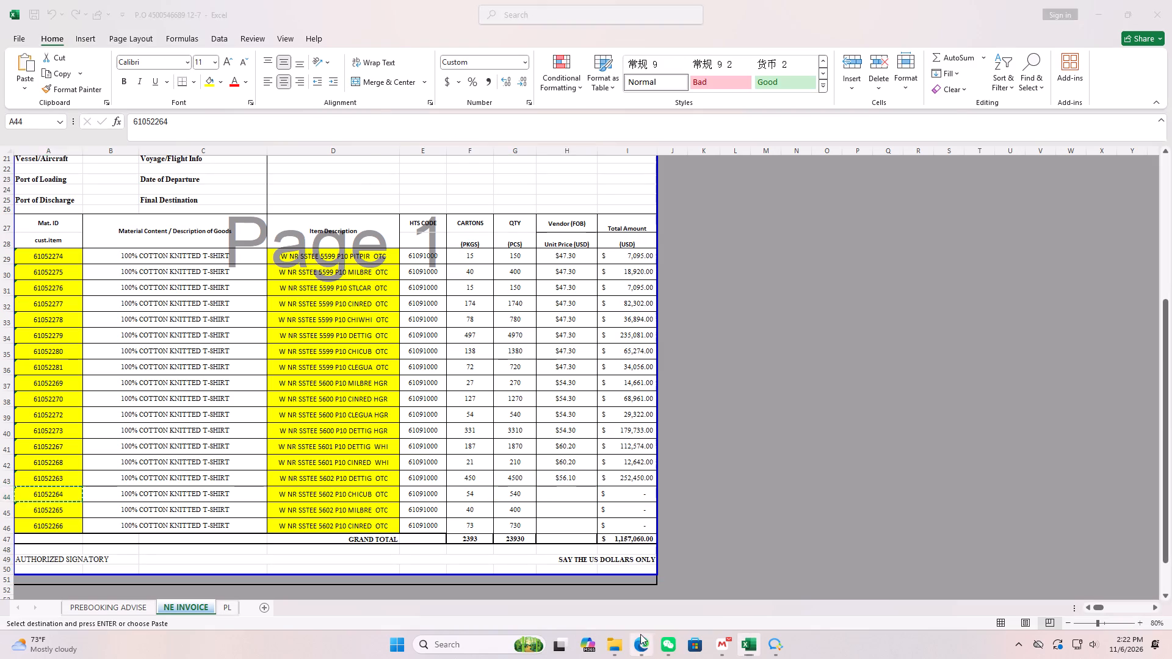
left_click(942, 56)
left_click(942, 56)
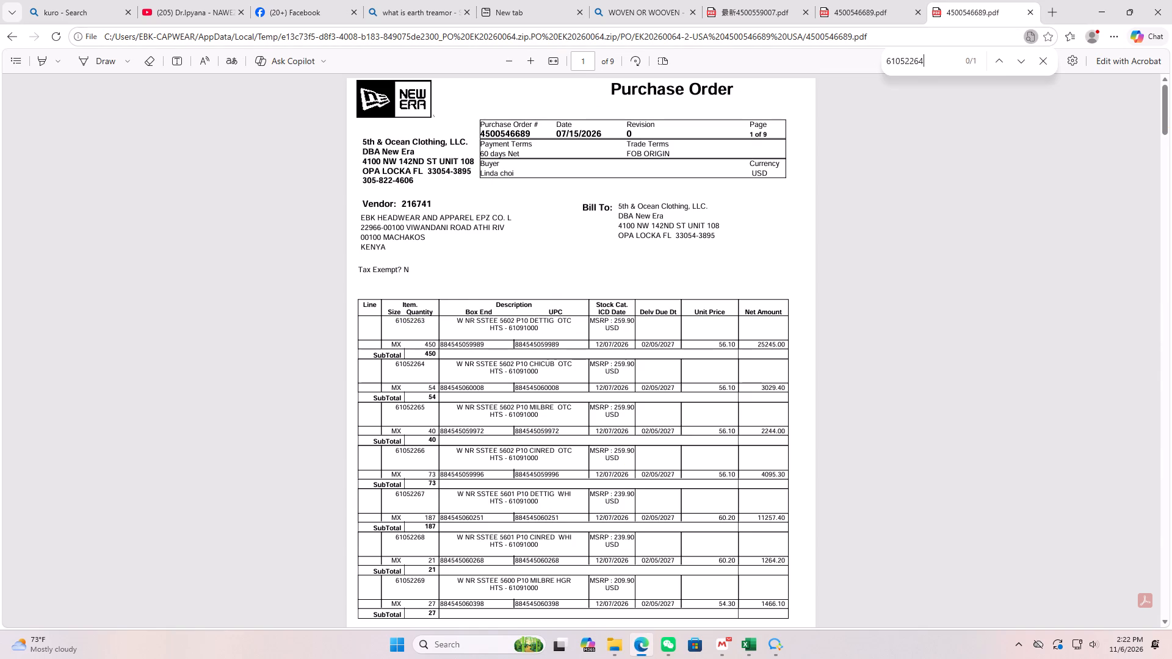
key("ctrl+v")
left_click(740, 643)
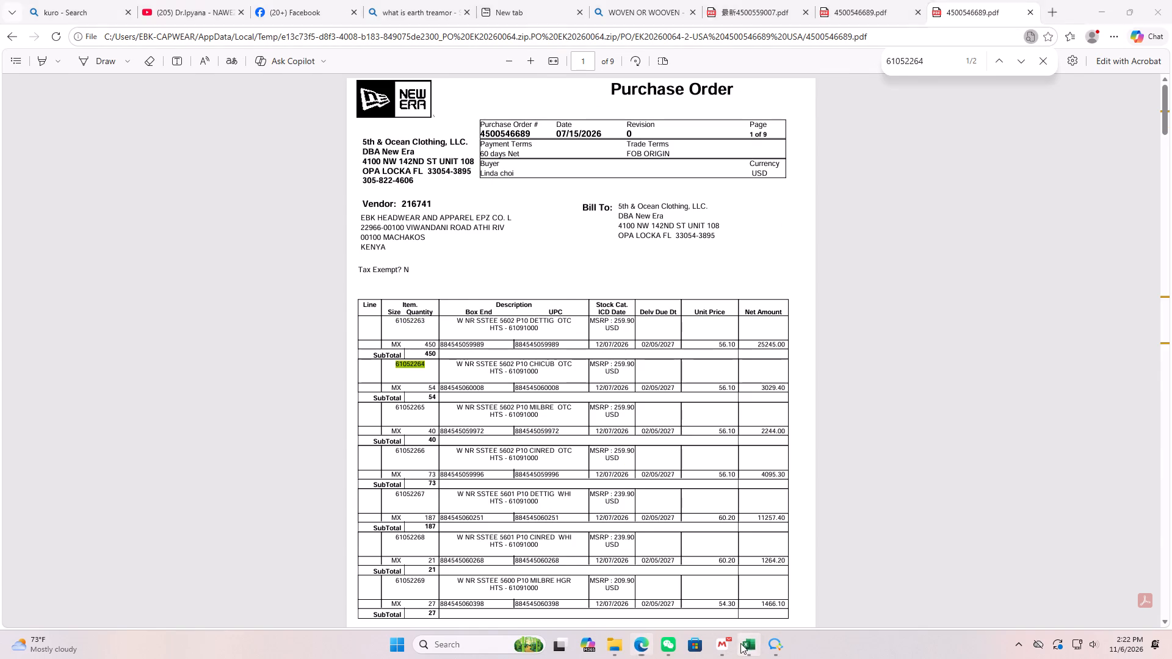
left_click(577, 477)
left_click_drag(597, 485, 596, 493)
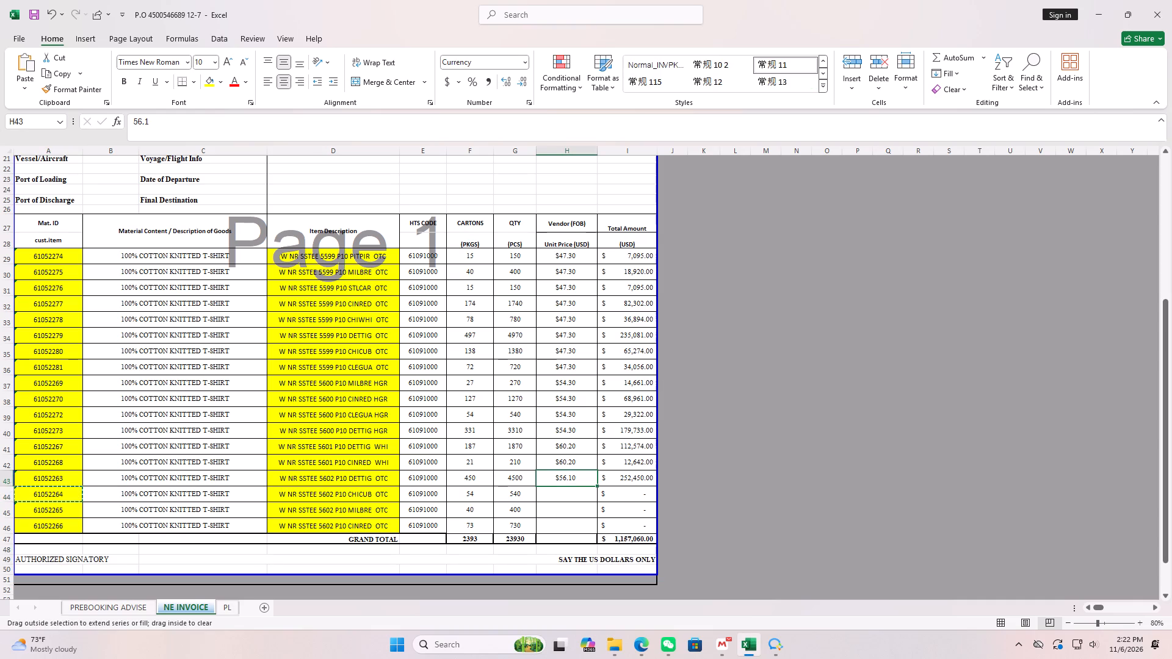
left_click_drag(596, 493, 595, 495)
Look up item 61052265 in the purchase order PDF and extend the $56.10 unit price to its row on the invoice.
left_click(563, 507)
key("Left")
key("Left")
key("Left")
key("Left")
key("Left")
key("Left")
key("Left")
key("Left")
key("Left")
key("Left")
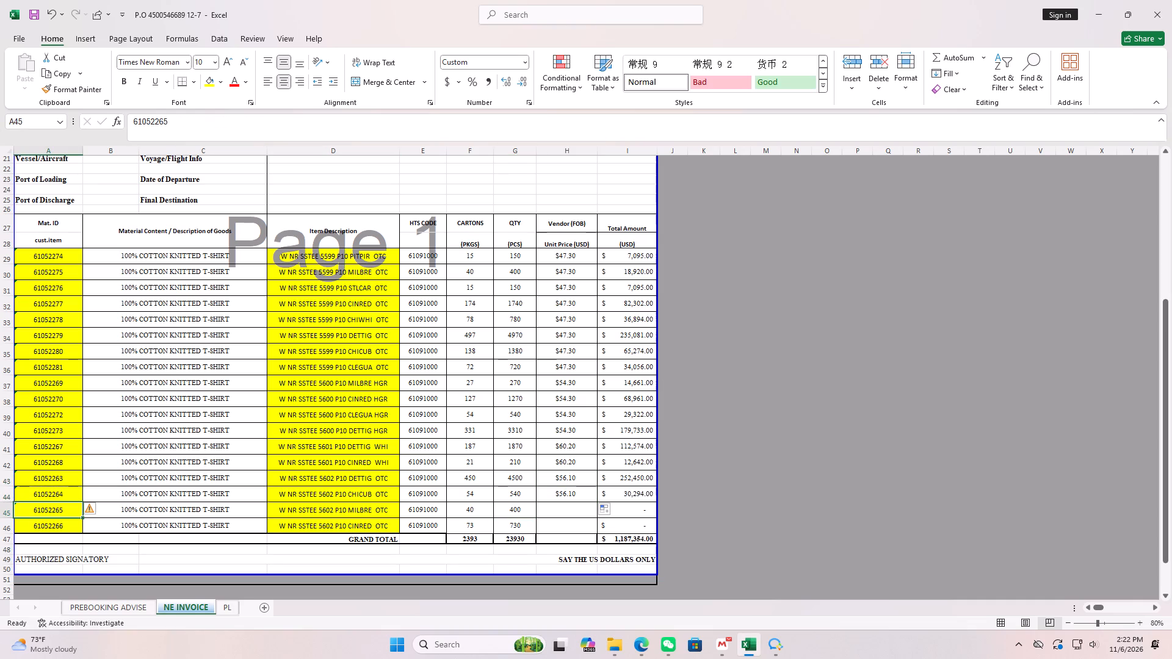
key("ctrl+c")
left_click(646, 645)
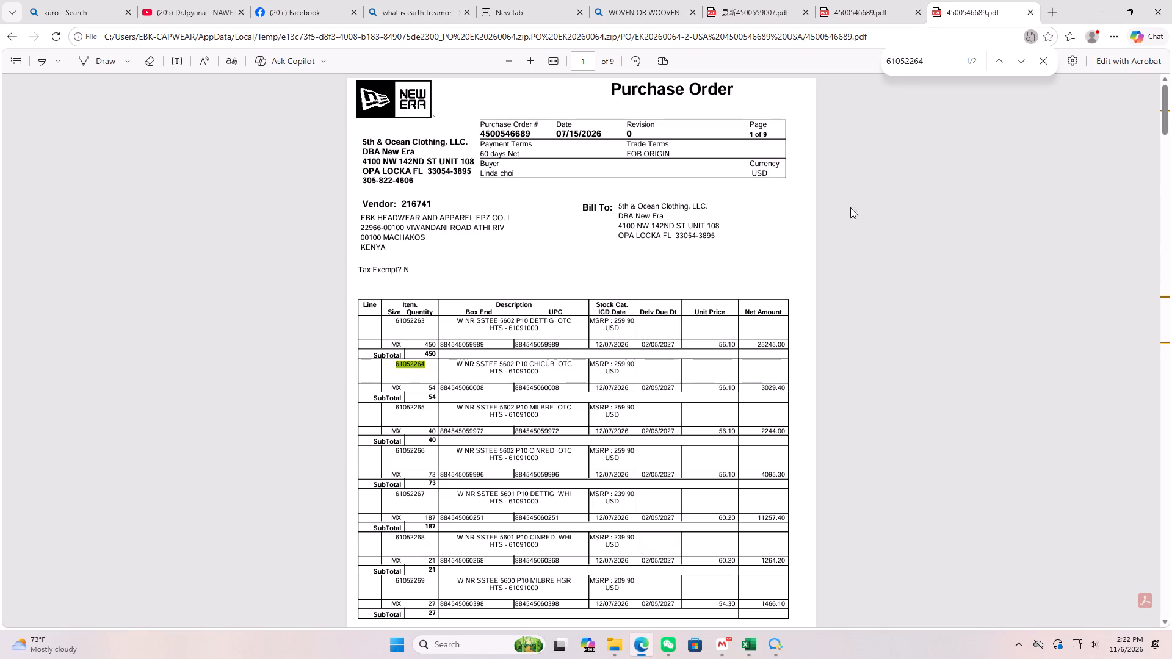
double_click(942, 60)
key("ctrl+v")
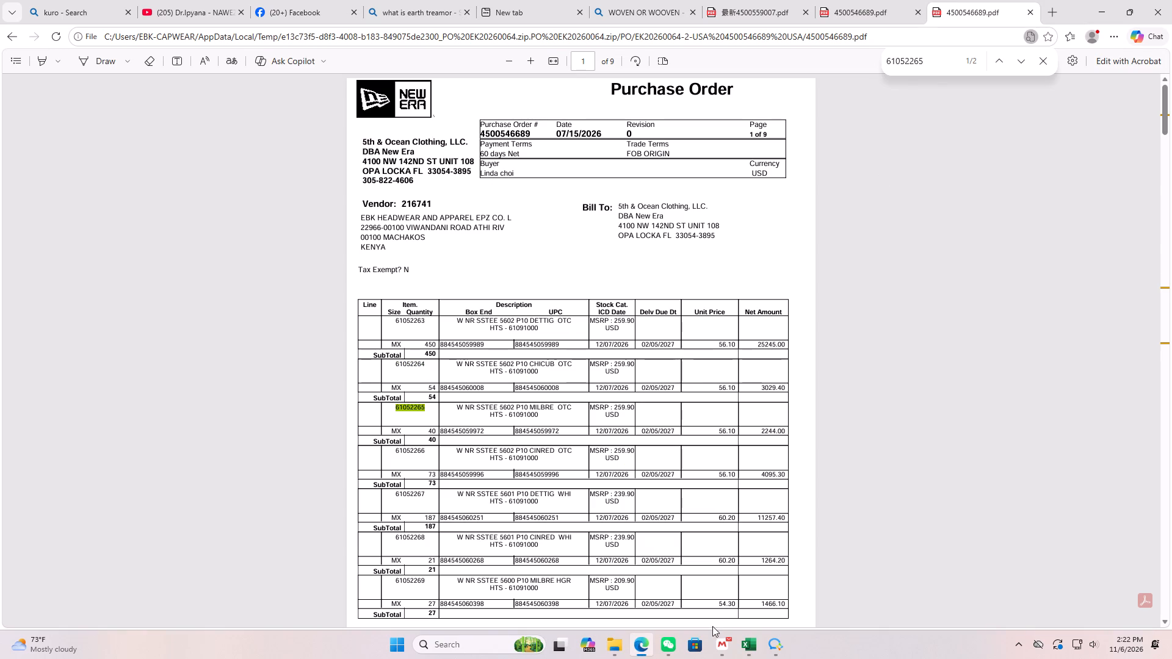
left_click(742, 641)
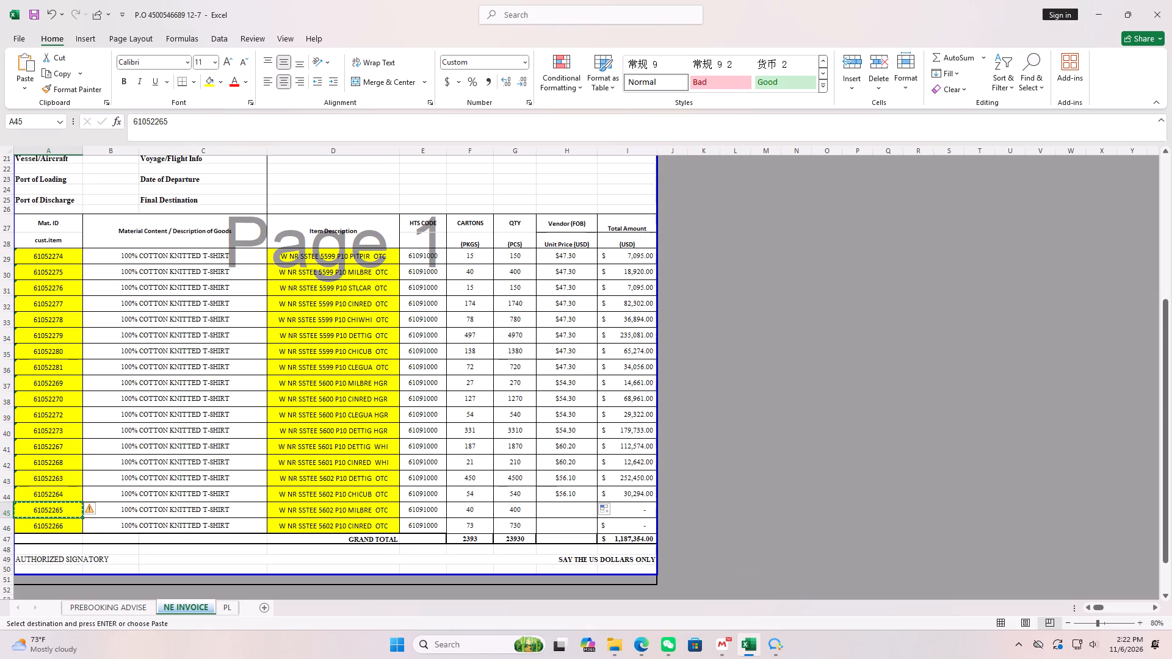
left_click(567, 493)
left_click_drag(598, 501, 598, 510)
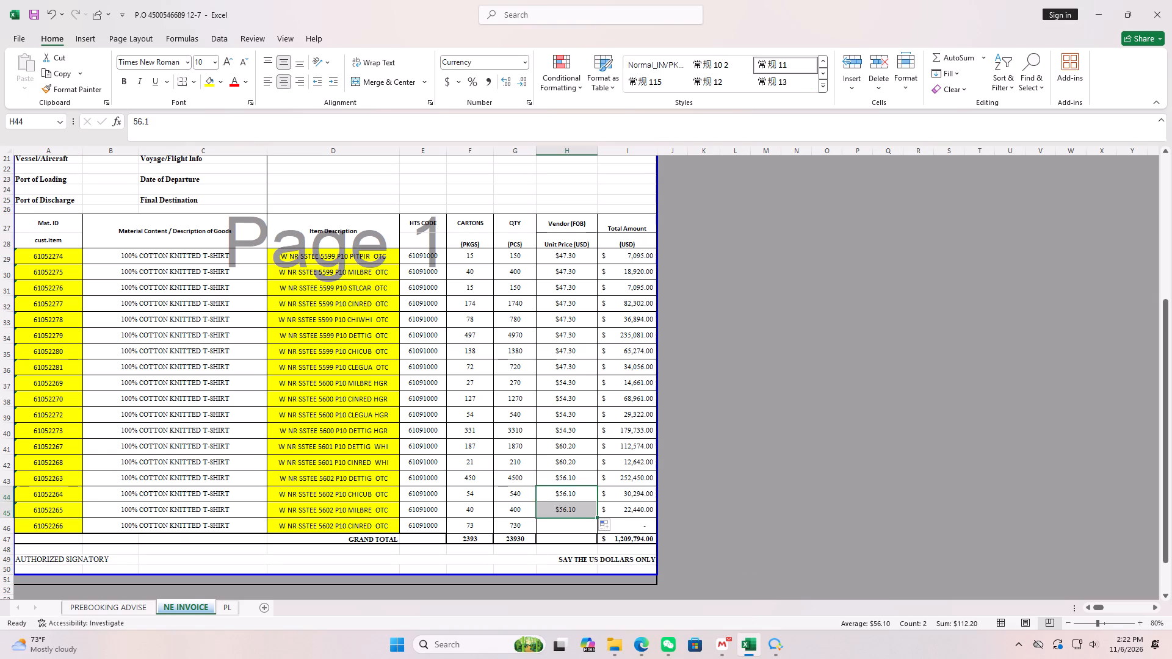
Find item 61052266 in the purchase order PDF and copy the $56.10 unit price down into its invoice row.
left_click(574, 527)
key("Left")
key("Left")
key("Left")
key("Left")
key("Left")
key("Left")
key("Left")
key("Left")
key("Left")
key("Left")
key("Left")
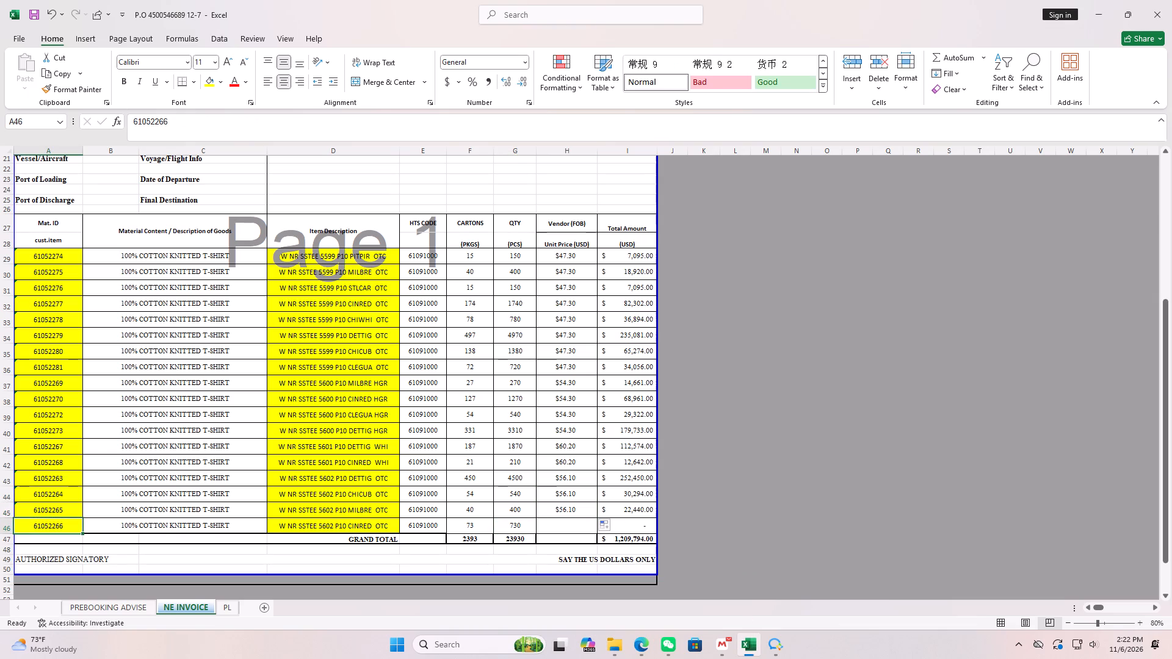
key("ctrl+c")
left_click(645, 649)
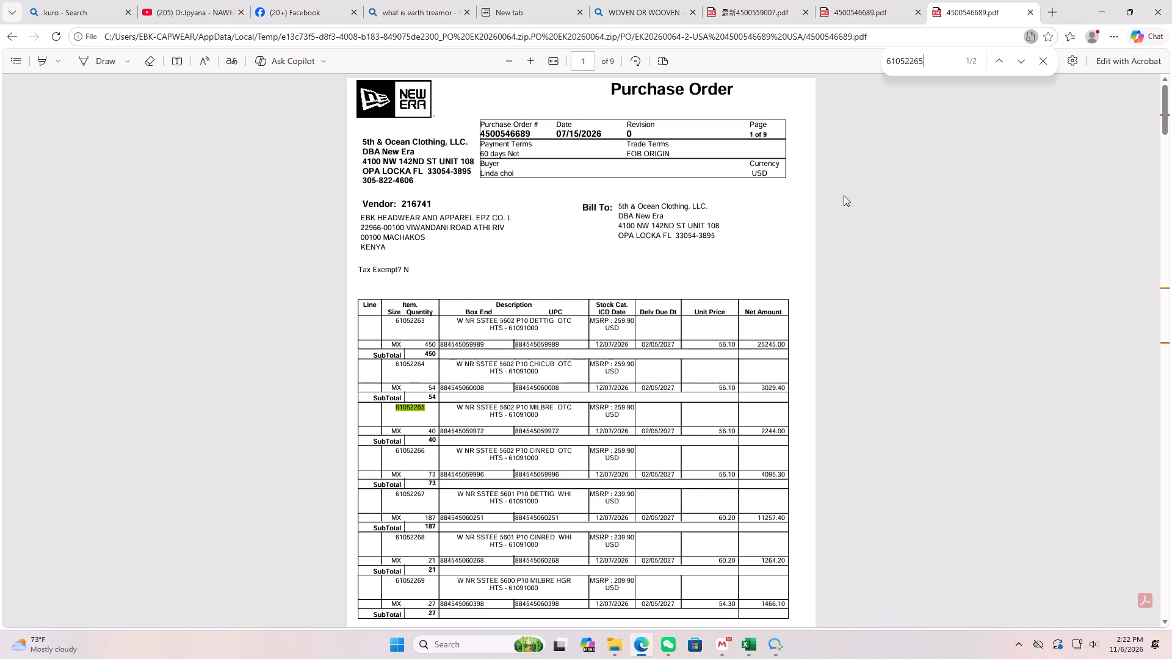
double_click(941, 62)
key("ctrl+v")
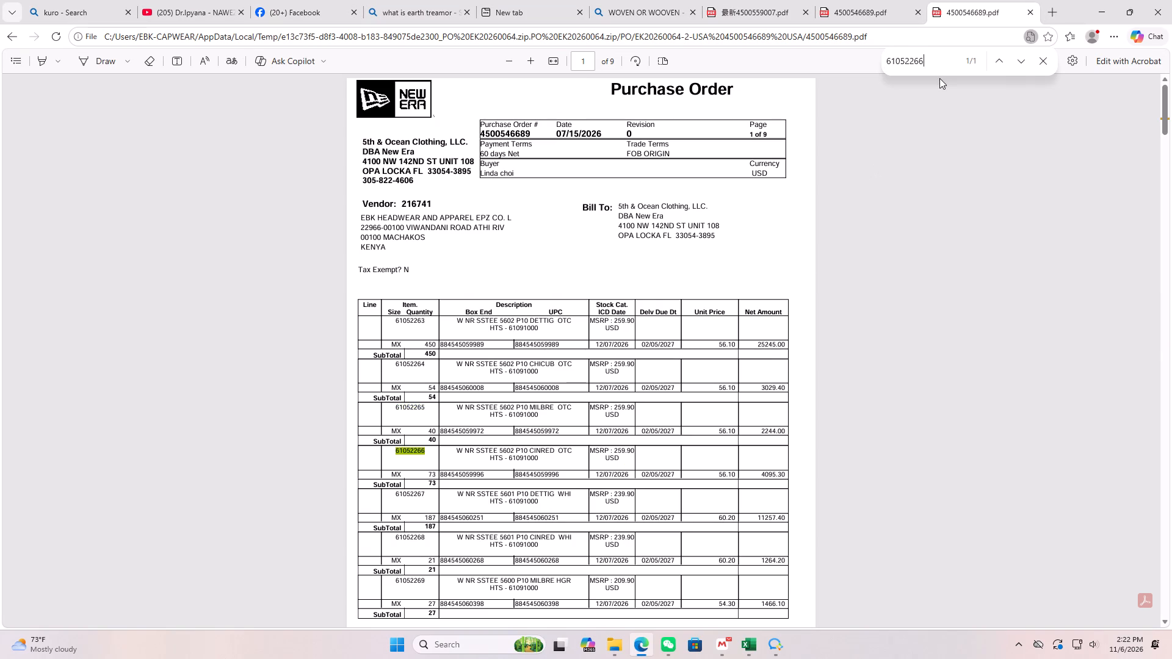
left_click(748, 640)
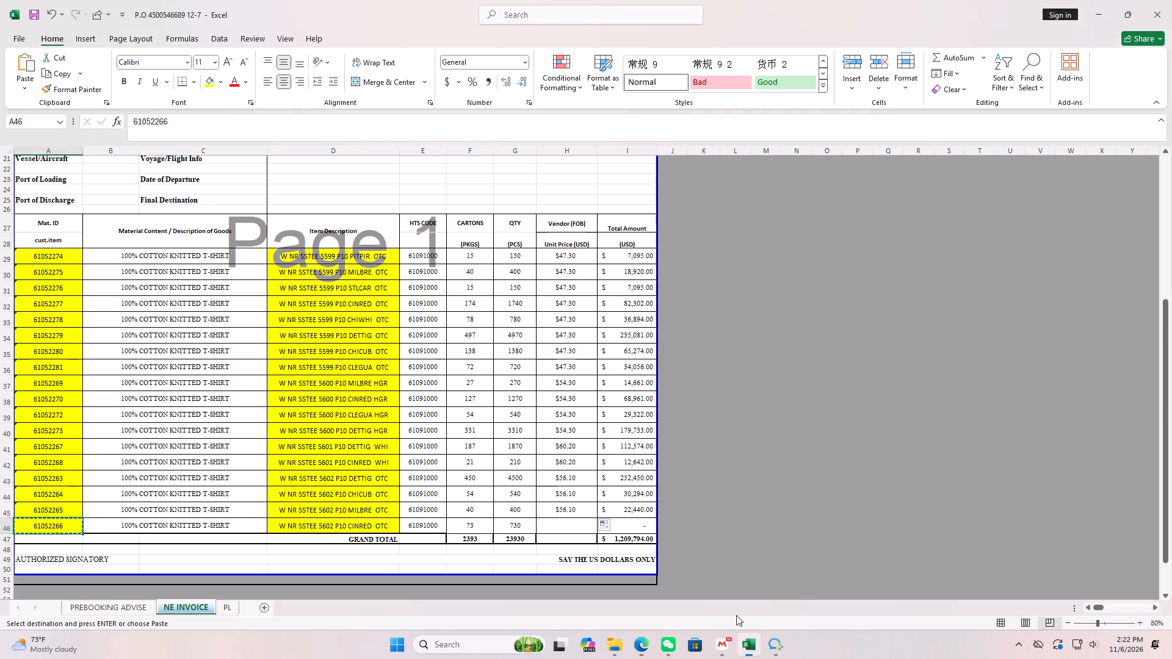
left_click(593, 506)
left_click_drag(596, 516, 596, 531)
left_click(575, 469)
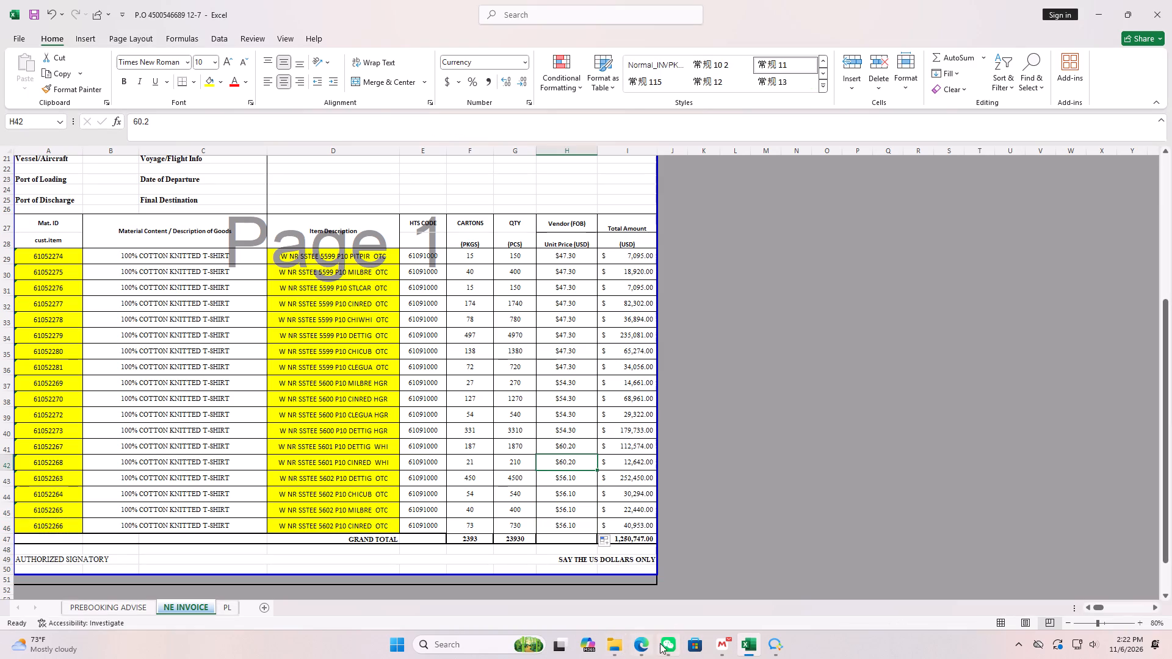
left_click(669, 643)
left_click(854, 124)
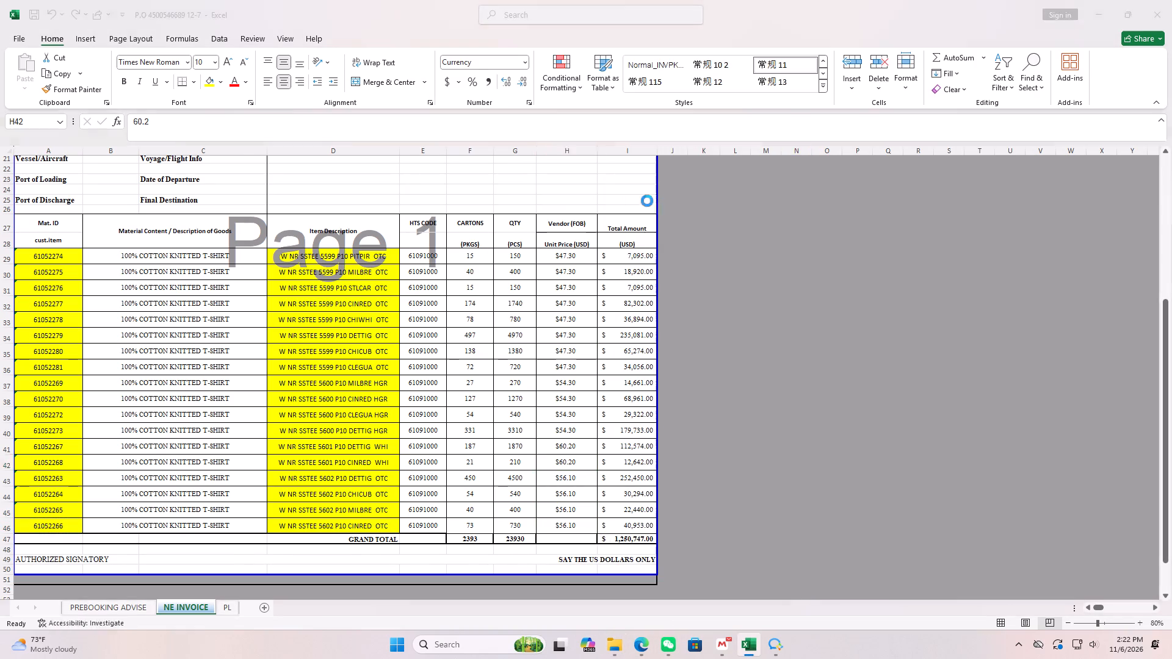
scroll(582, 253, "up", 6)
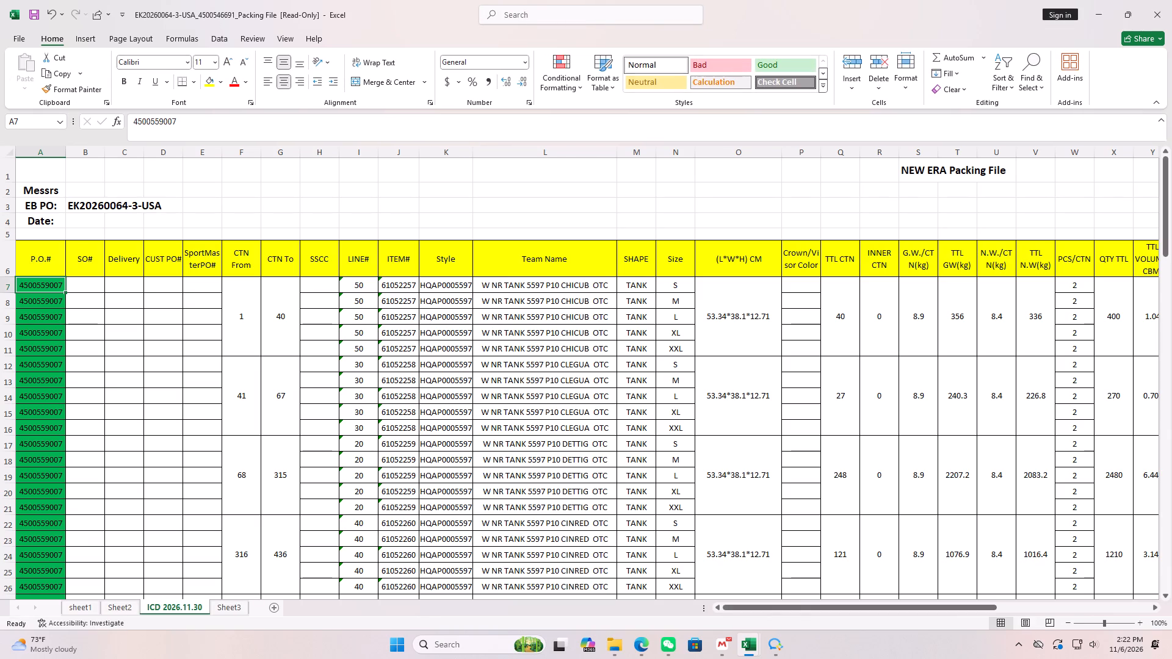
left_click(1171, 0)
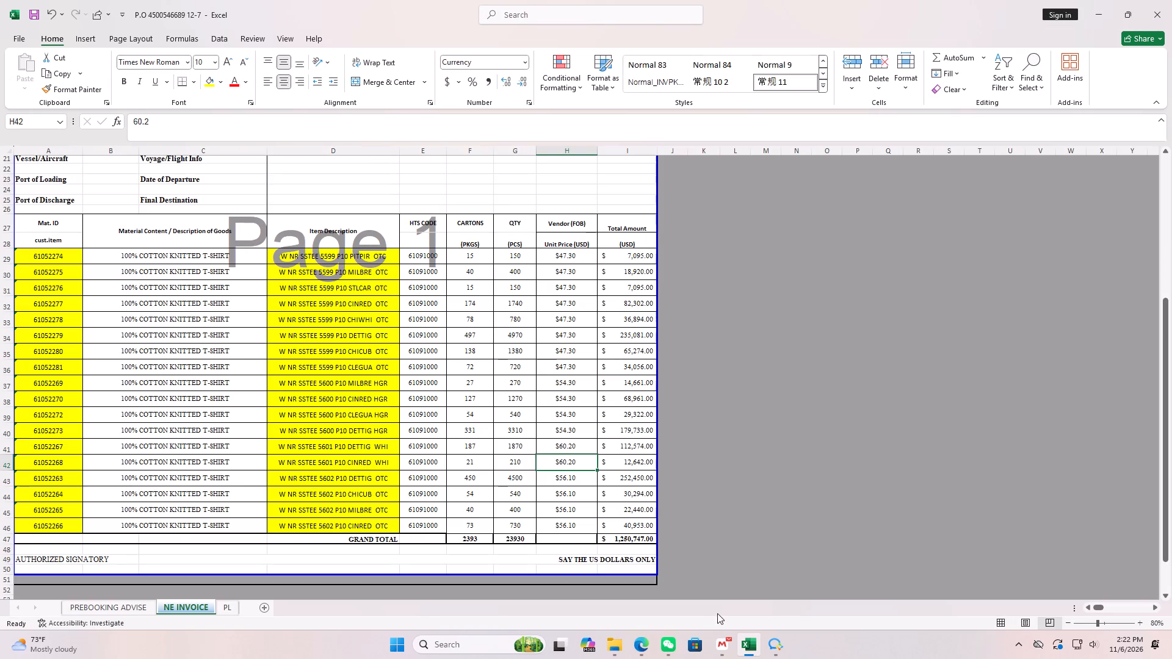
left_click(673, 644)
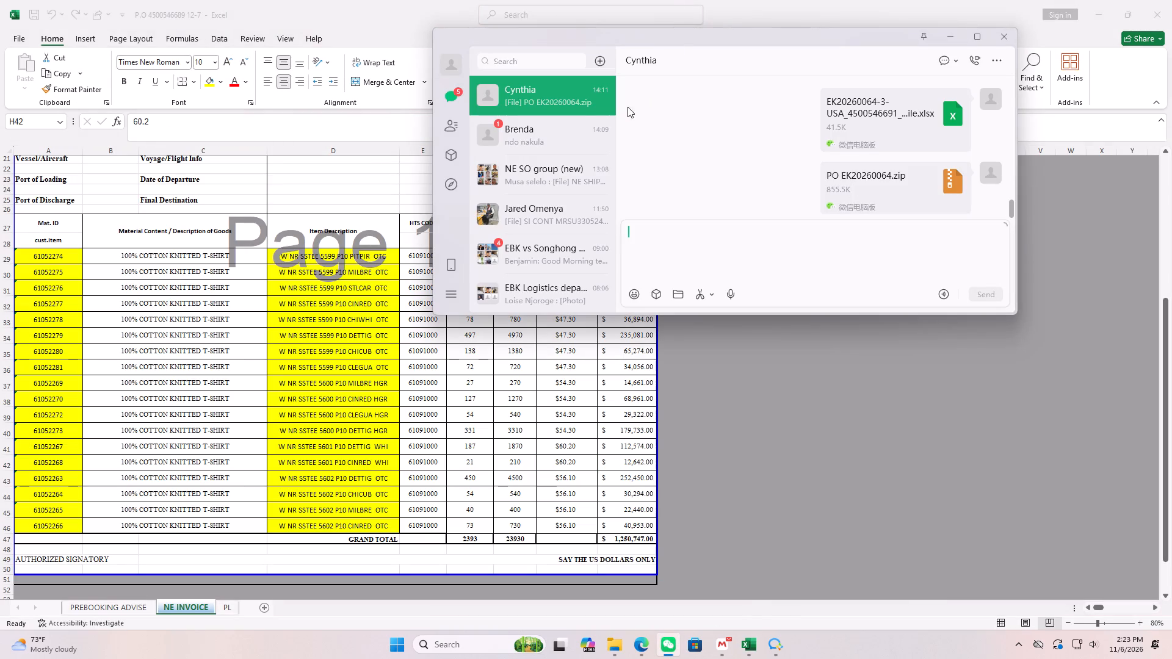
left_click(859, 117)
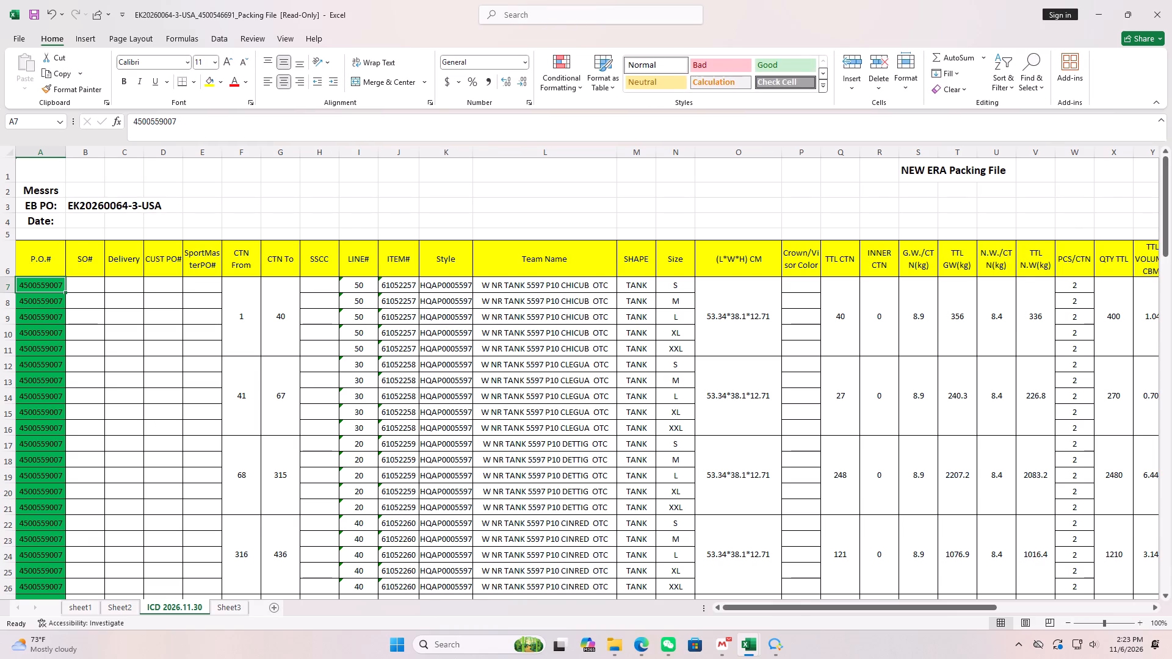
scroll(662, 408, "down", 8)
scroll(662, 408, "up", 6)
scroll(918, 596, "down", 2)
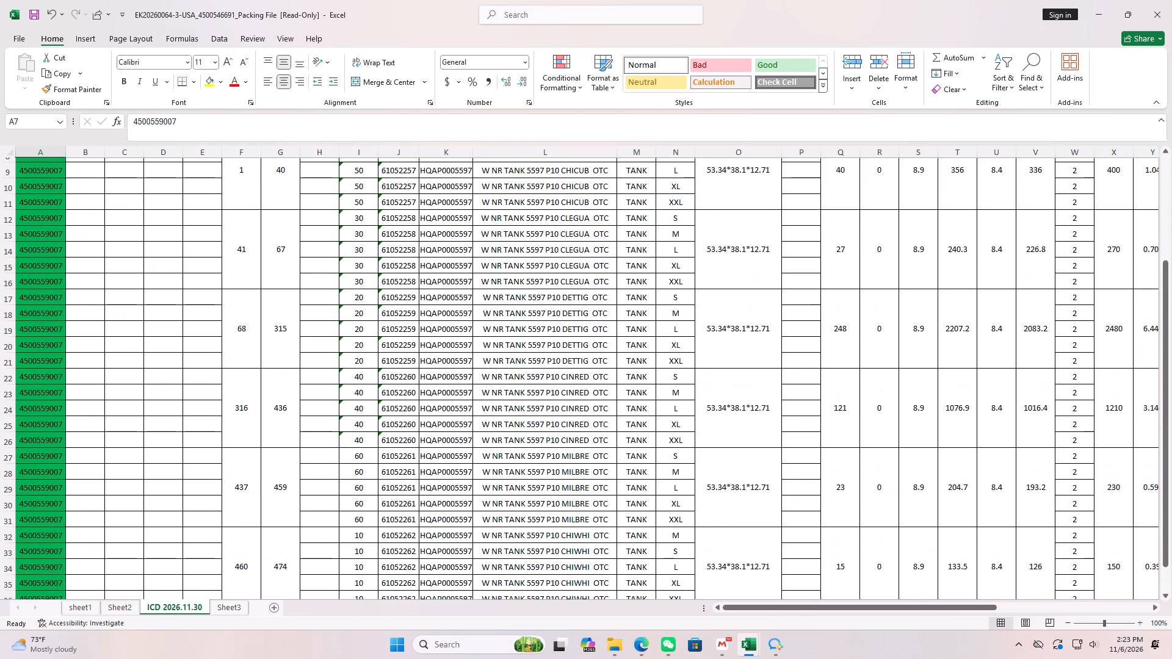
left_click_drag(914, 607, 1016, 602)
scroll(922, 495, "up", 1)
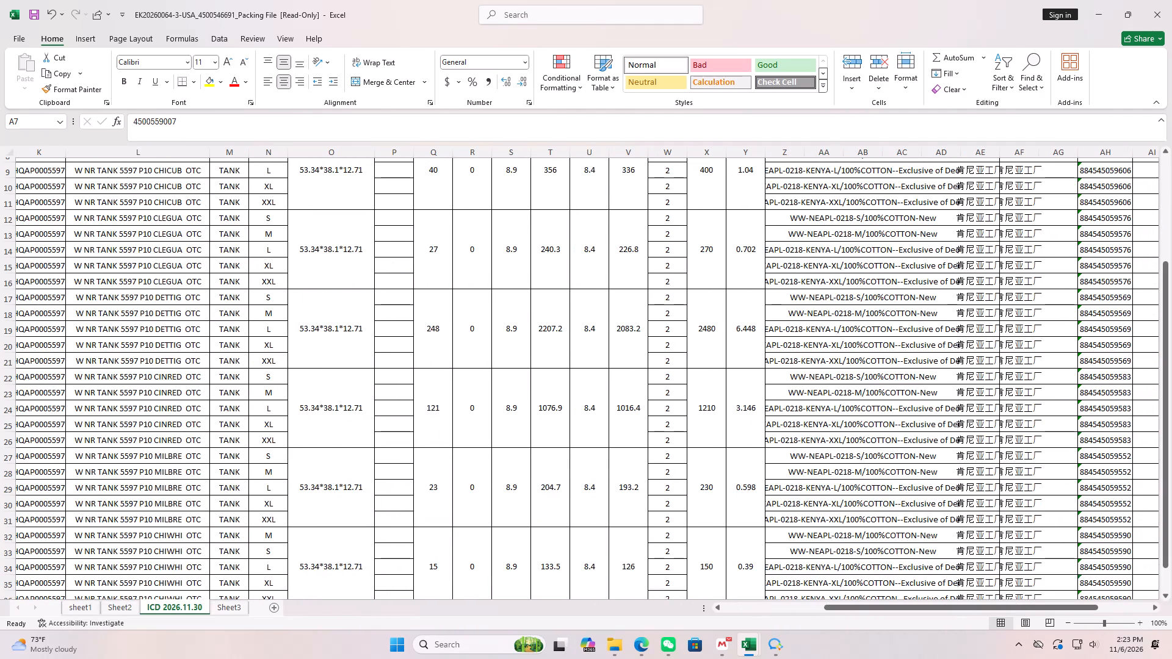
scroll(922, 495, "up", 4)
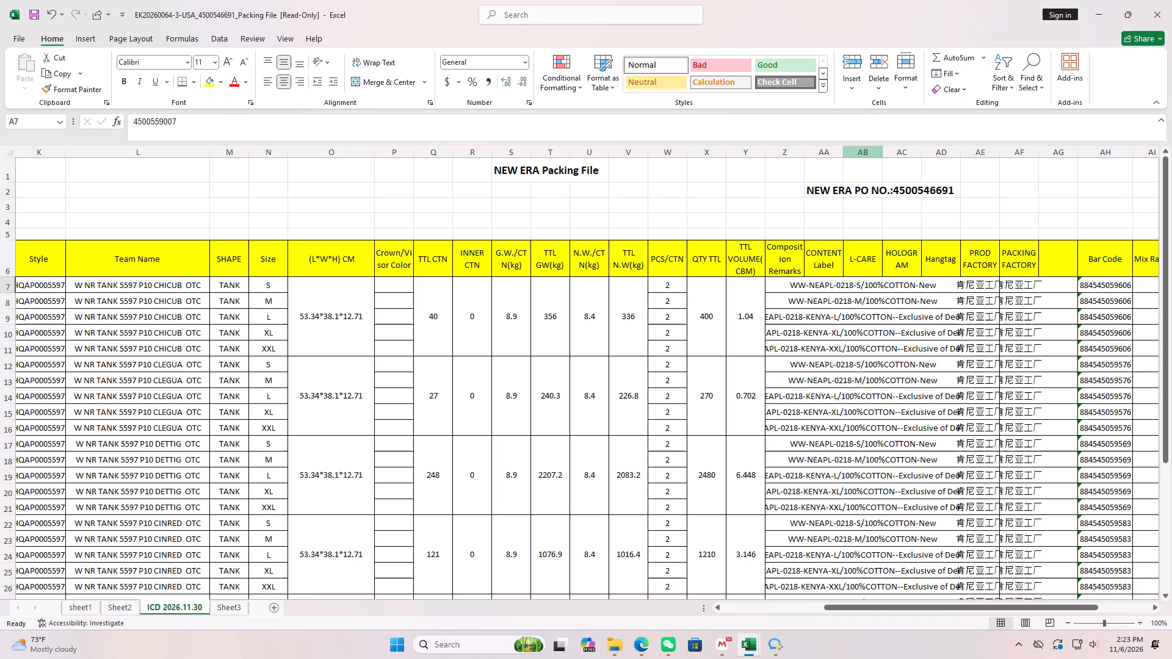
scroll(969, 296, "down", 5)
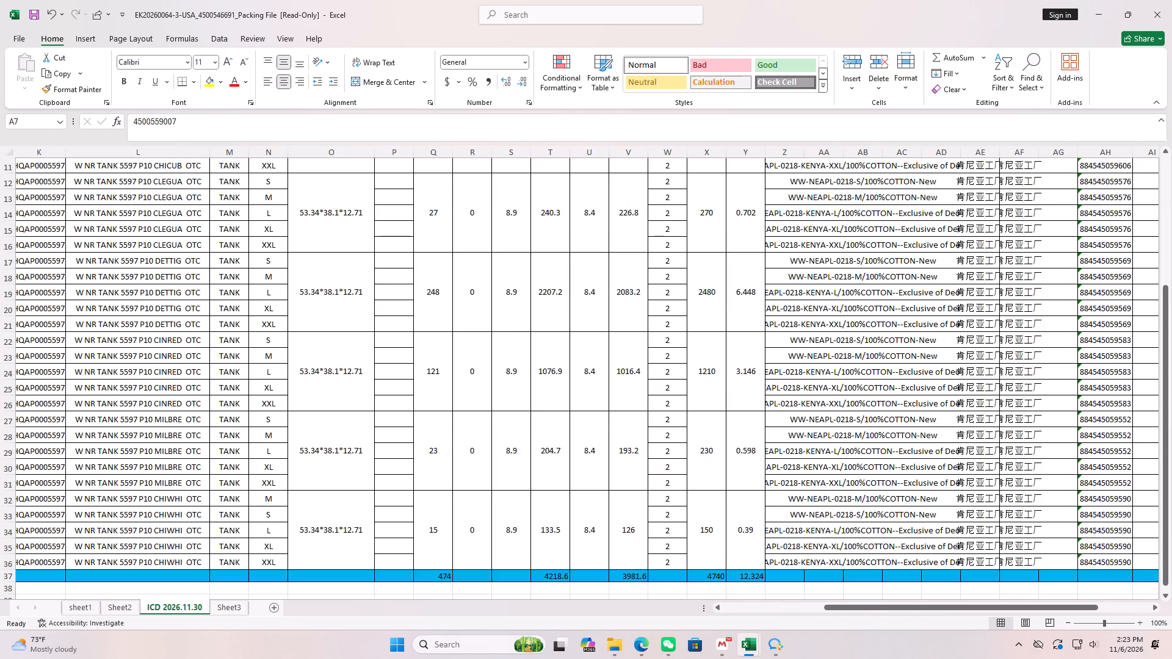
scroll(969, 296, "up", 13)
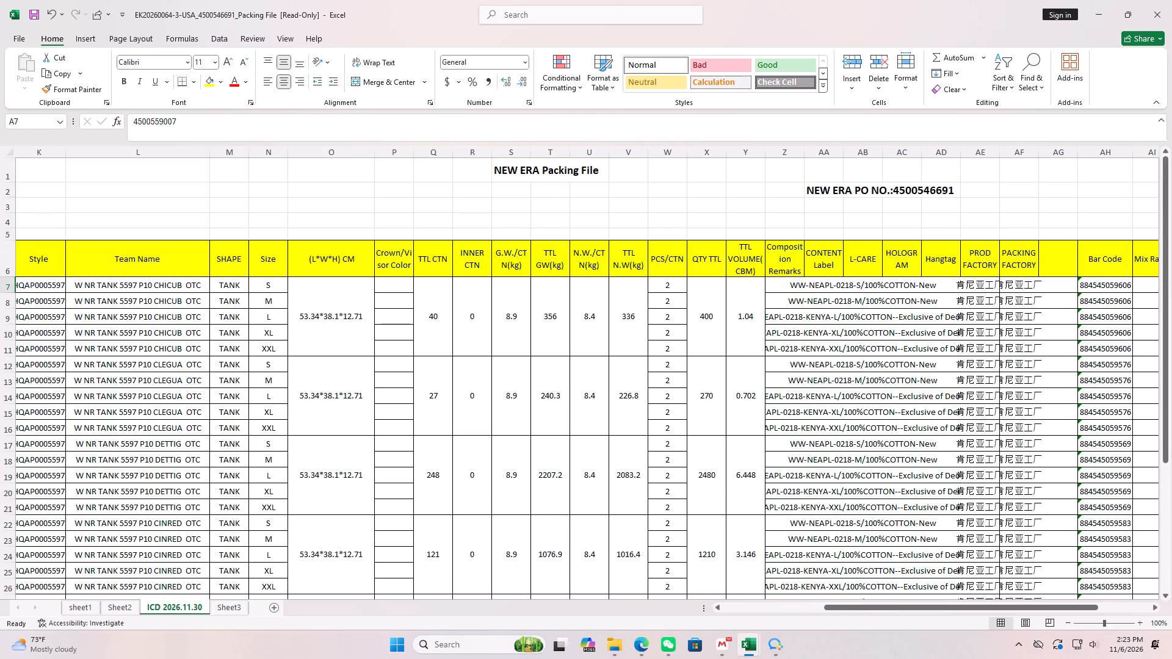
scroll(969, 296, "up", 1)
left_click_drag(921, 145, 930, 148)
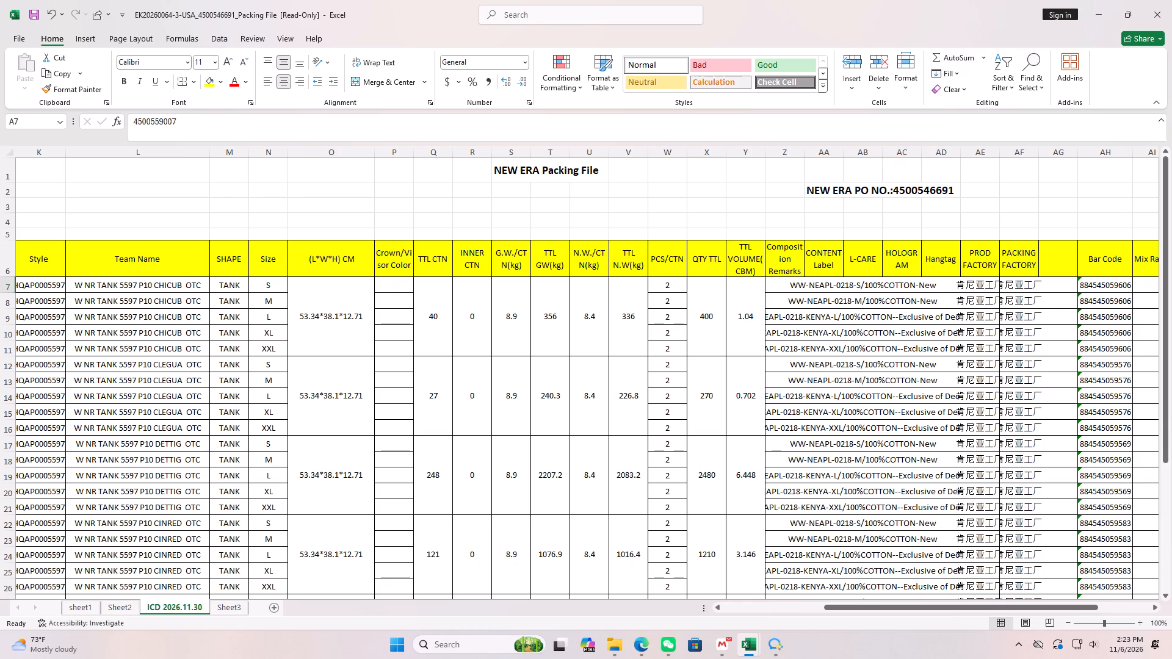
left_click_drag(920, 156, 971, 170)
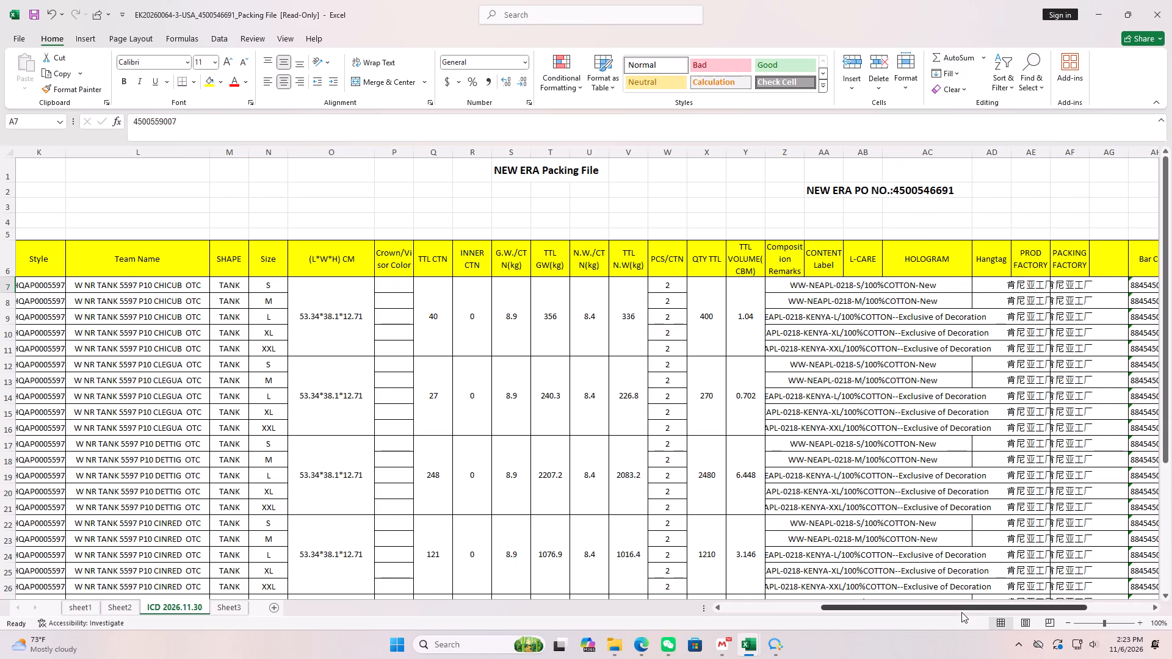
left_click_drag(961, 609, 816, 602)
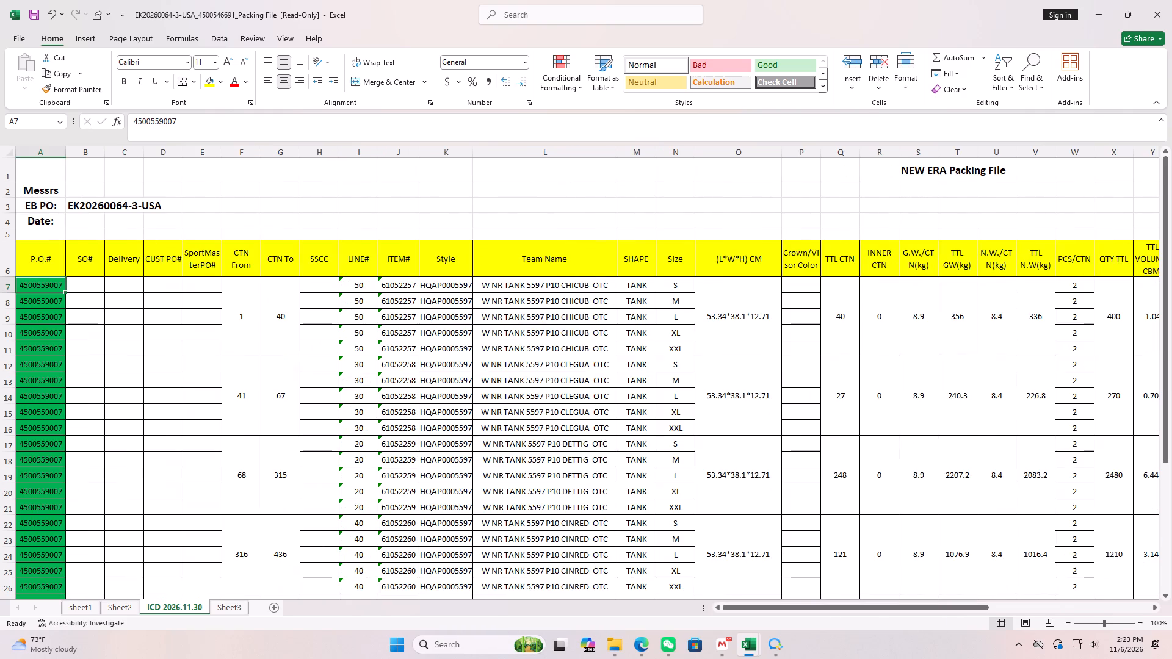
left_click(1171, 0)
left_click(607, 337)
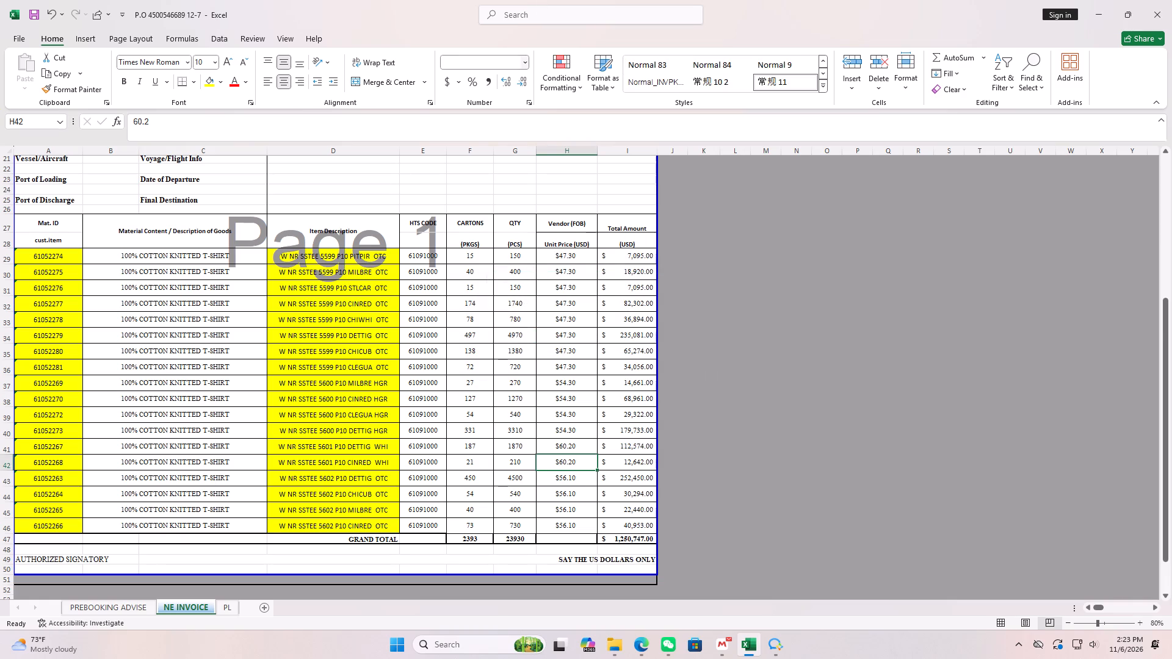
left_click(547, 367)
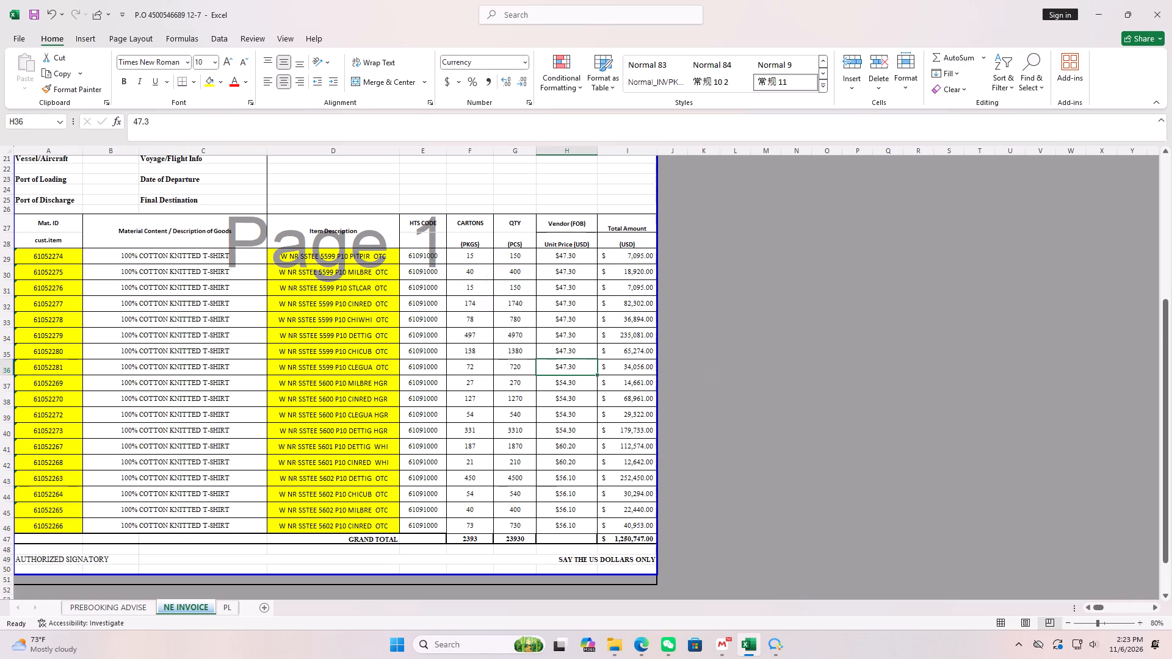
left_click(640, 638)
scroll(631, 335, "down", 8)
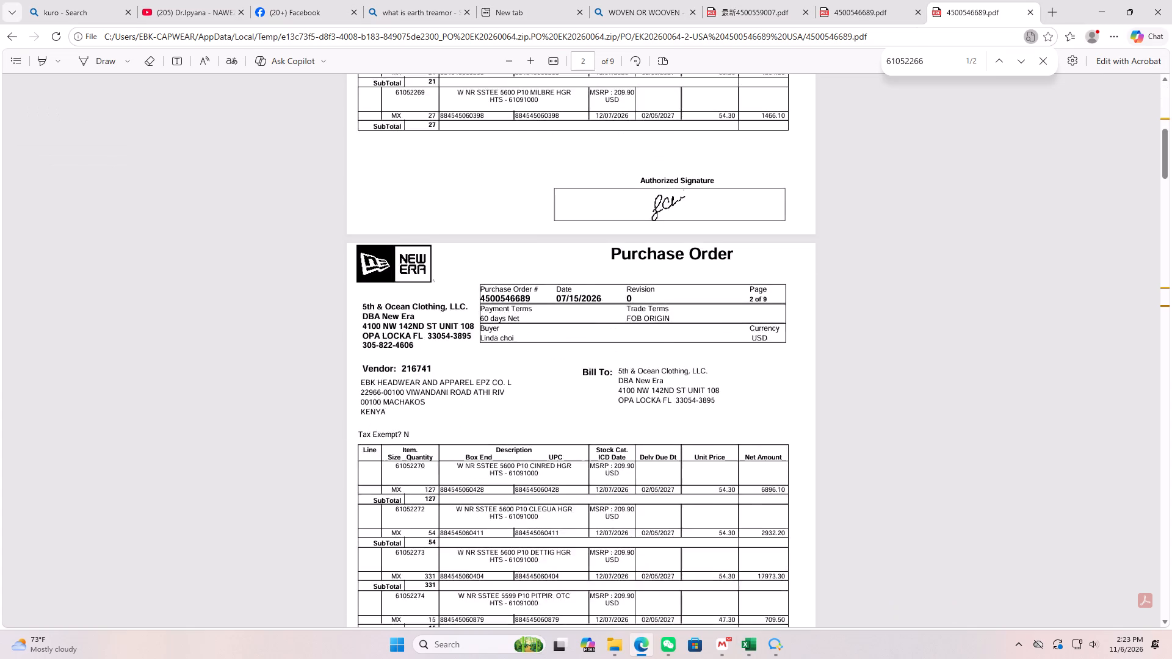
scroll(631, 335, "down", 19)
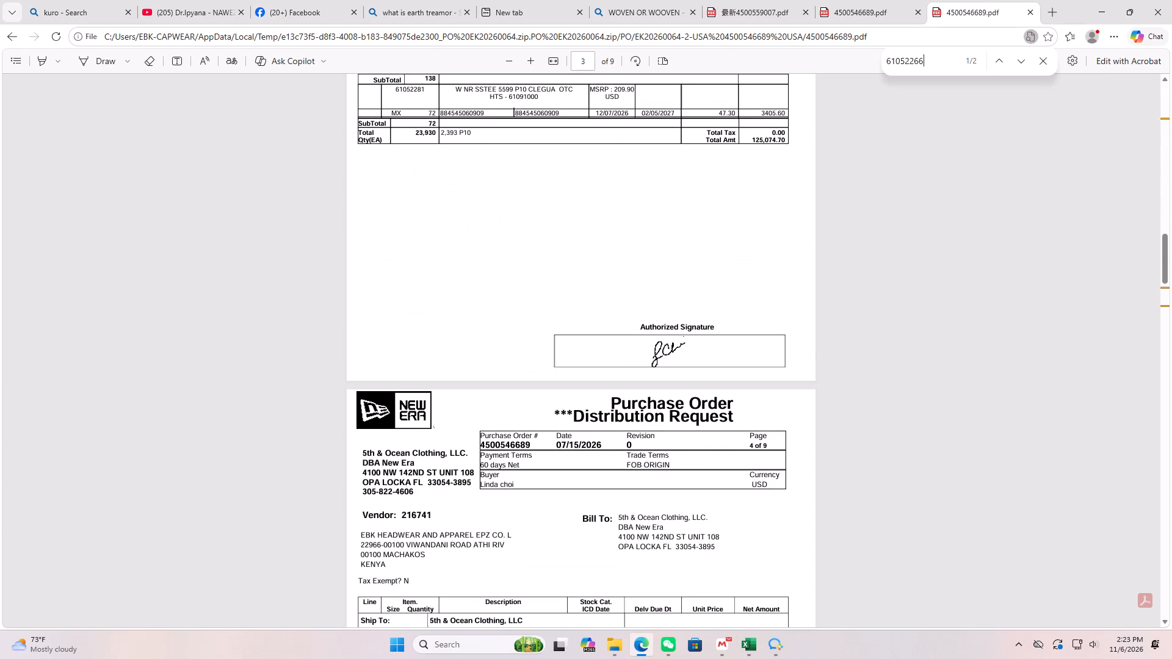
scroll(631, 335, "down", 2)
scroll(631, 335, "up", 2)
scroll(631, 335, "down", 1)
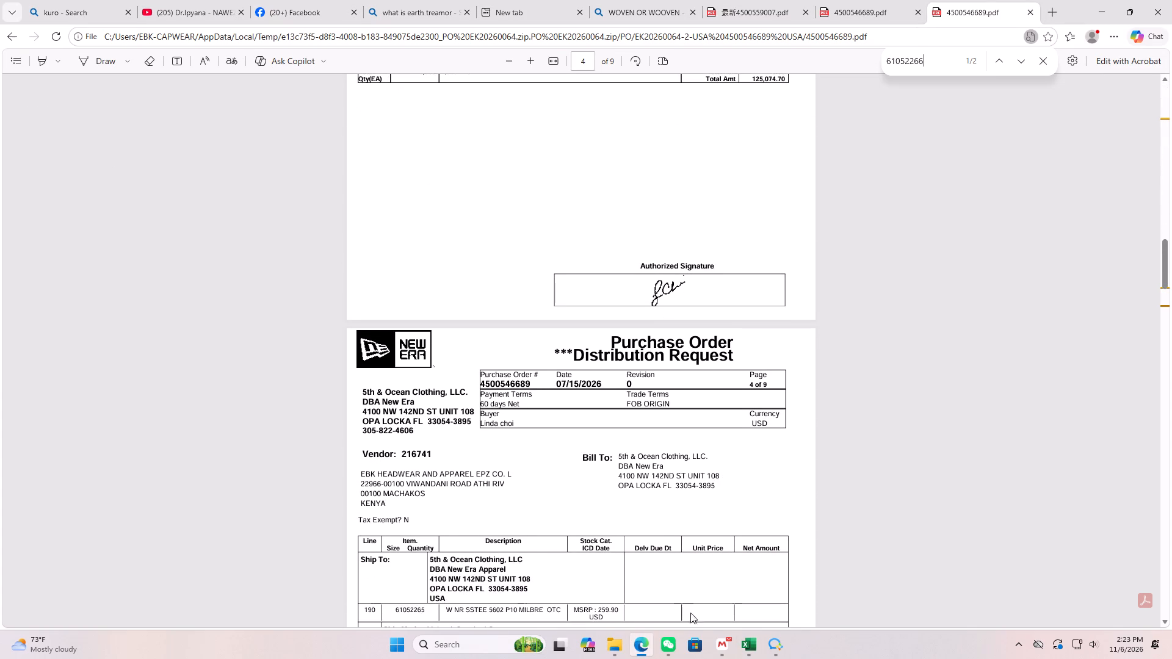
Back in the invoice workbook, change the invoice number on the NE INVOICE sheet to EBK/EXP/598/2026.
left_click(750, 644)
scroll(430, 385, "up", 5)
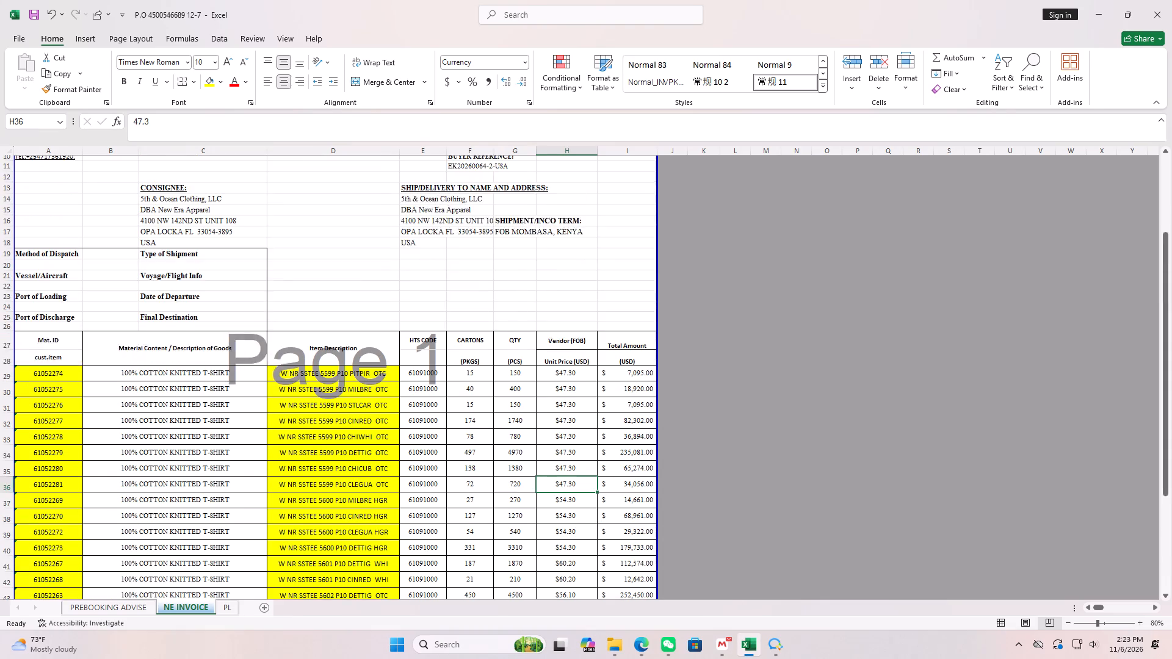
scroll(430, 383, "up", 5)
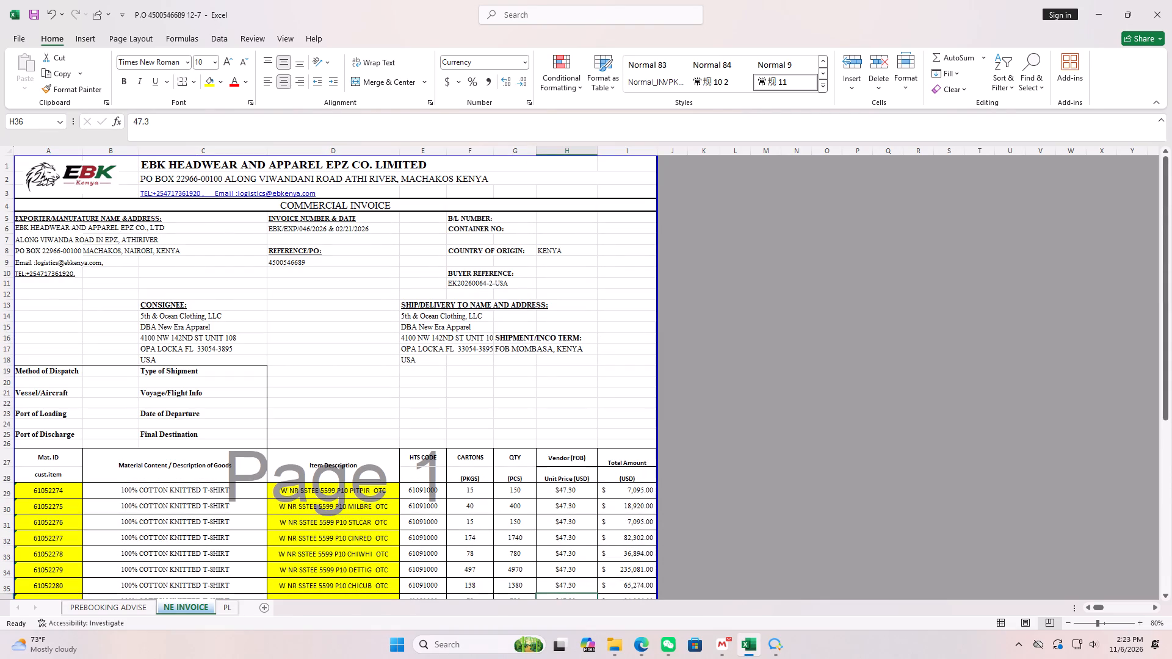
left_click(316, 227)
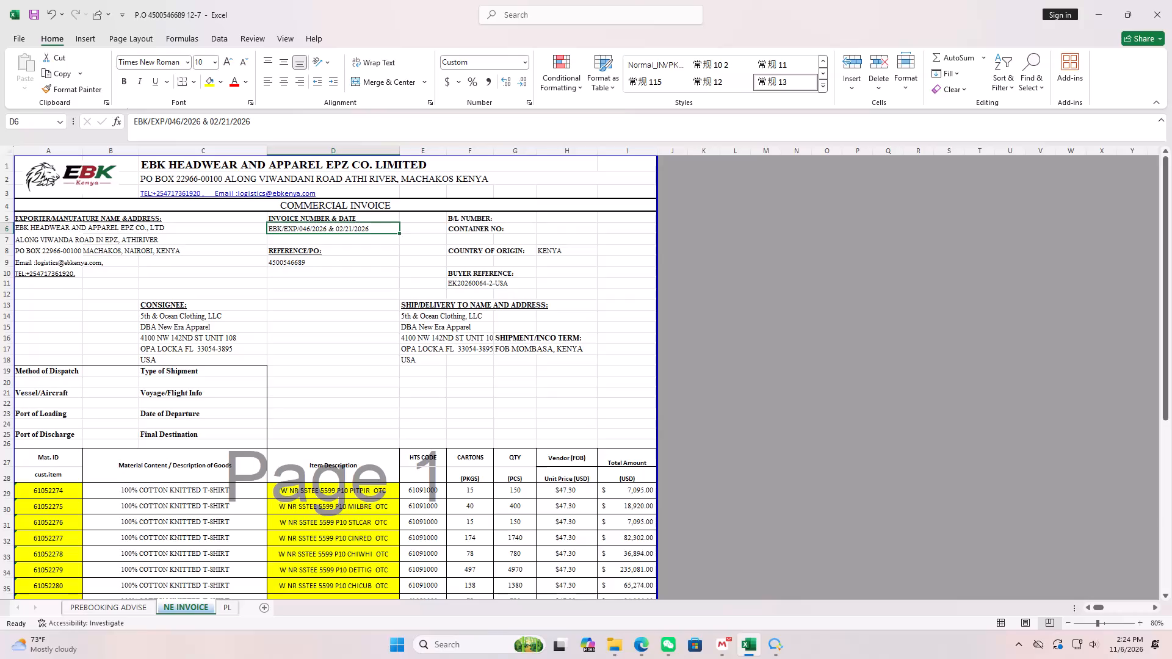
double_click(309, 229)
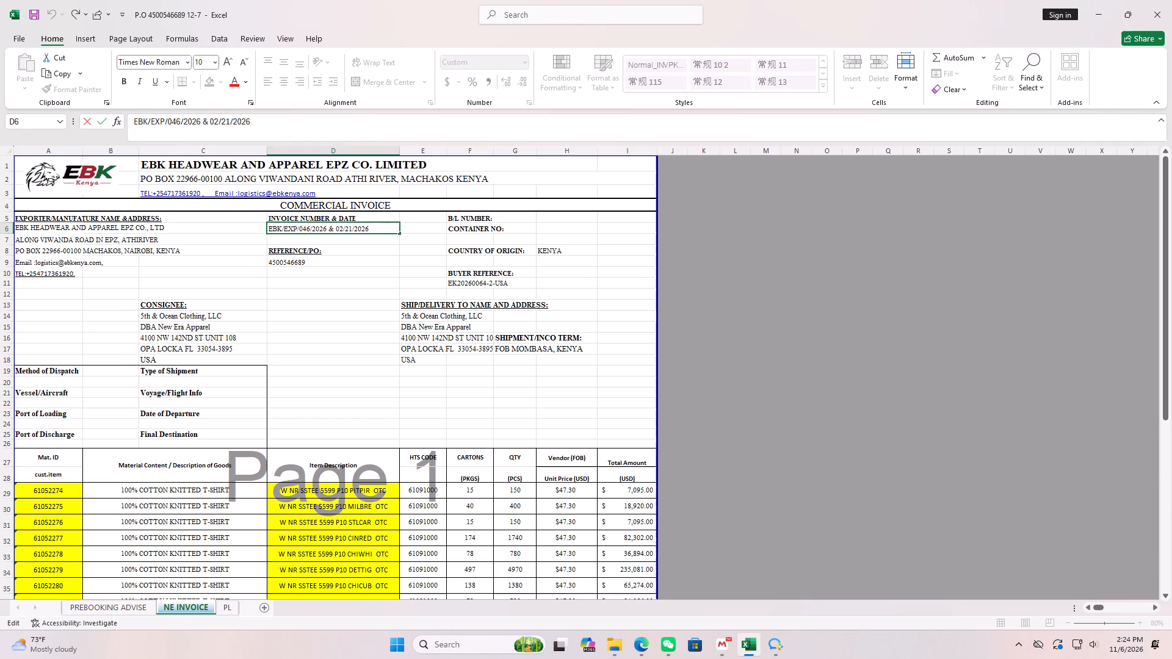
key("BackSpace")
key("BackSpace")
key("BackSpace")
type("598")
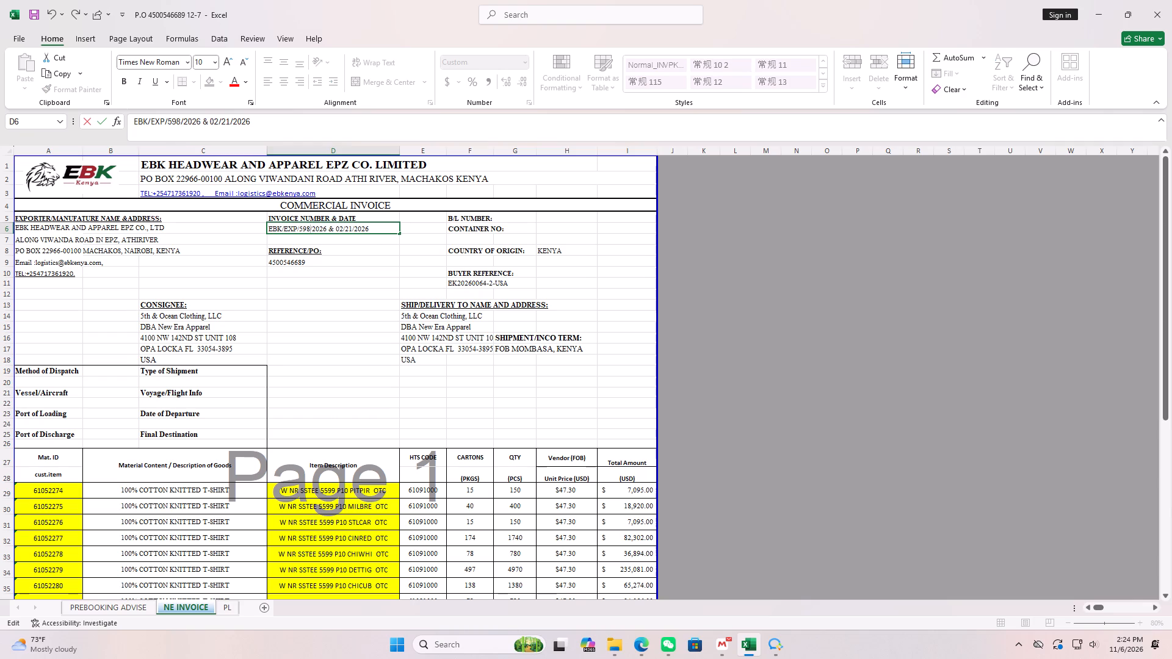
Set the invoice date beside the invoice number to 12/07/2026.
left_click(344, 227)
key("BackSpace")
key("BackSpace")
type("12")
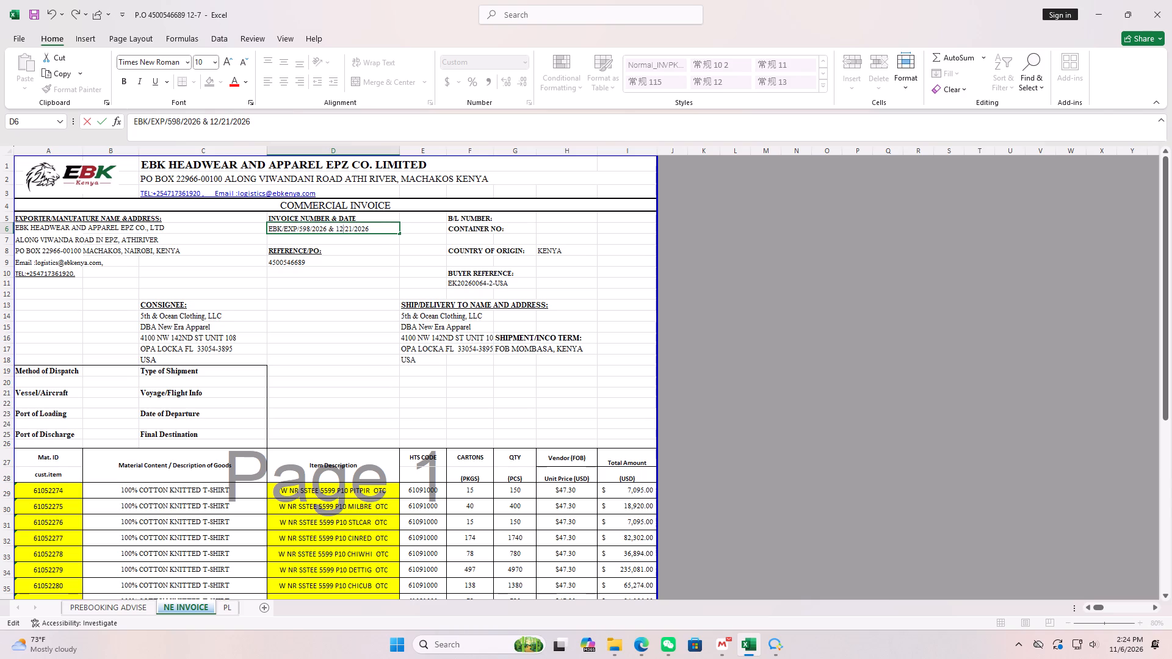
key("Right")
key("Right")
key("Right")
key("BackSpace")
key("BackSpace")
type("07")
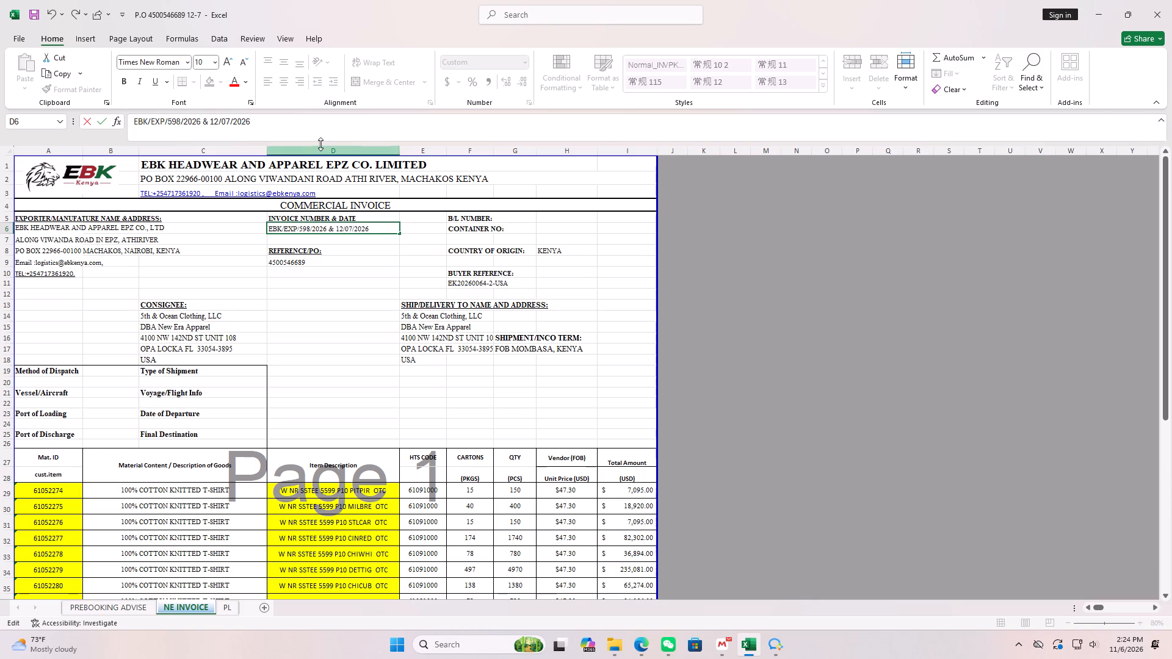
left_click(355, 281)
Copy the invoice number and date from the NE INVOICE sheet into the matching cell of the PL sheet's packing list.
left_click(358, 231)
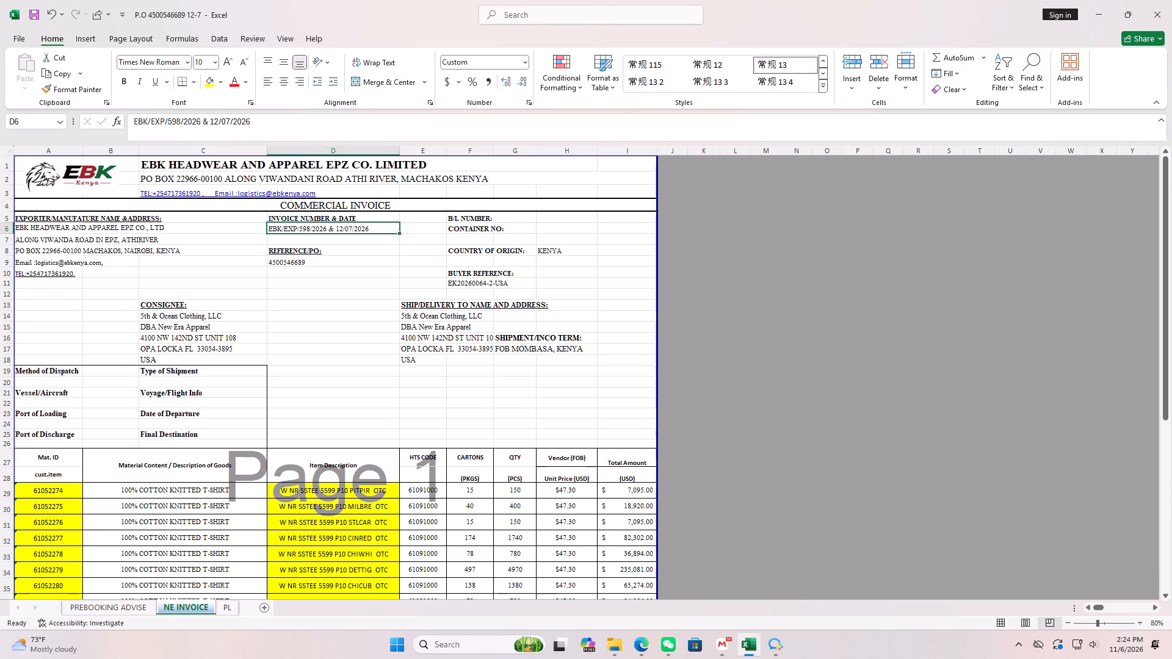
key("ctrl+c")
left_click(223, 609)
scroll(377, 257, "up", 5)
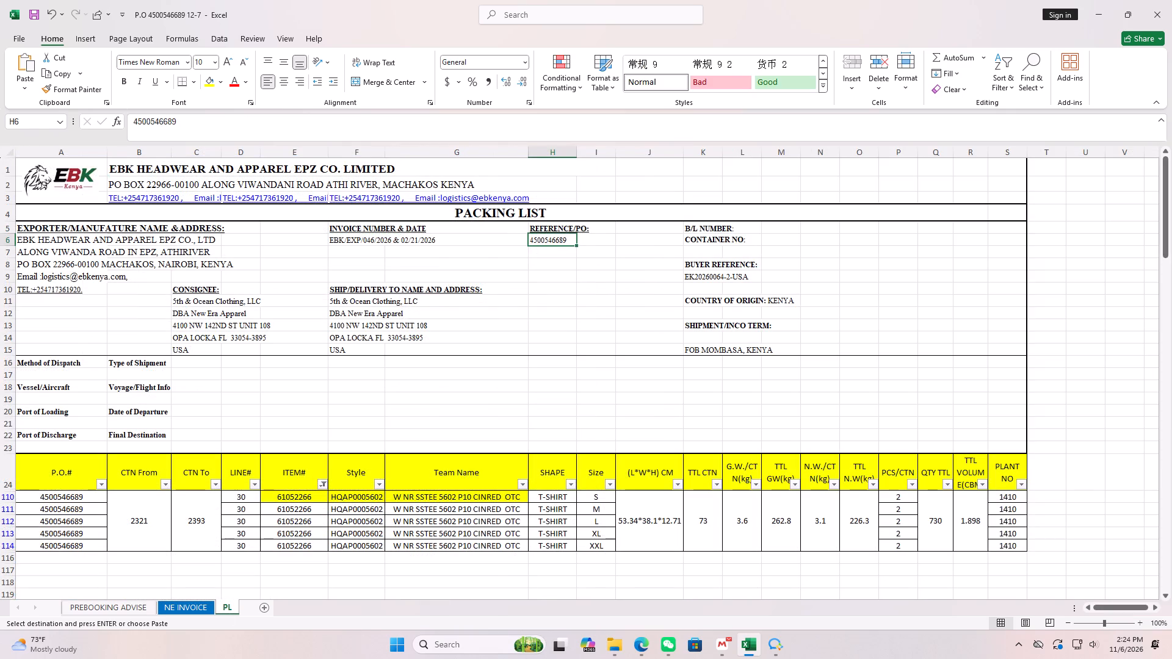
left_click(382, 240)
key("ctrl+v")
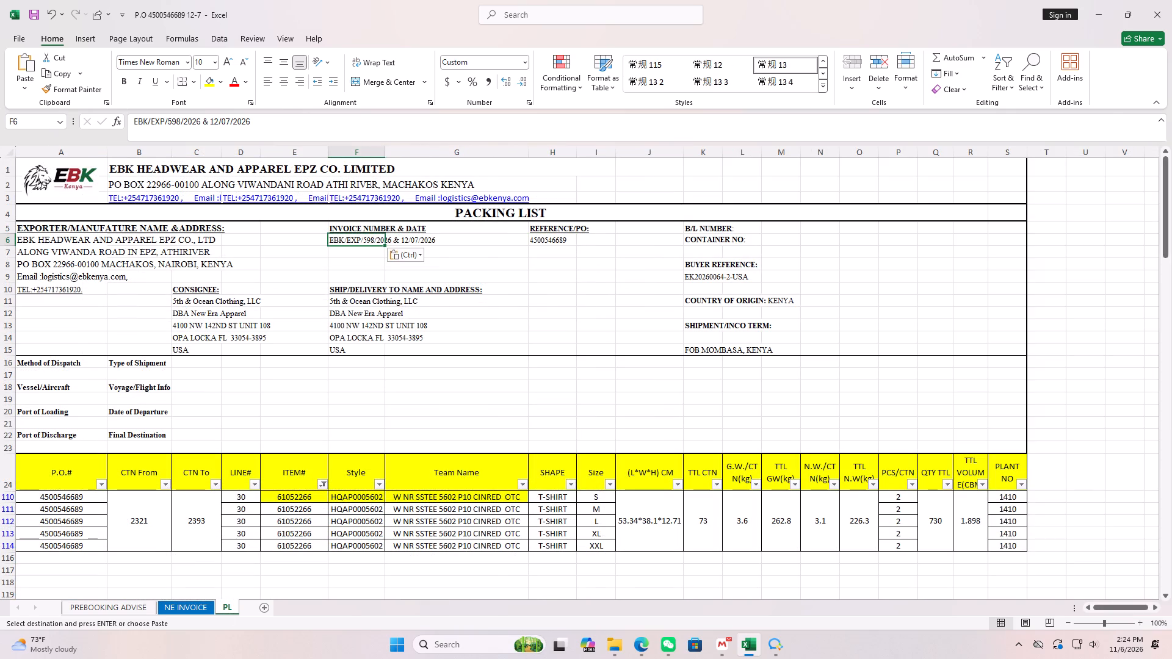
Reset the ITEM# filter on the packing list to show all items.
left_click(320, 486)
left_click(215, 350)
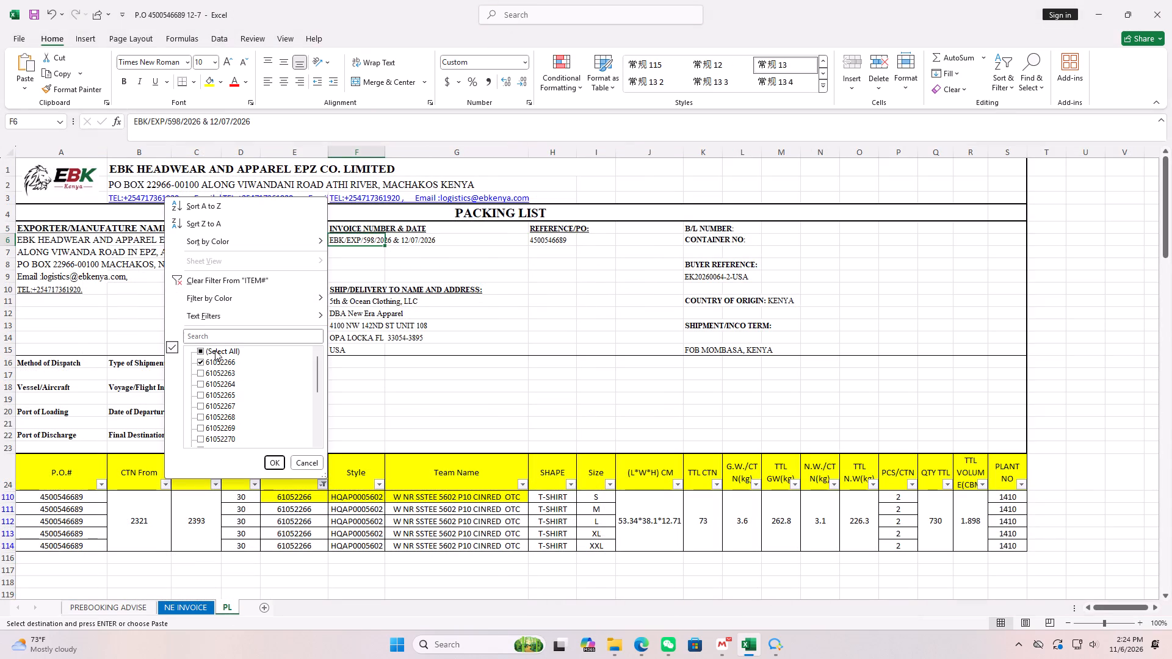
left_click(278, 461)
Fill the whole packing list table white, from the P.O.# header row through the TTL row.
scroll(284, 495, "down", 6)
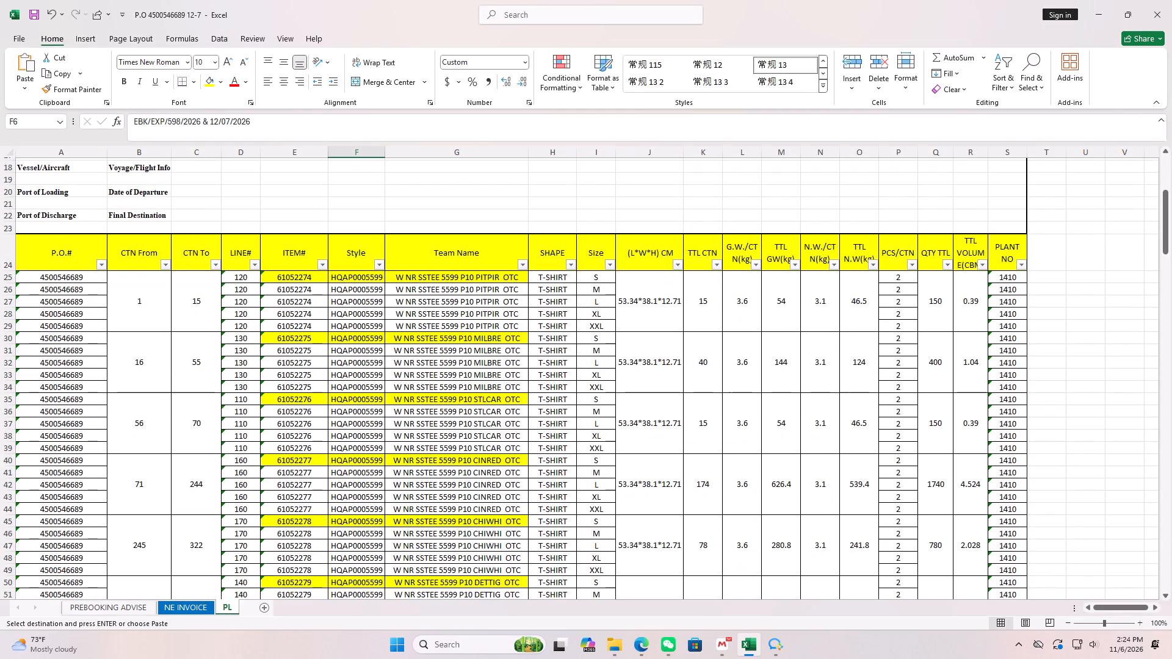
left_click_drag(79, 256, 931, 583)
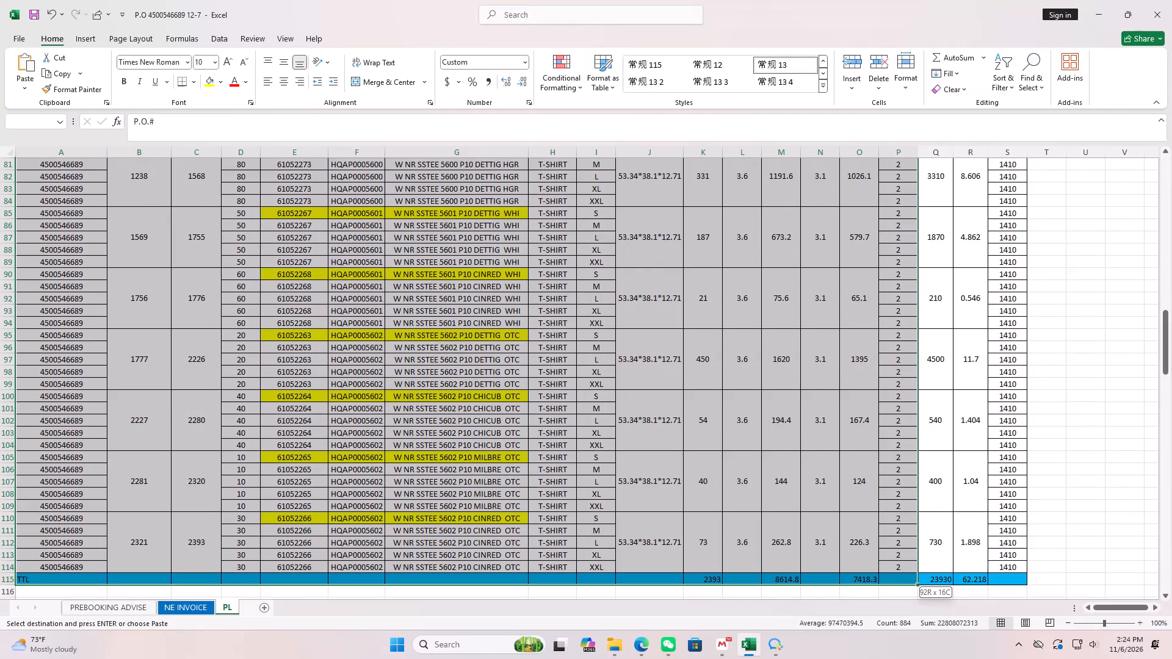
left_click_drag(931, 583, 993, 577)
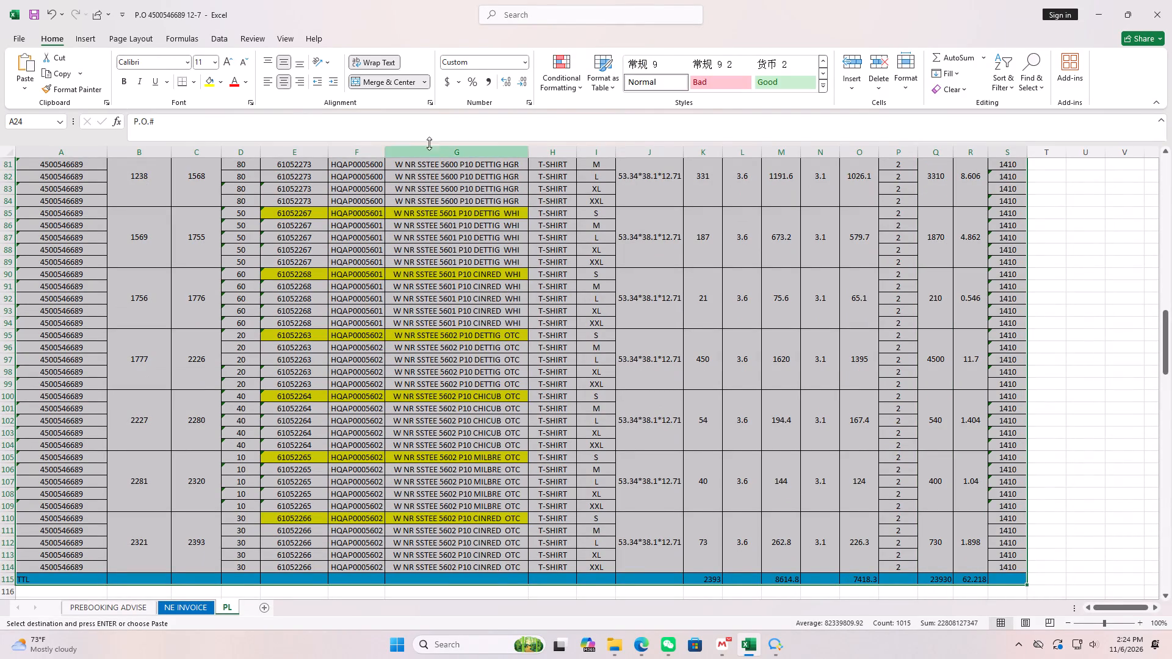
left_click(220, 78)
left_click(209, 112)
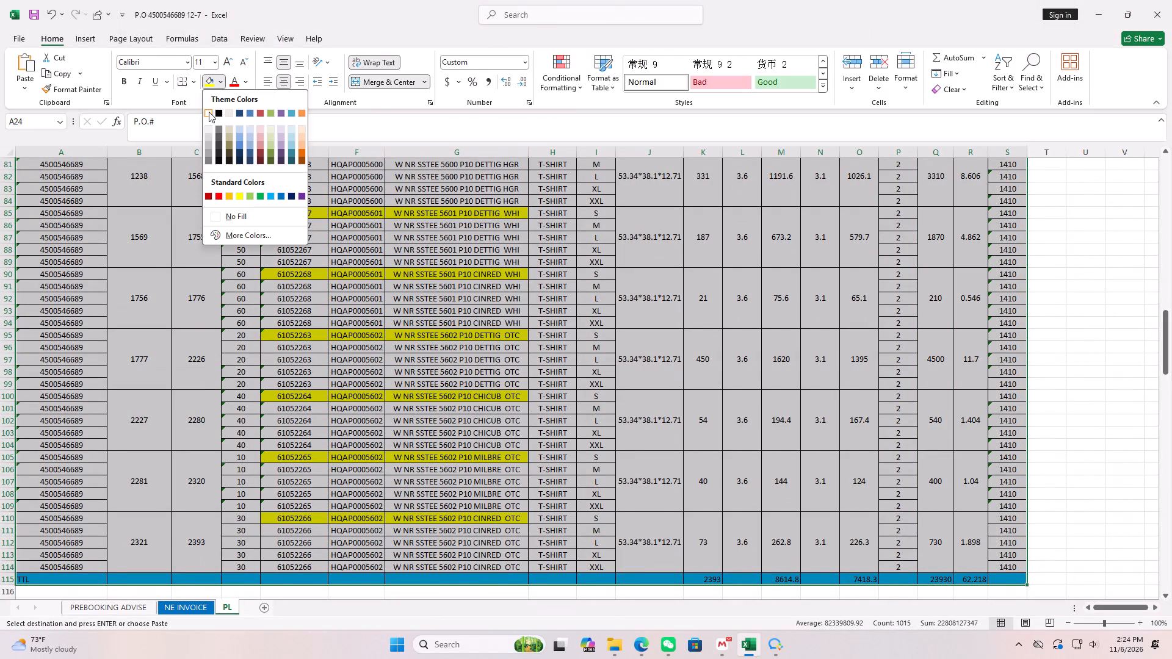
left_click(377, 313)
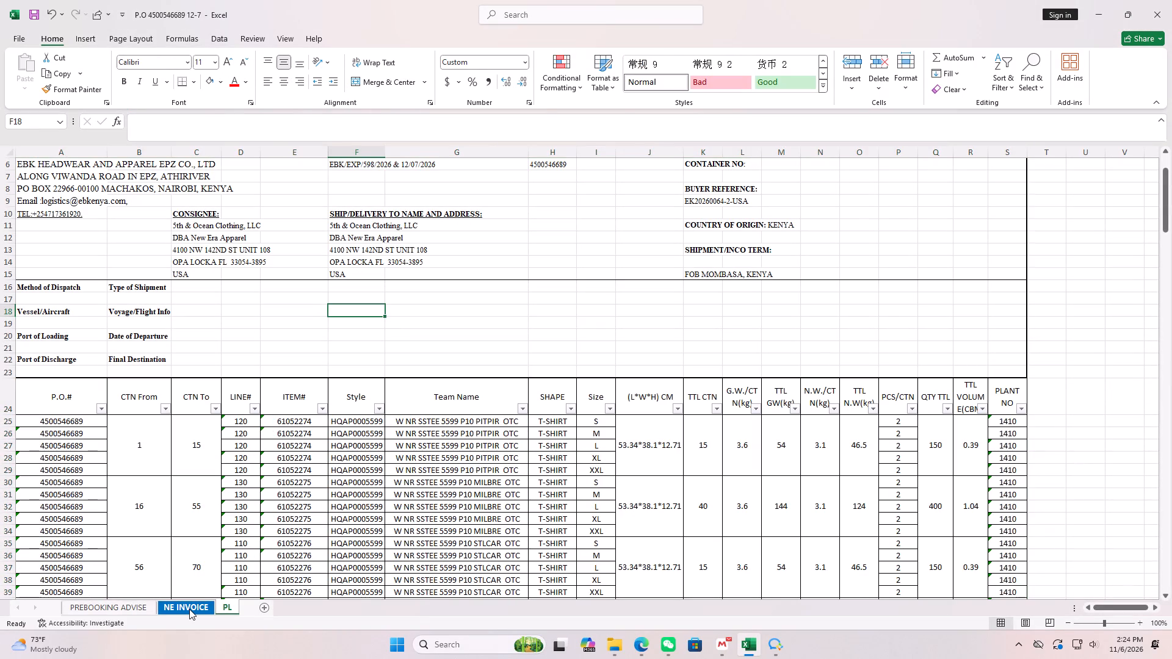
Fill the item ID, material content and item description cells of the NE INVOICE rows 61052274 through 61052266 white.
scroll(266, 523, "up", 3)
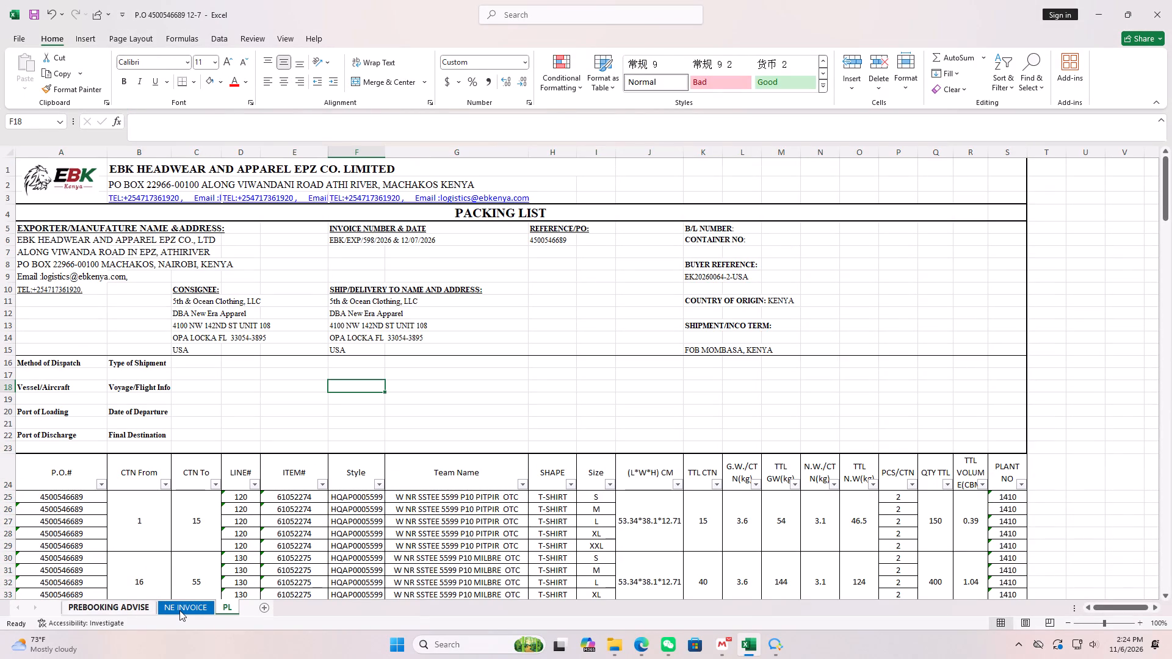
left_click(179, 610)
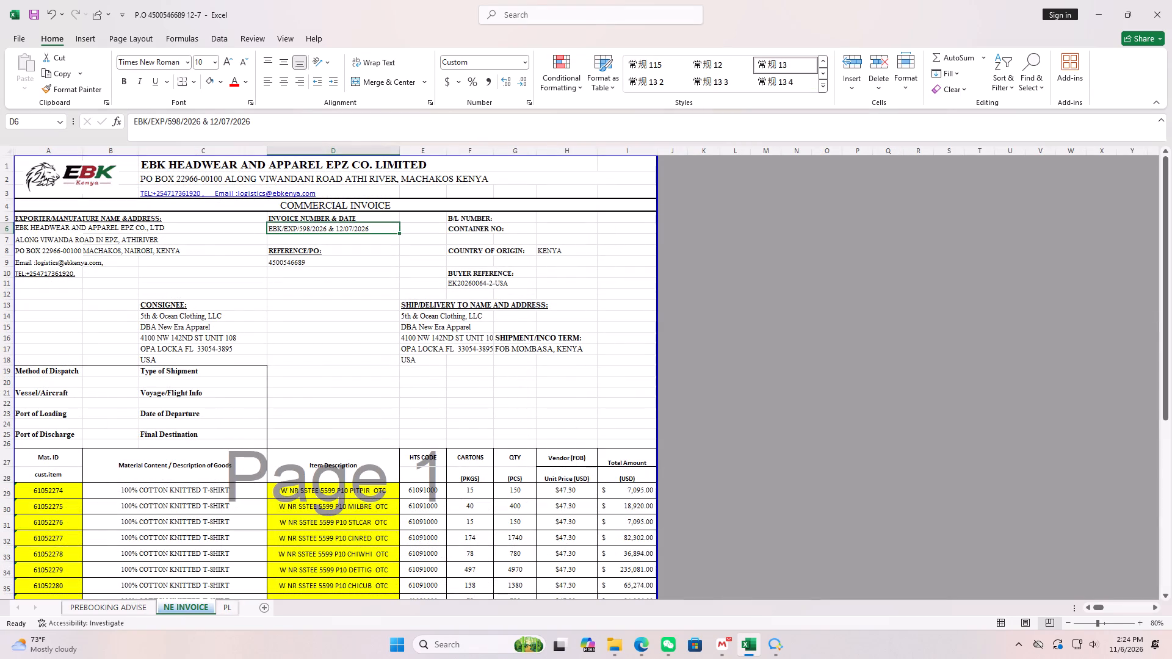
left_click_drag(68, 494, 350, 563)
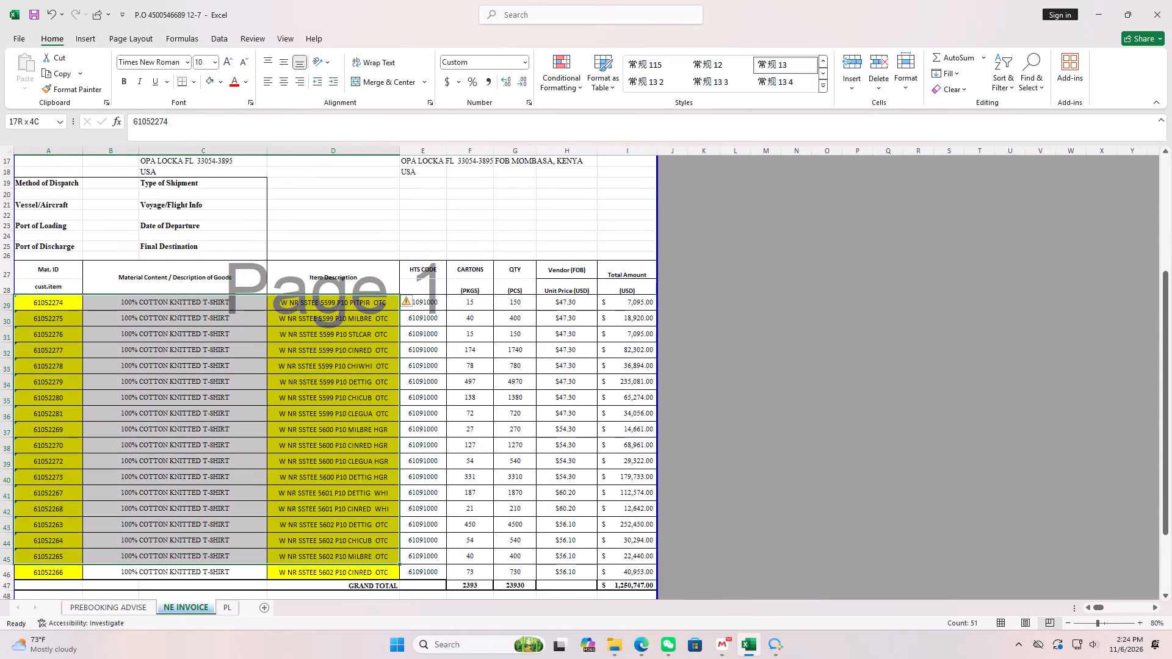
left_click_drag(350, 563, 351, 567)
left_click(208, 80)
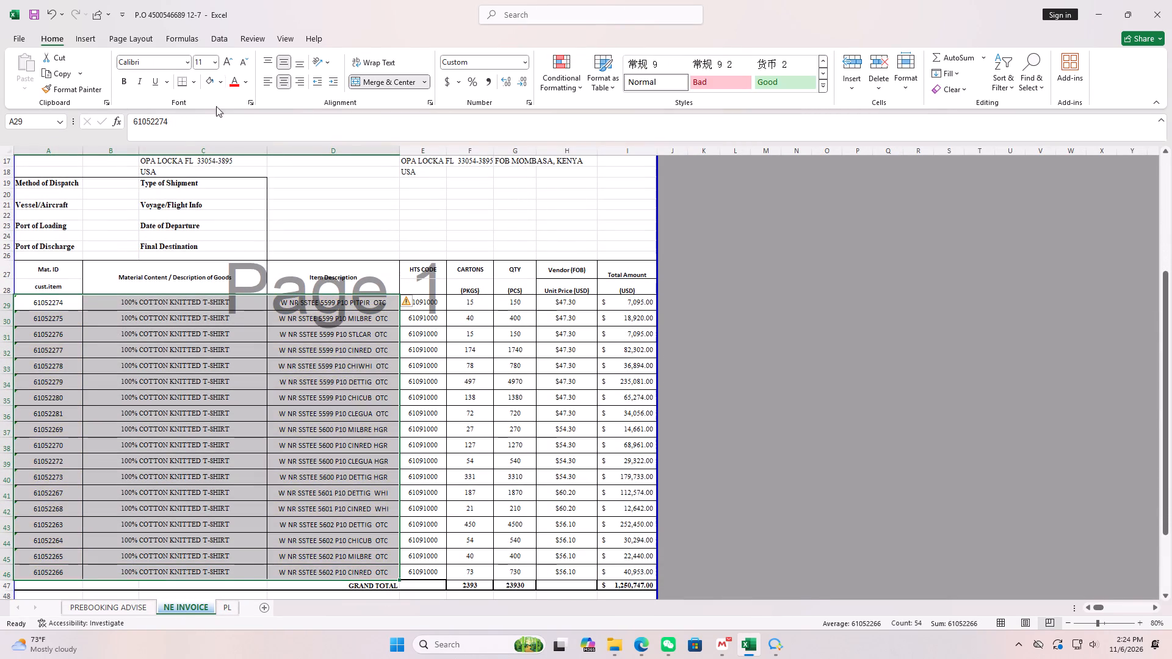
left_click(327, 220)
scroll(339, 221, "up", 11)
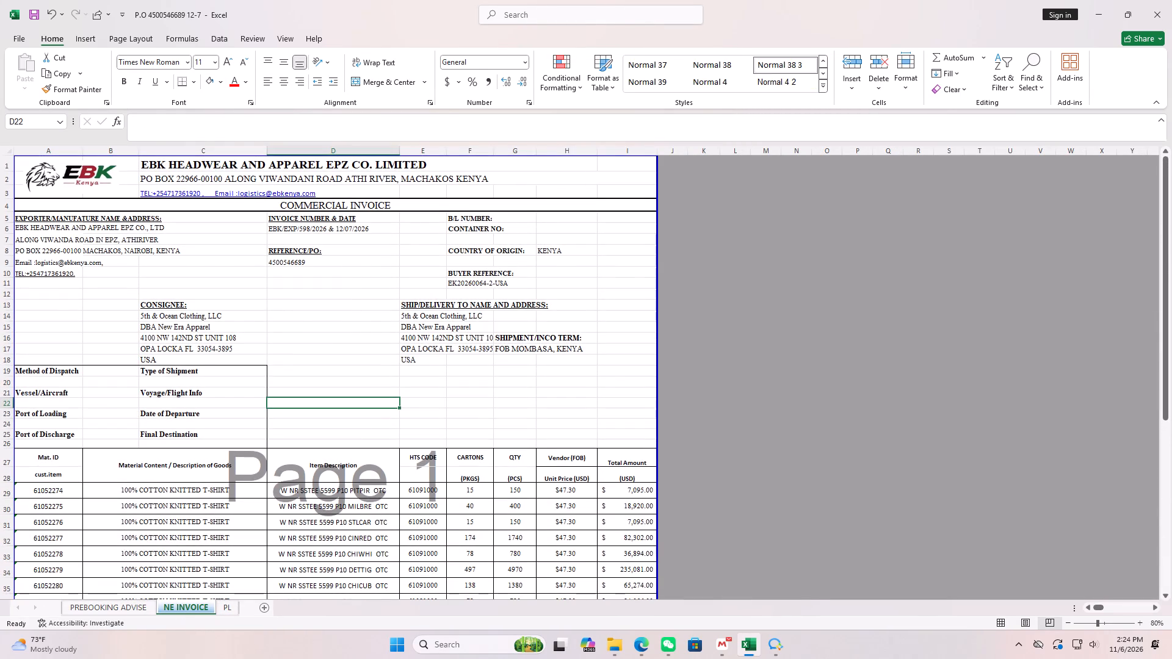
Update the PREBOOKING ADVISE sheet's UNITS to 23930 and CTNS to 2393, taken from the NE INVOICE grand total row.
left_click(116, 602)
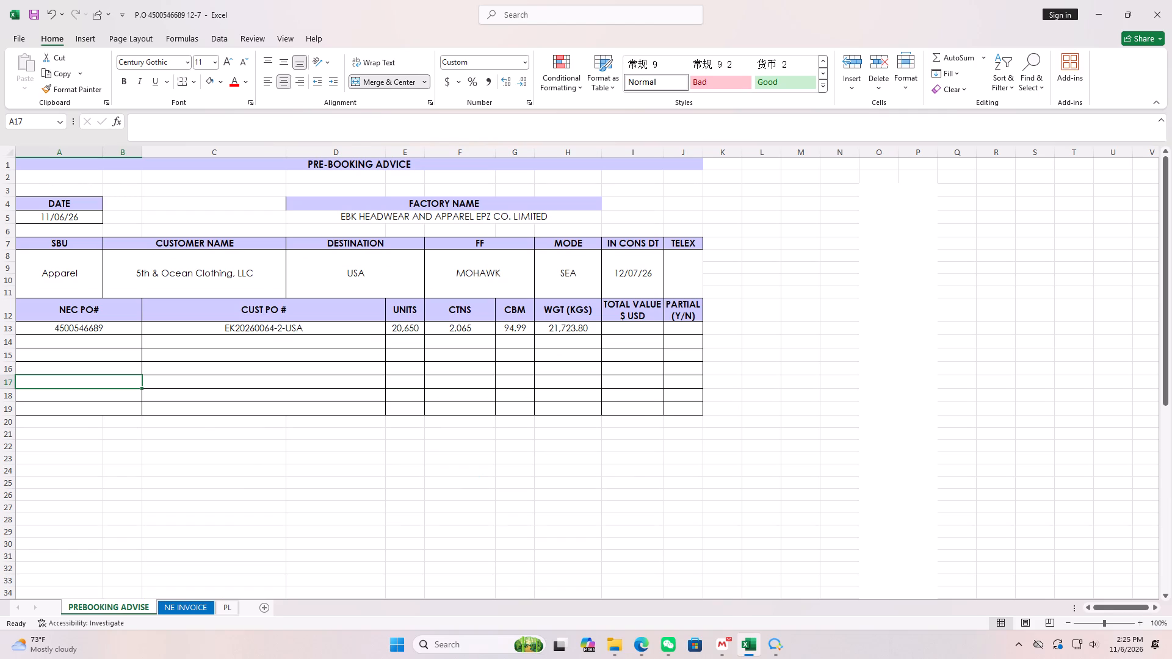
left_click(648, 326)
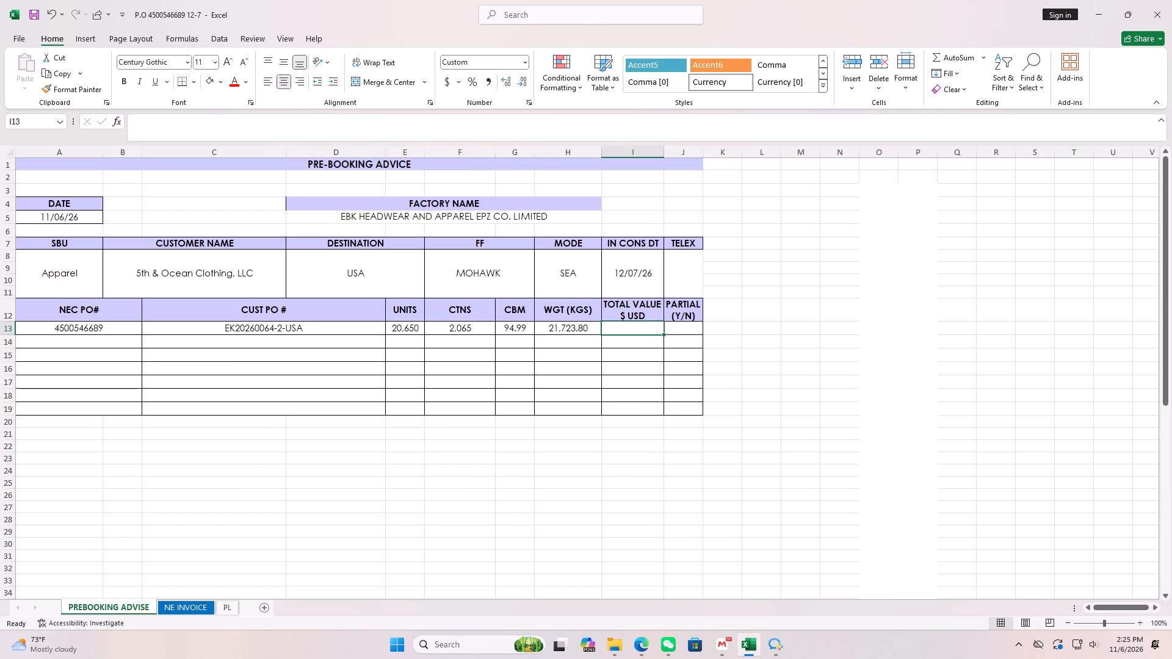
left_click(402, 328)
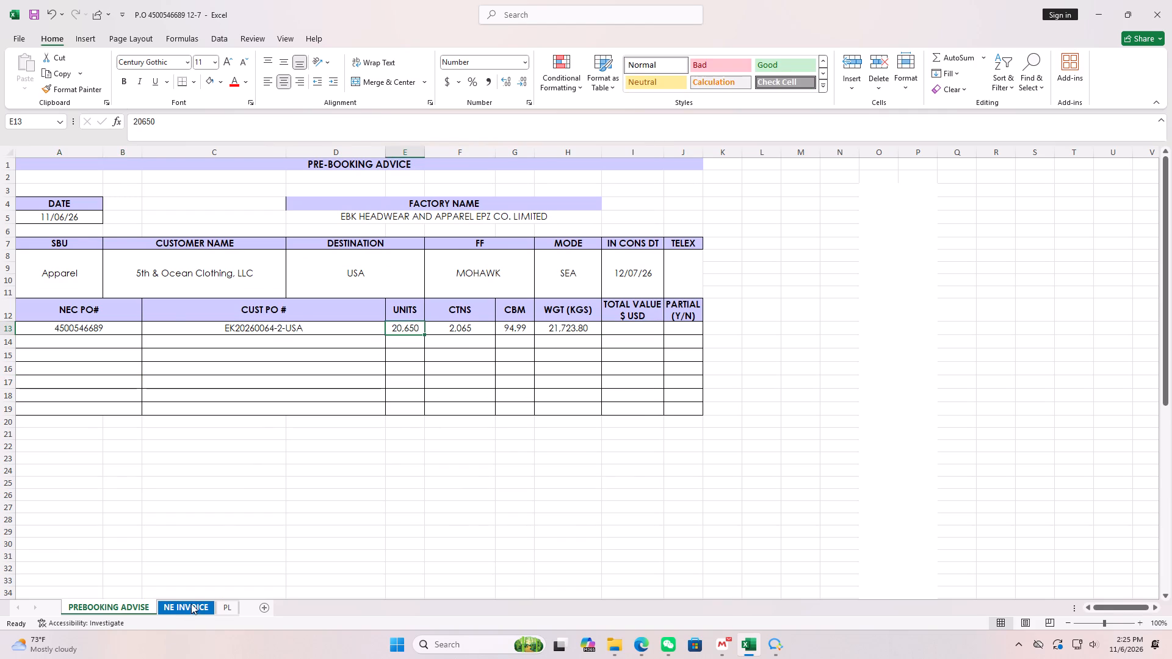
left_click(191, 603)
scroll(392, 431, "down", 9)
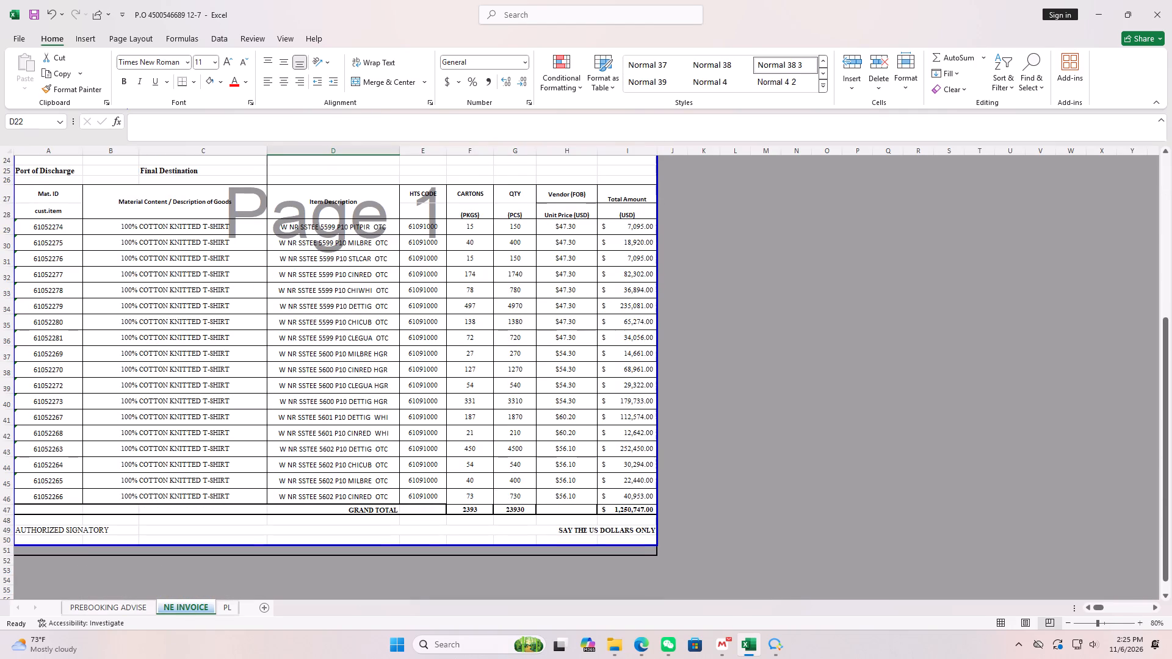
left_click(98, 610)
type("23930")
key("Right")
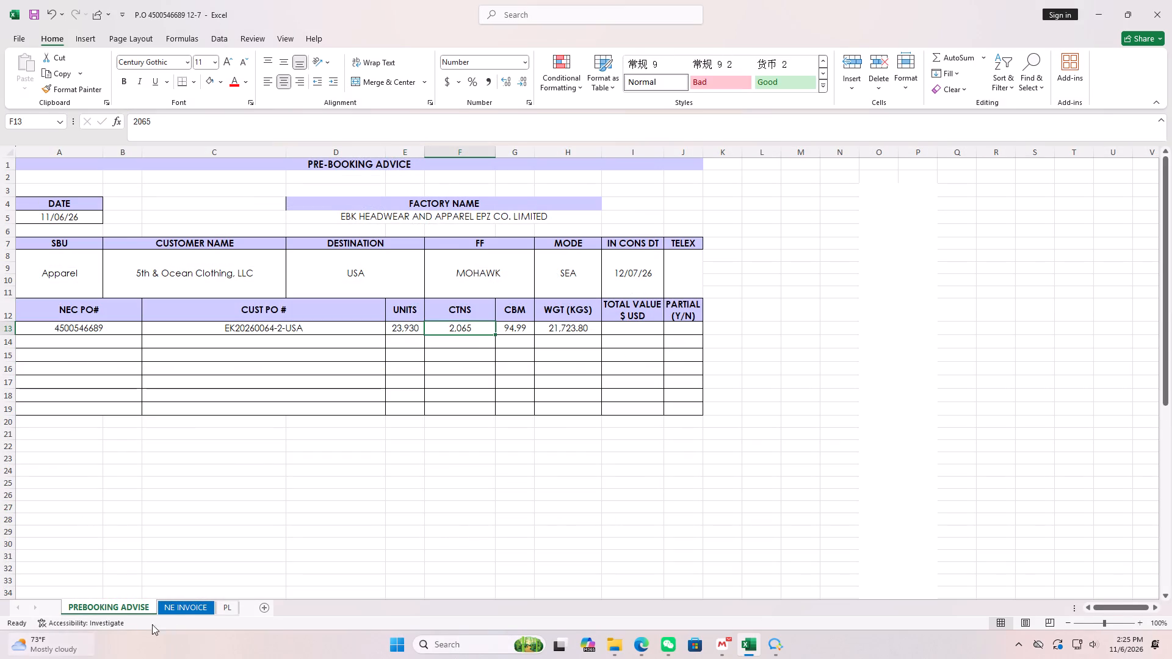
left_click(198, 607)
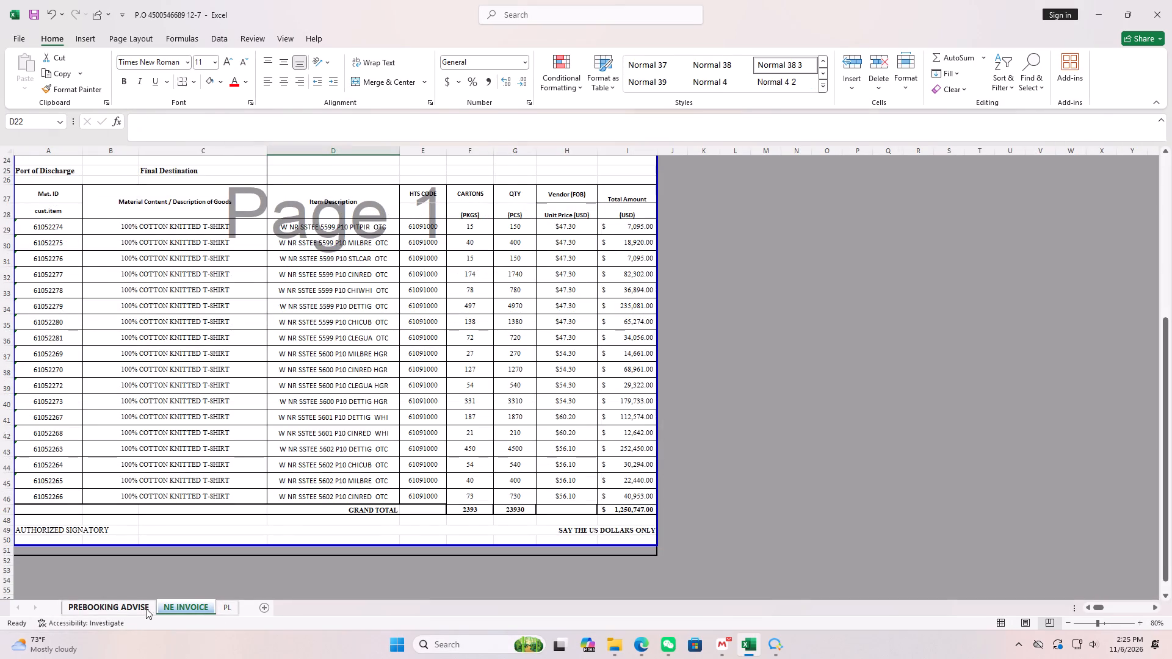
left_click(116, 610)
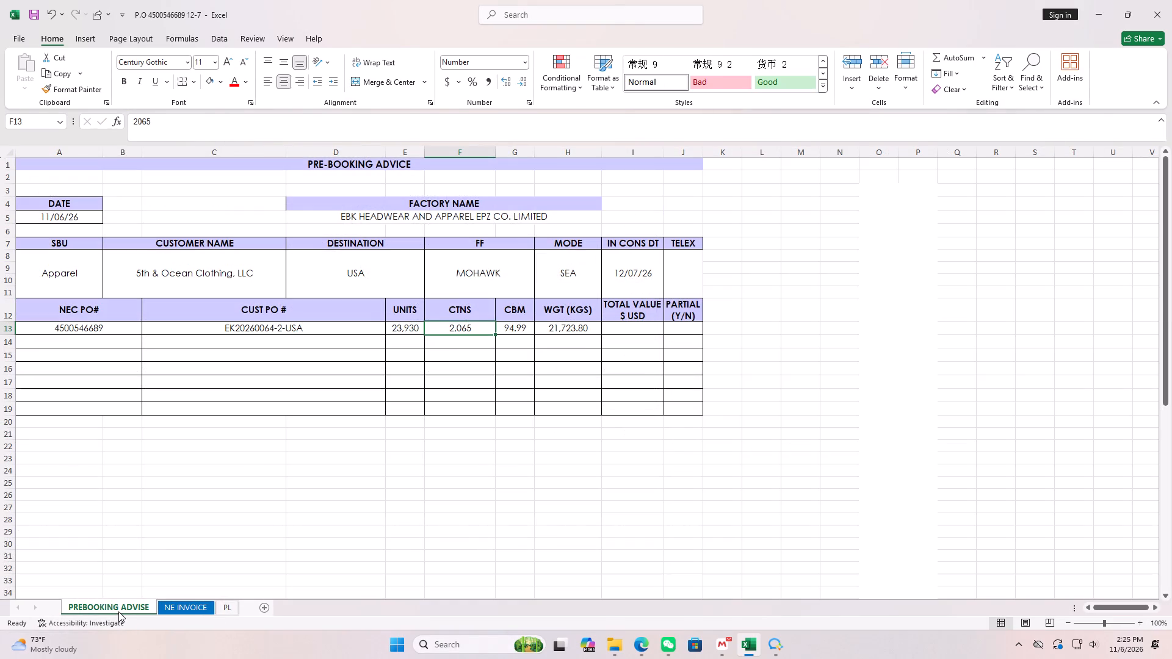
type("2393")
key("Right")
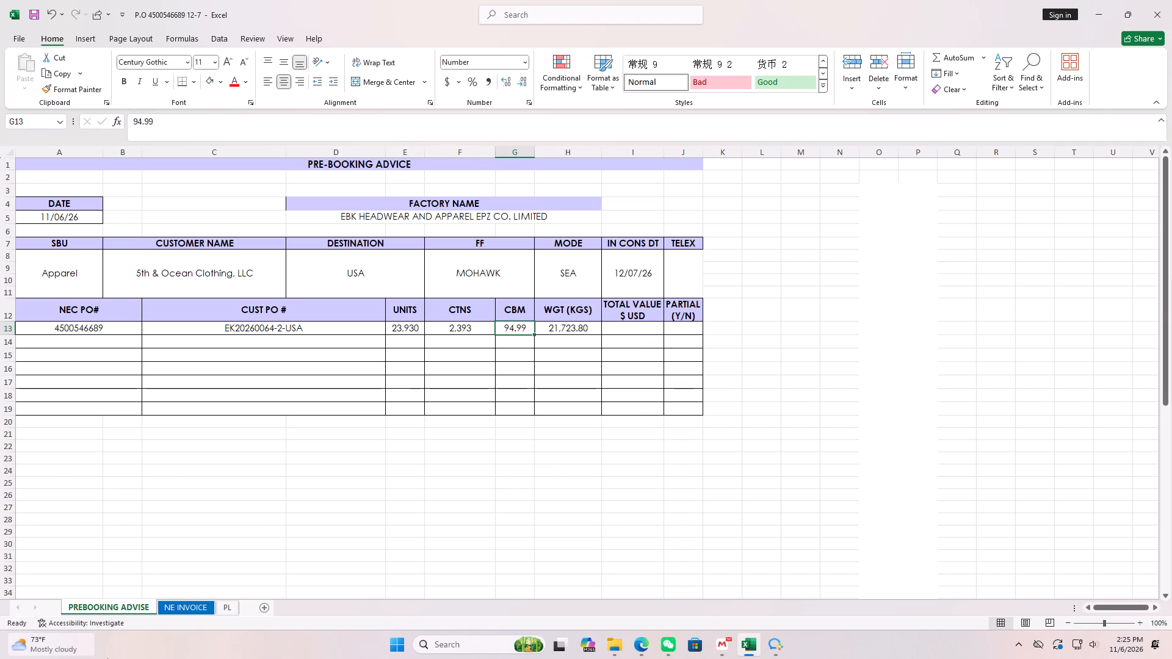
Update the PREBOOKING ADVISE sheet's CBM to 62.218 and WGT (KGS) to 8614.8, taken from the PL sheet's TTL row.
left_click(228, 605)
scroll(738, 491, "down", 19)
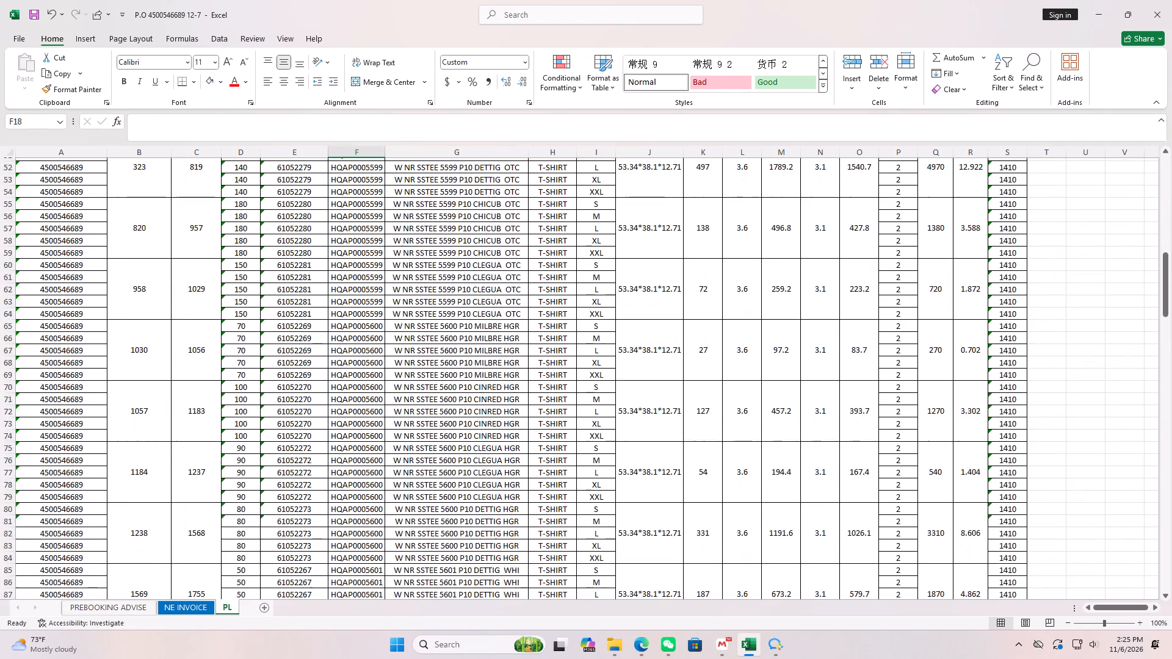
scroll(738, 491, "down", 15)
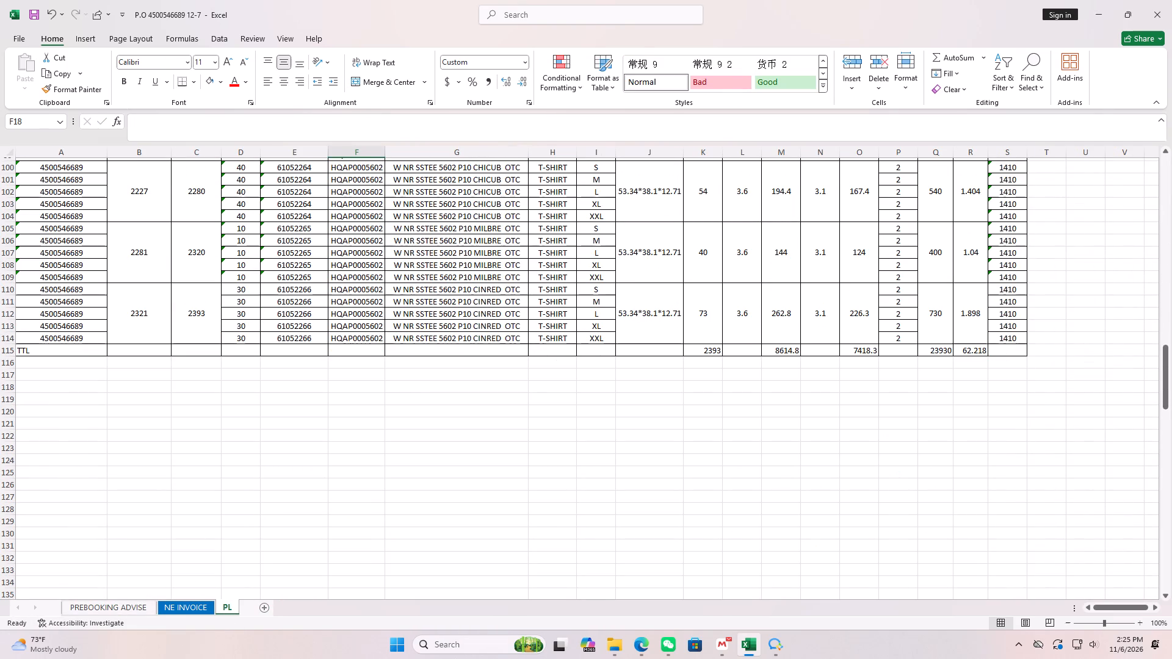
left_click(139, 614)
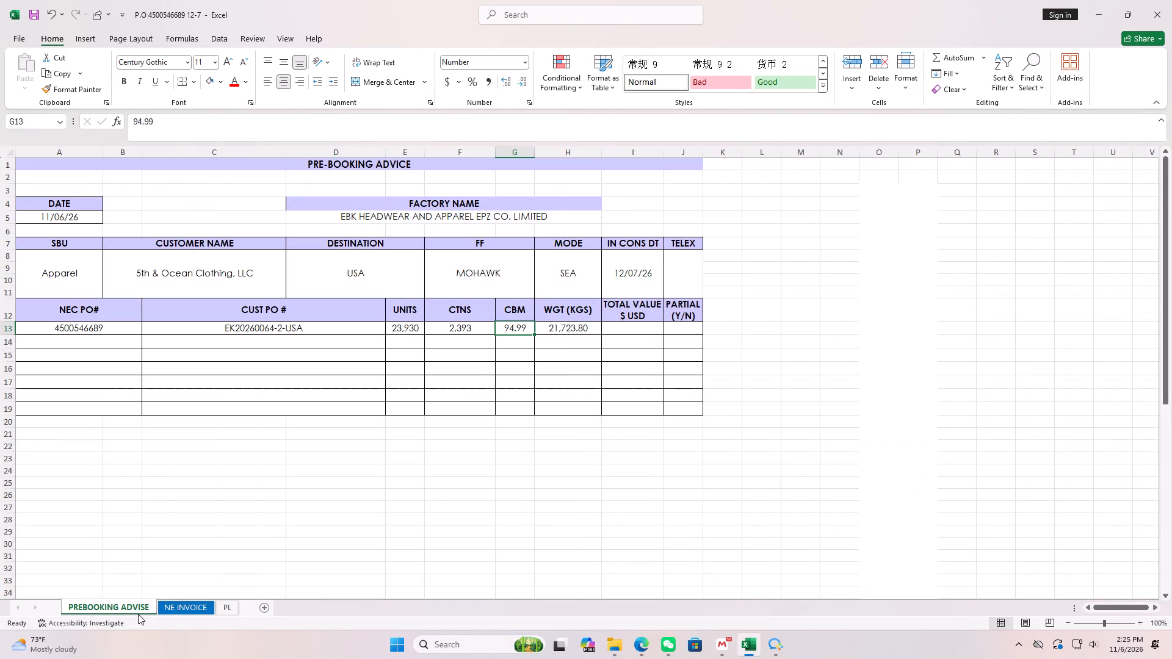
type("62.218")
key("Right")
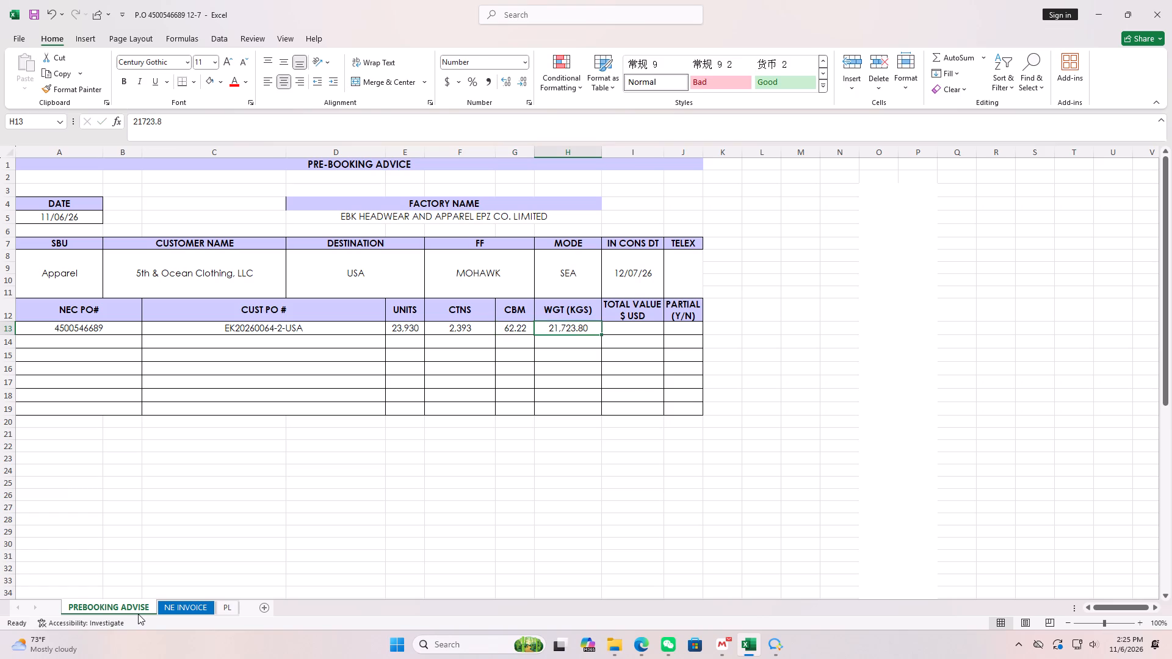
left_click(225, 610)
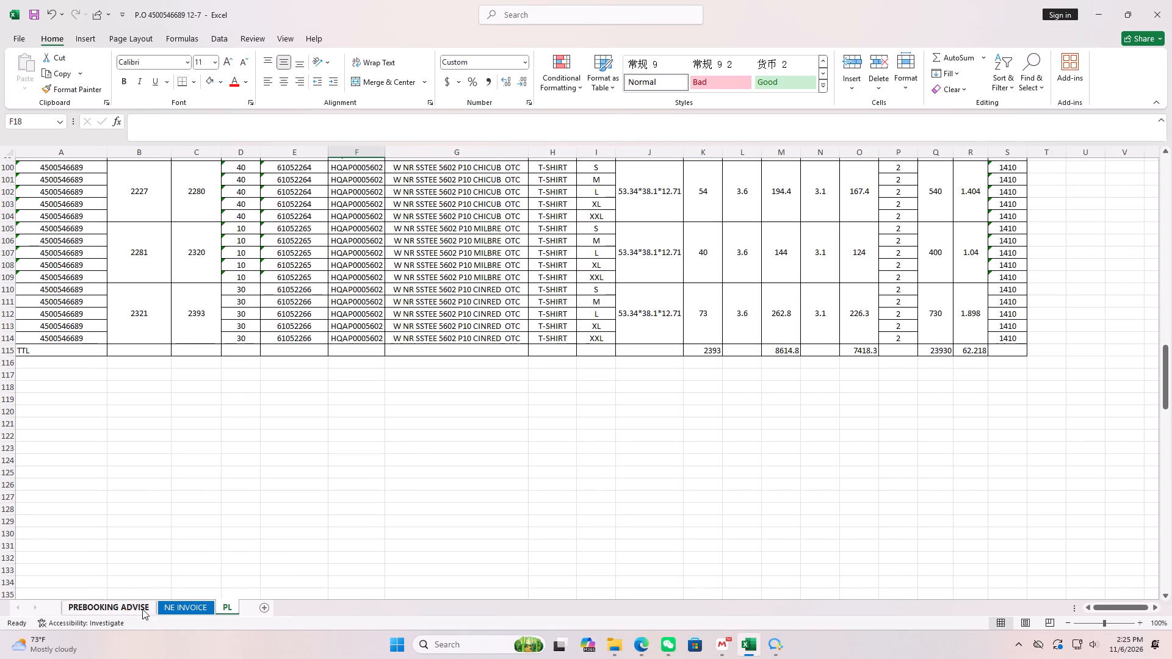
left_click(109, 606)
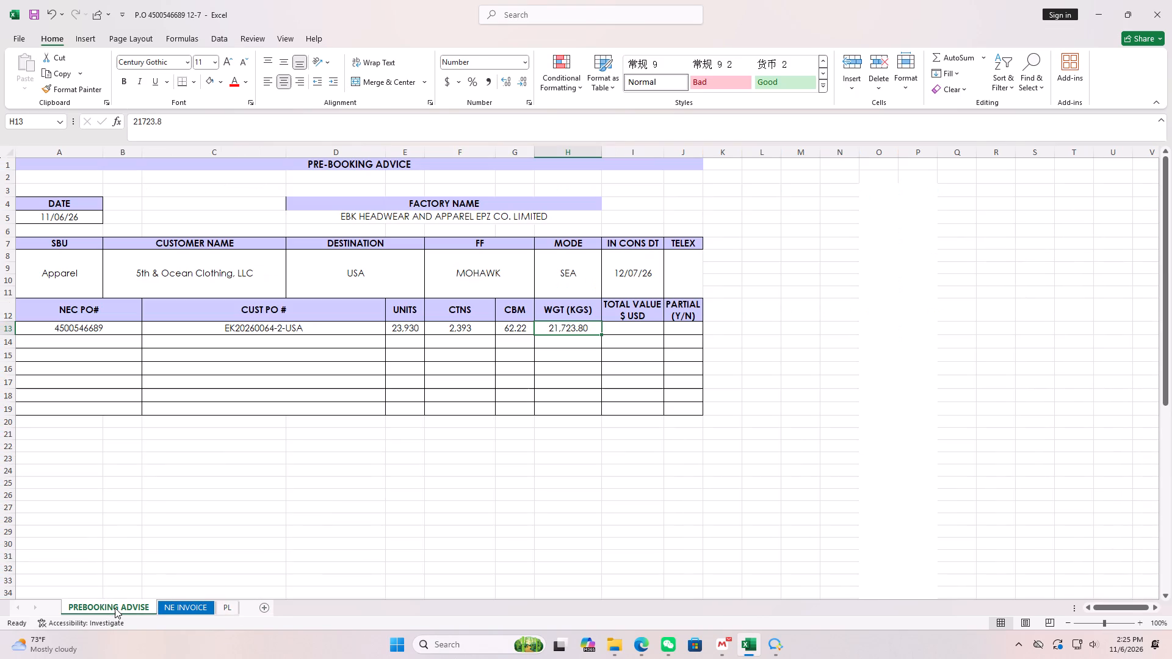
type("8614.8")
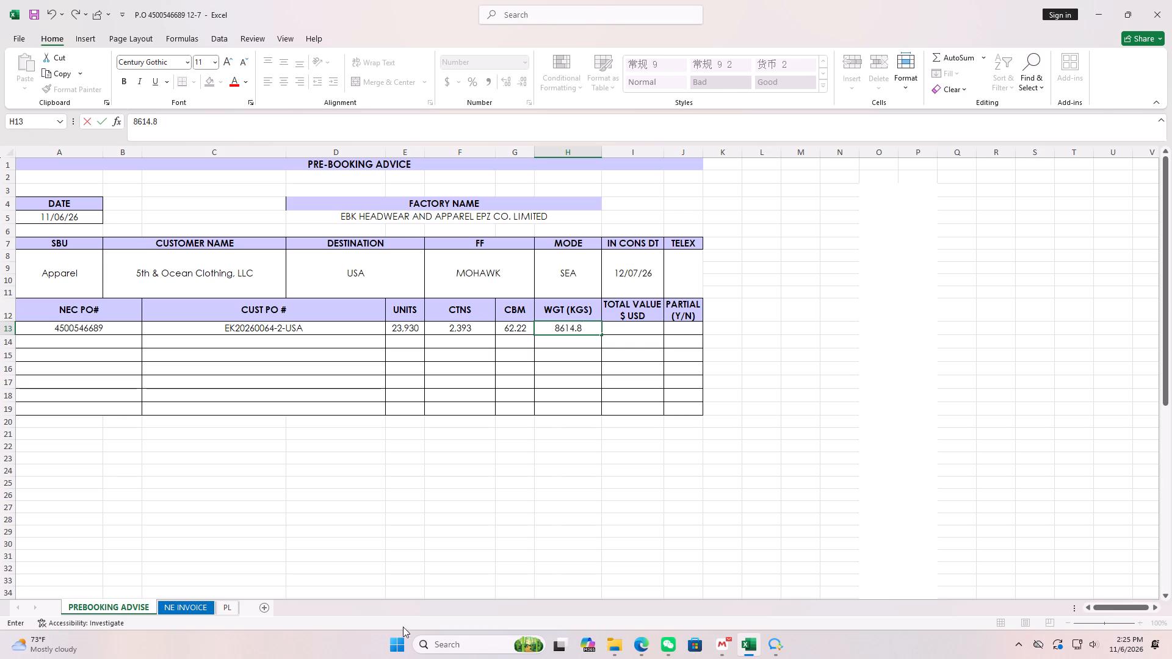
left_click(461, 504)
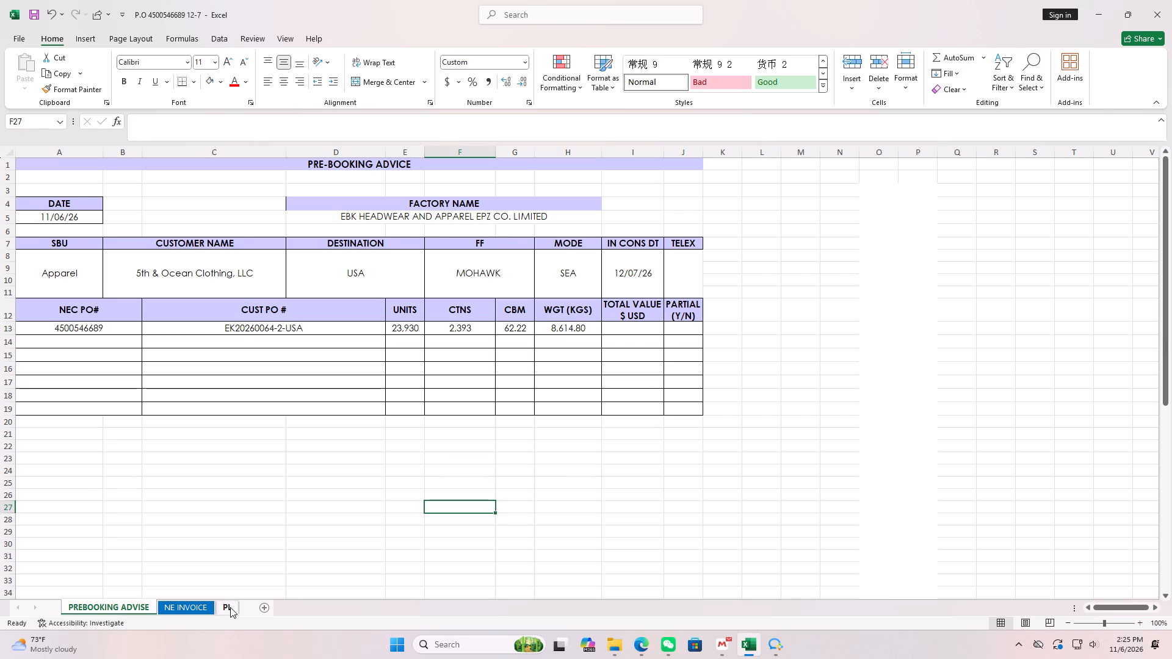
Review the PL, PREBOOKING ADVISE and NE INVOICE sheets, examining their header details, item rows and totals.
left_click(230, 607)
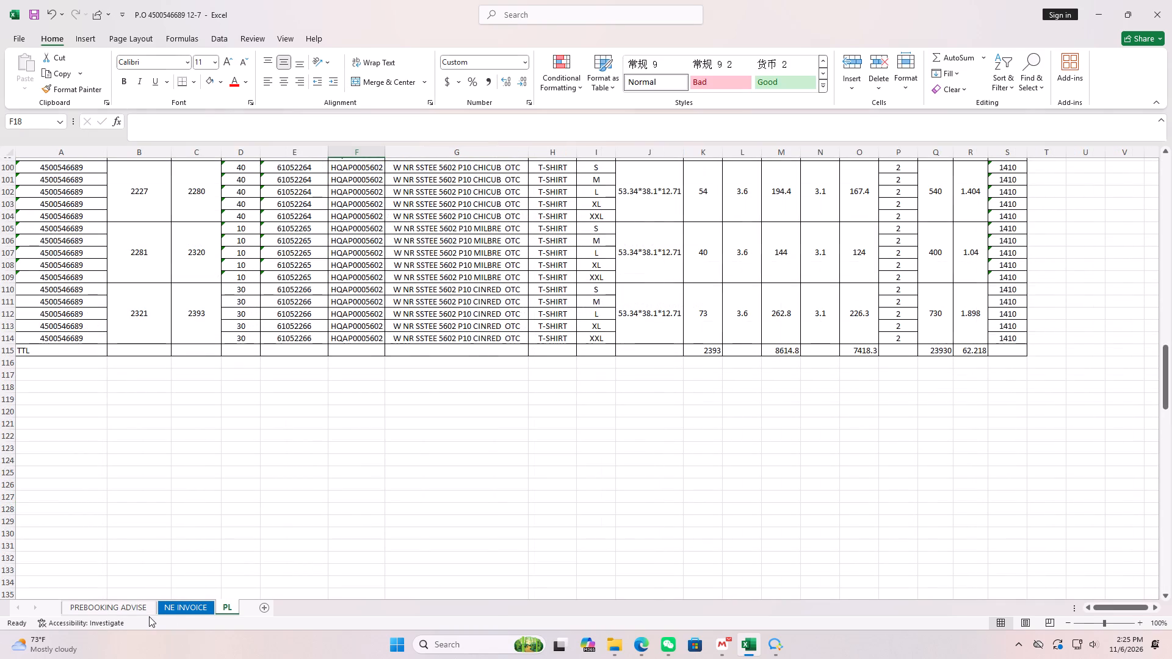
left_click(149, 616)
left_click(117, 597)
left_click(115, 614)
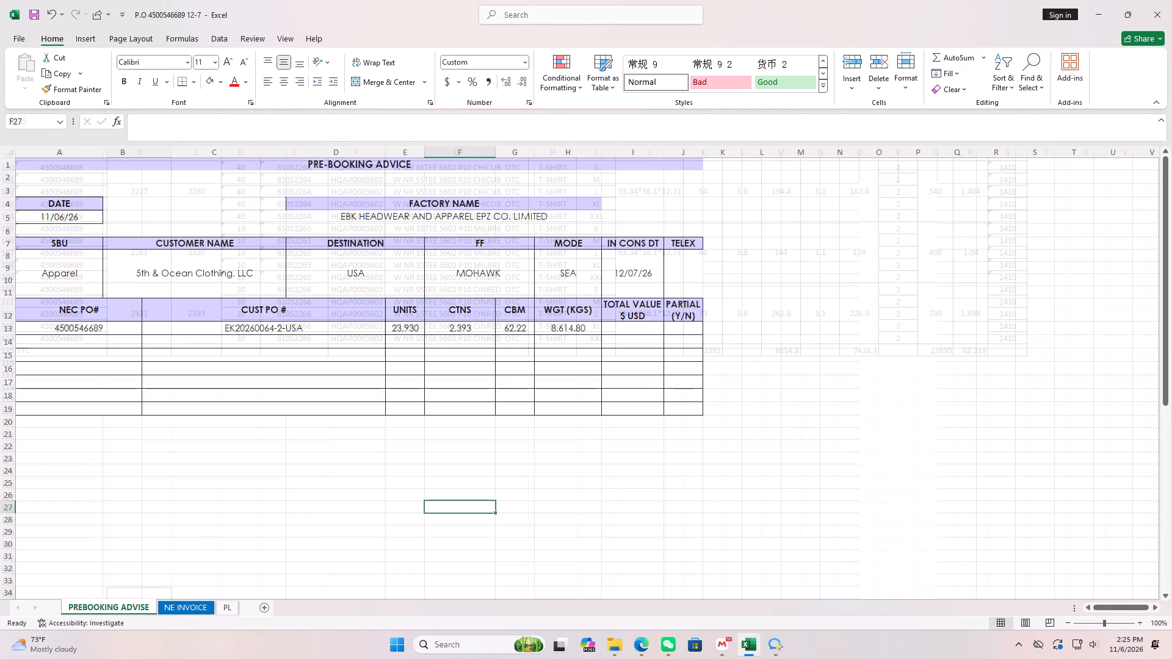
left_click(183, 605)
scroll(452, 448, "up", 4)
scroll(452, 448, "down", 3)
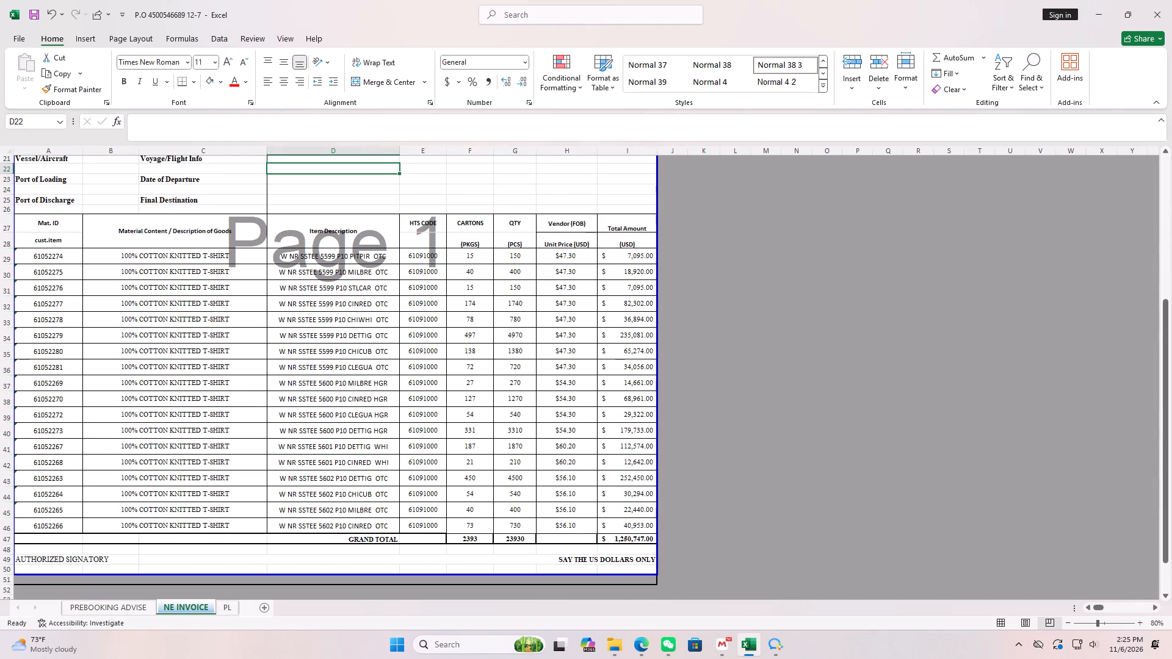
scroll(452, 448, "up", 10)
left_click(375, 341)
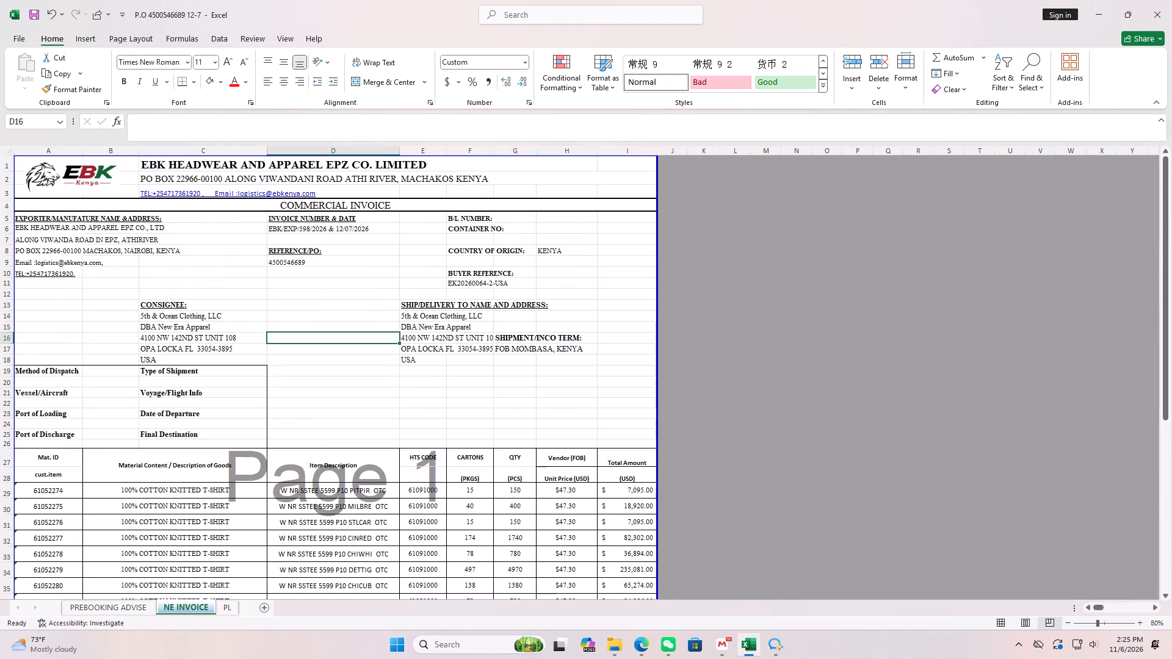
left_click(353, 289)
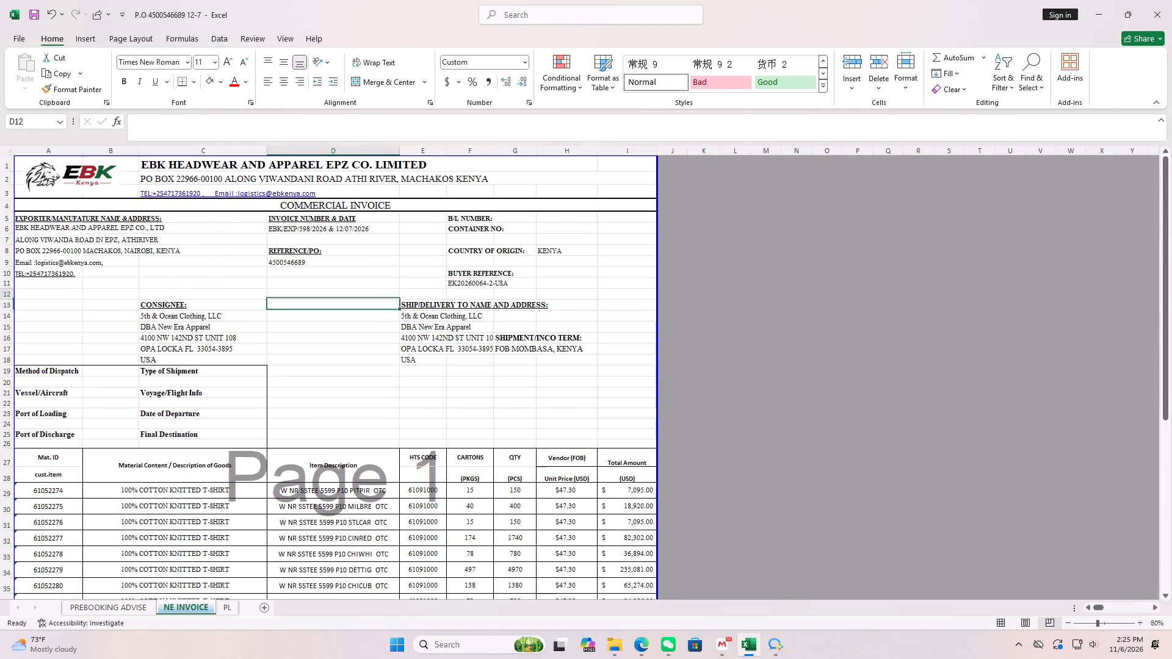
left_click(226, 608)
scroll(286, 483, "up", 13)
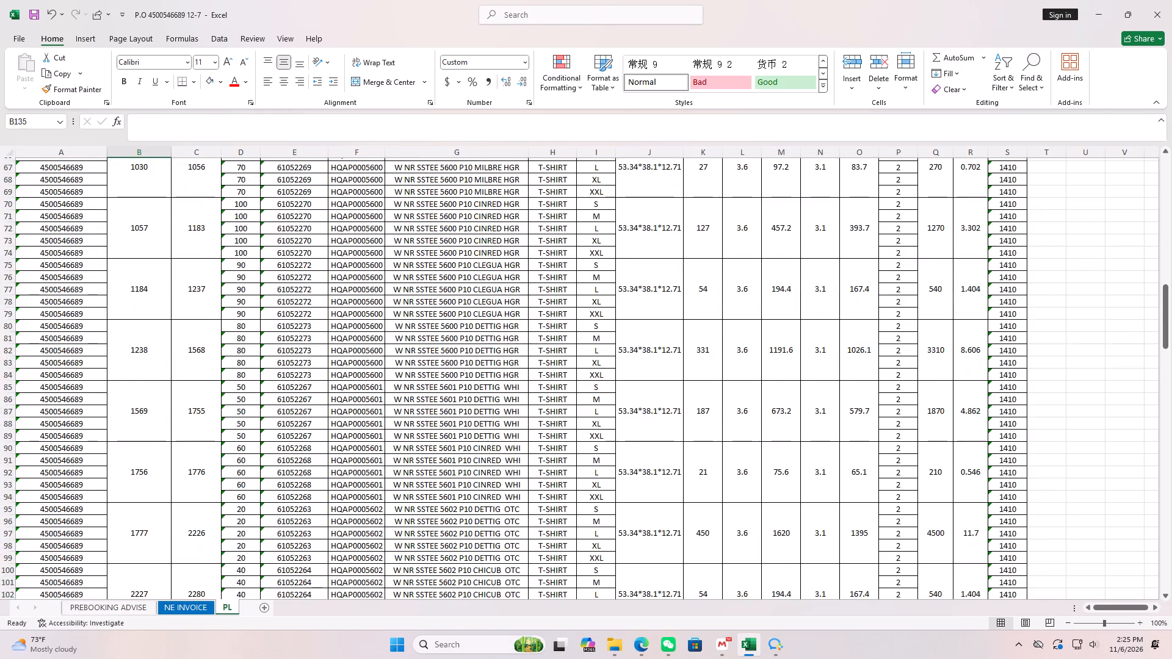
scroll(299, 473, "up", 20)
scroll(299, 473, "up", 7)
left_click(587, 300)
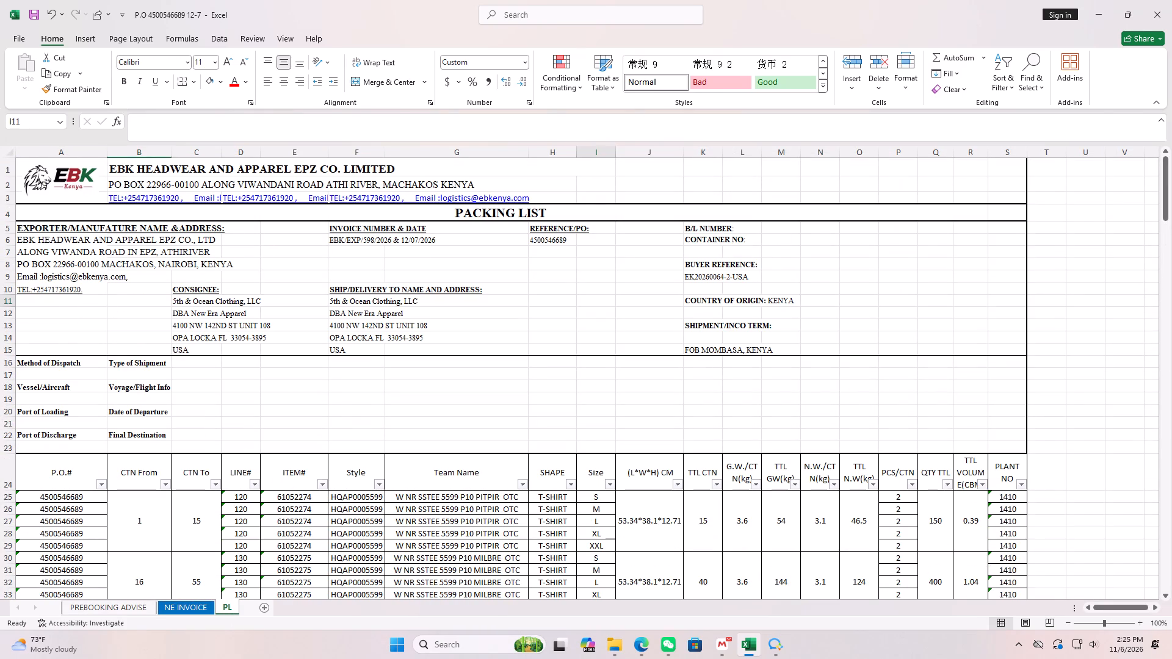
left_click(204, 604)
scroll(260, 549, "up", 5)
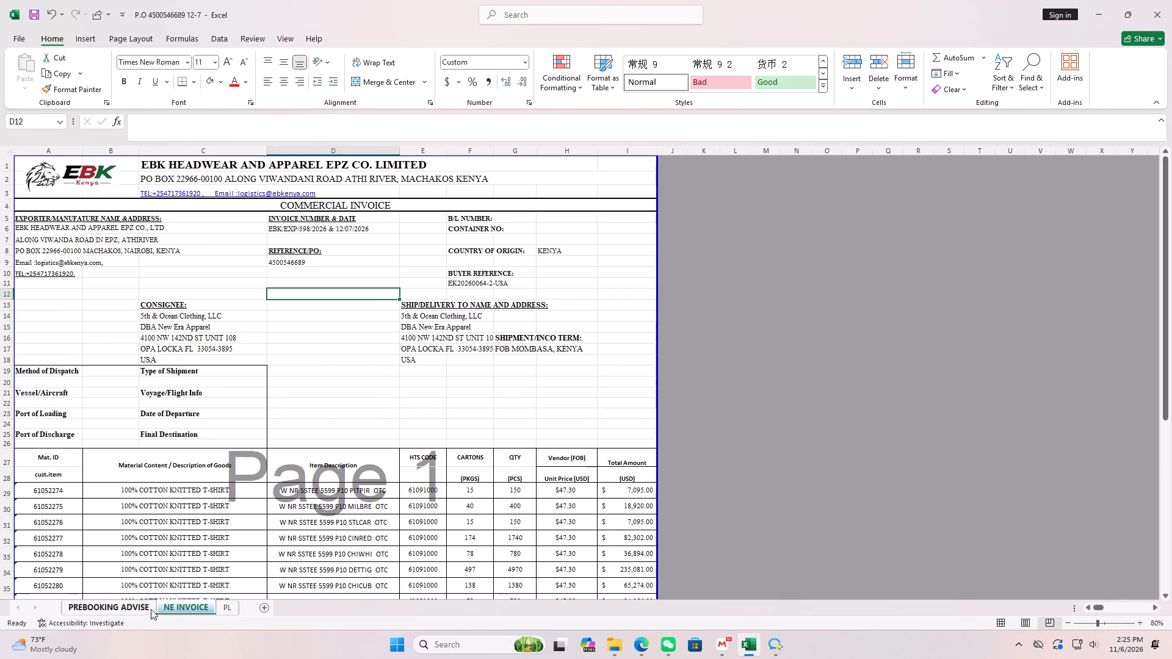
left_click(139, 613)
scroll(275, 499, "up", 3)
left_click(275, 499)
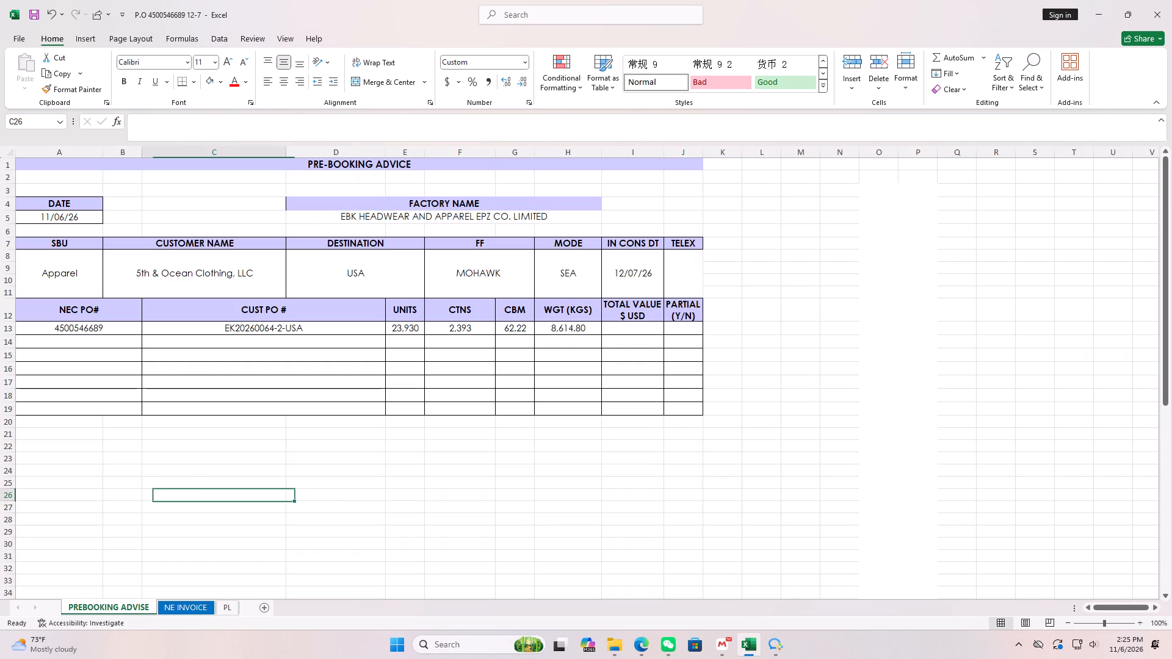
left_click(179, 604)
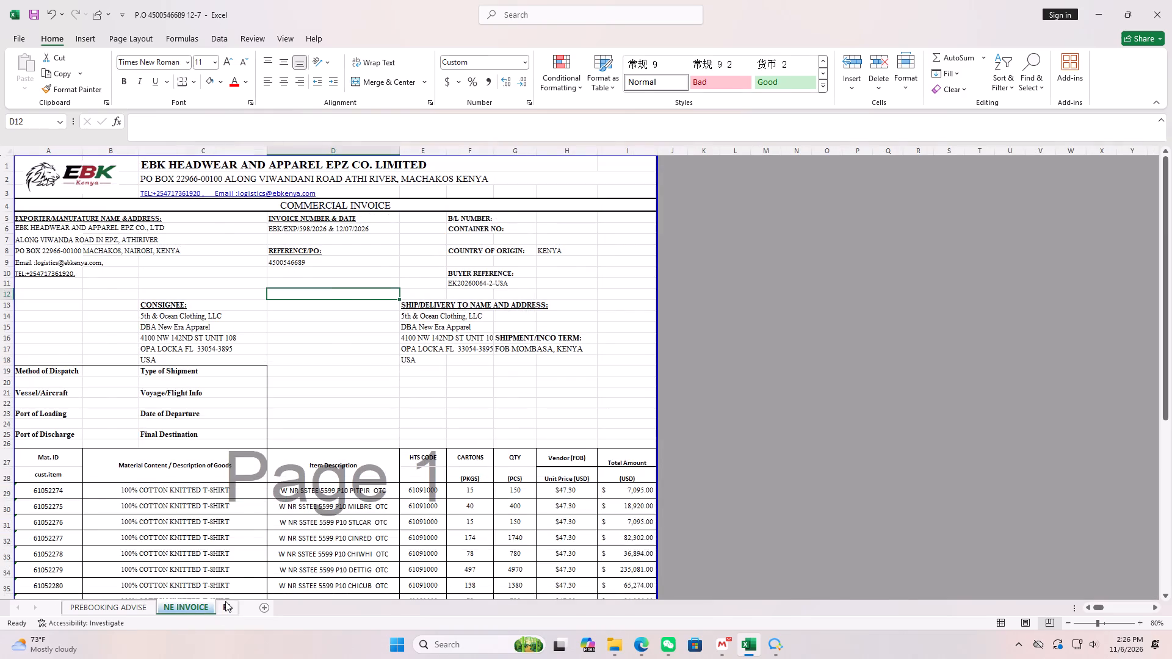
left_click(225, 601)
scroll(574, 417, "down", 20)
scroll(574, 417, "down", 12)
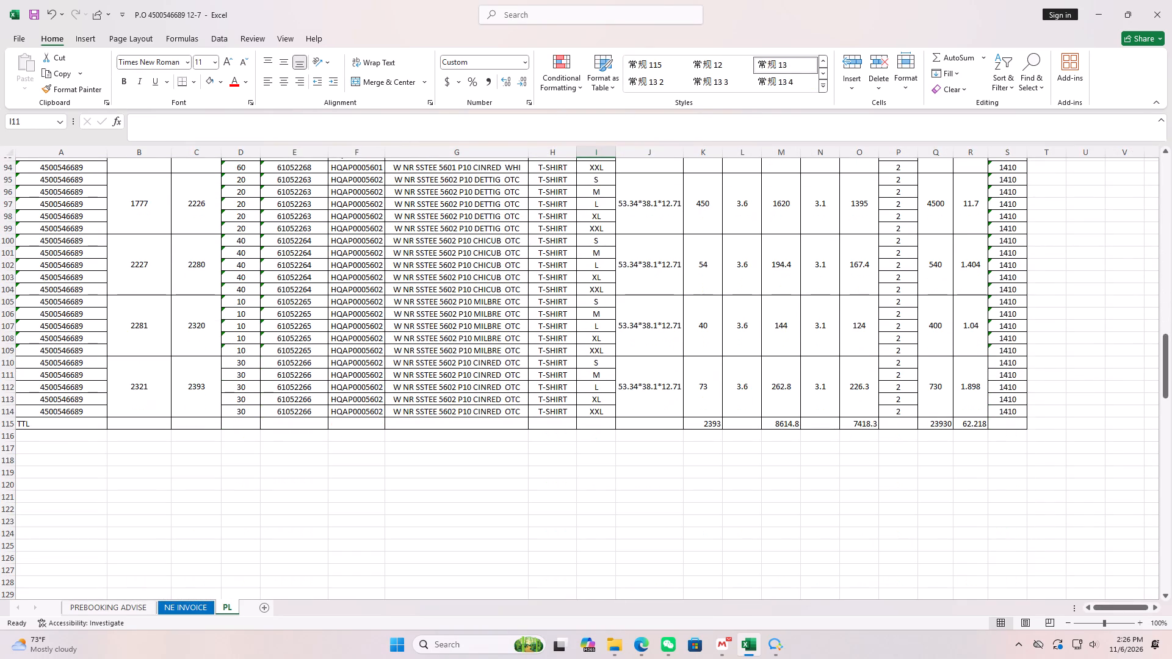
scroll(574, 417, "up", 6)
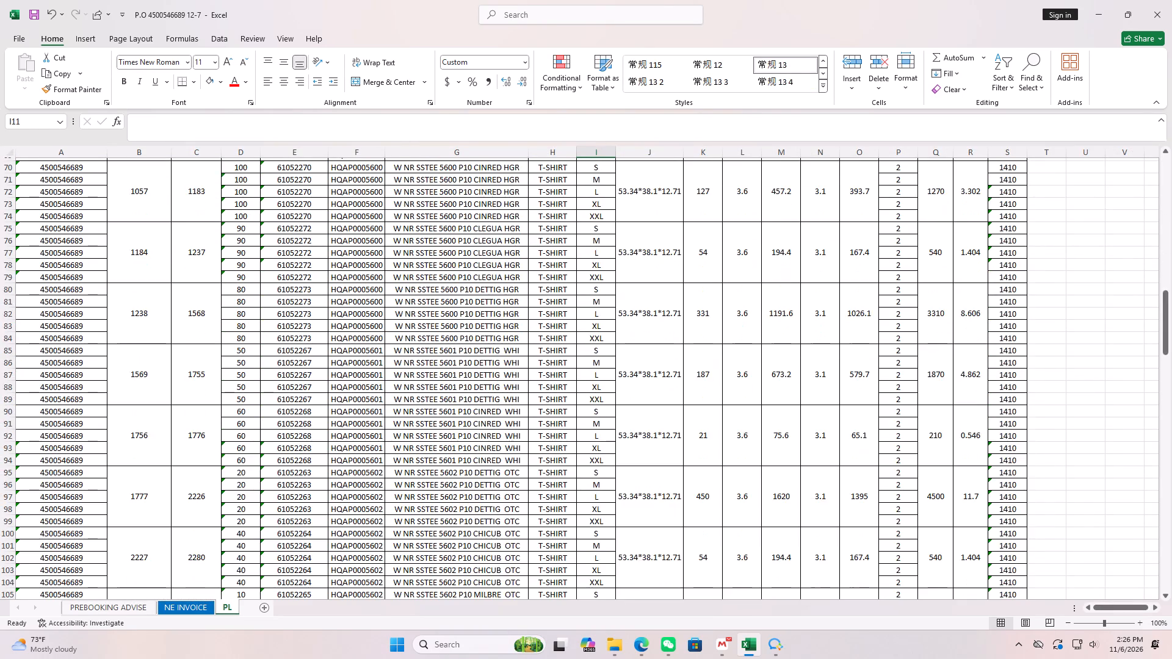
scroll(574, 417, "up", 20)
scroll(574, 417, "up", 12)
left_click(552, 304)
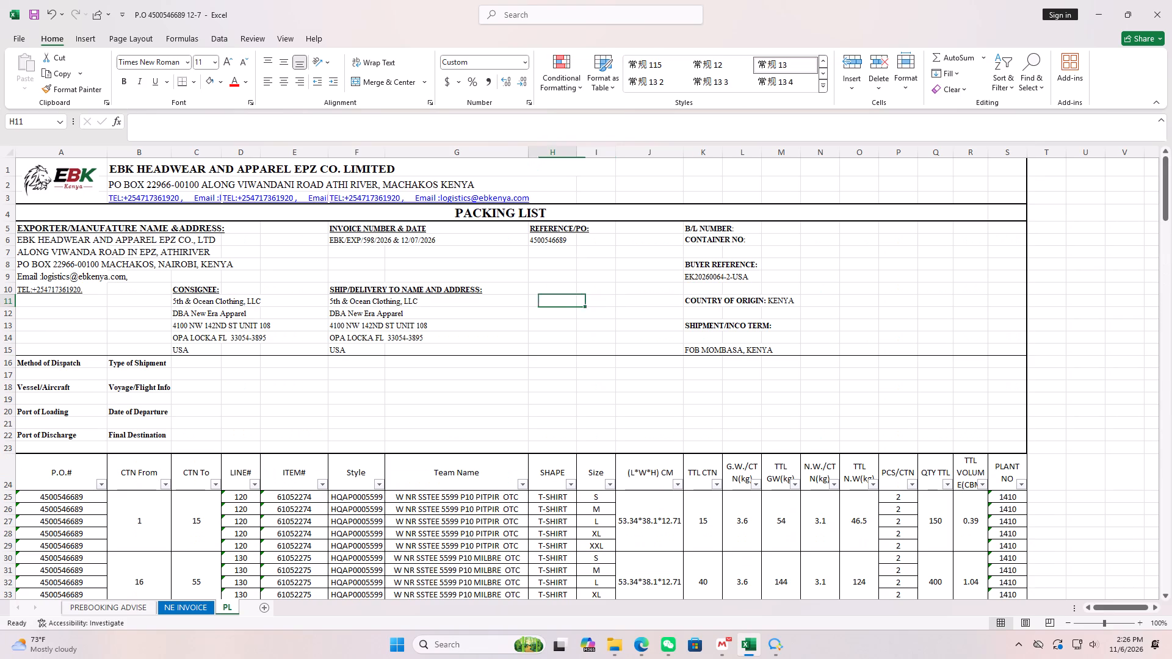
left_click(206, 607)
scroll(369, 411, "up", 4)
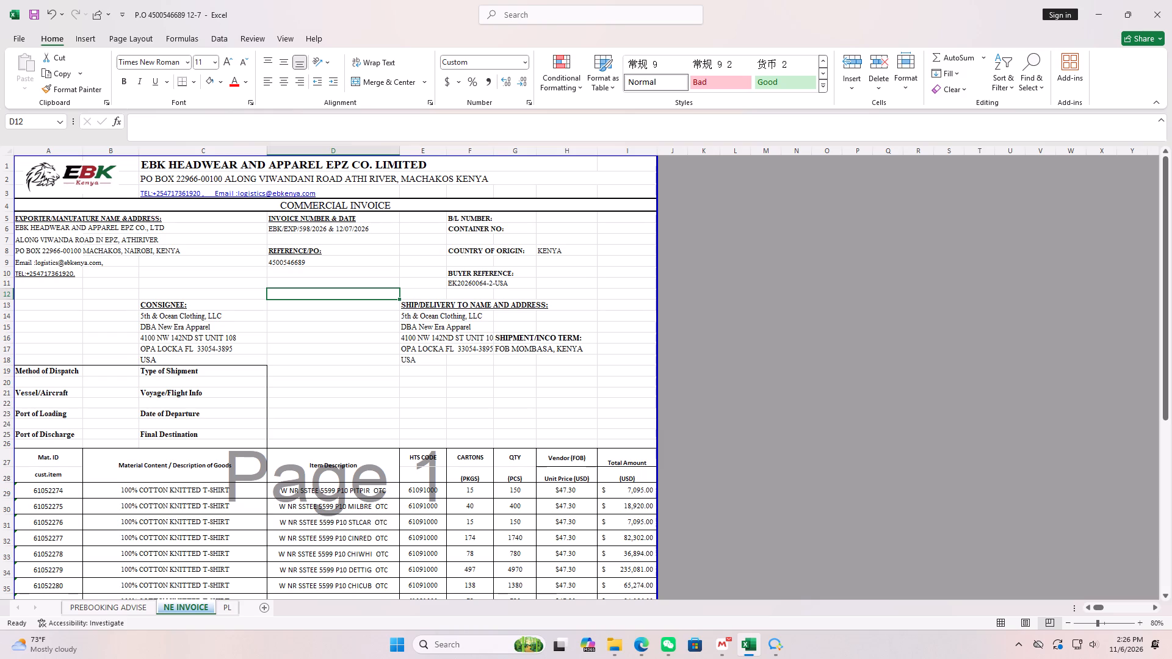
left_click(42, 16)
triple_click(36, 16)
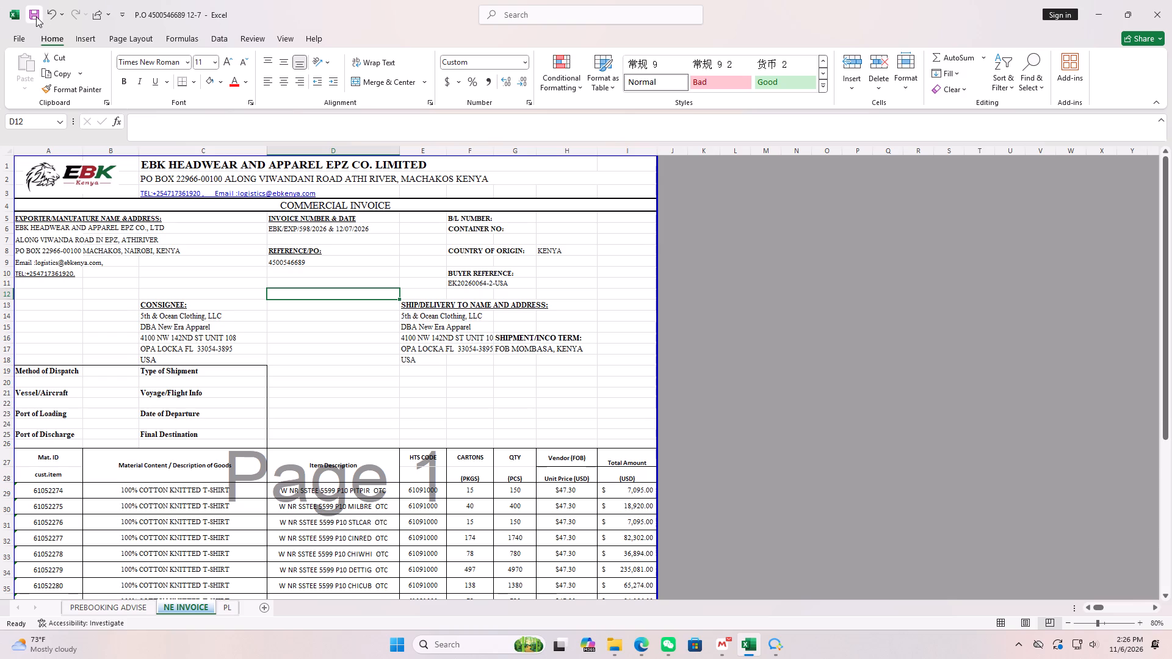